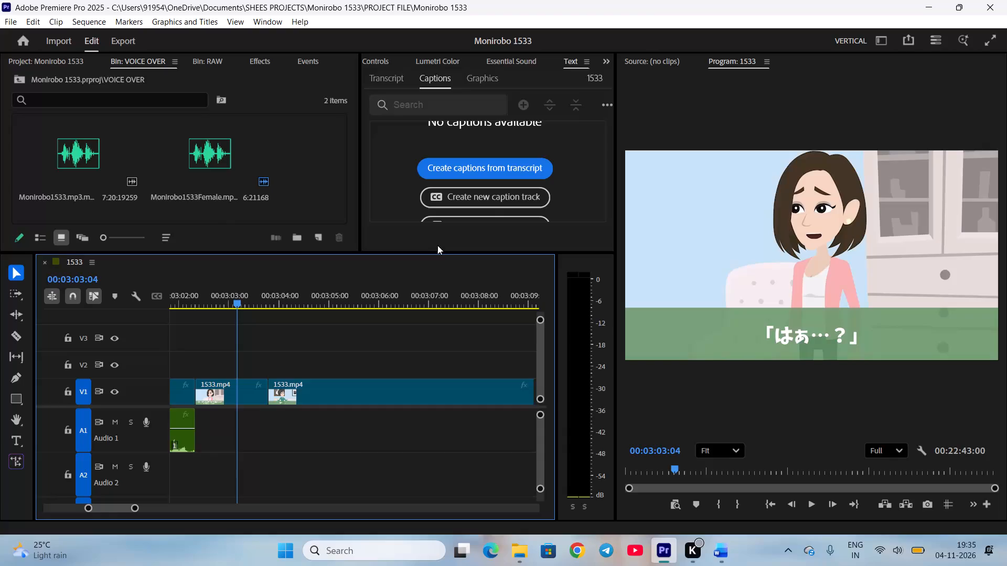
# Mark Monirobo1533Female from 00:03:05:24 to 00:03:07:06 in the source and place that audio on A1 directly after the last voice clip.
pyautogui.click(189, 161)
pyautogui.doubleClick(224, 158)
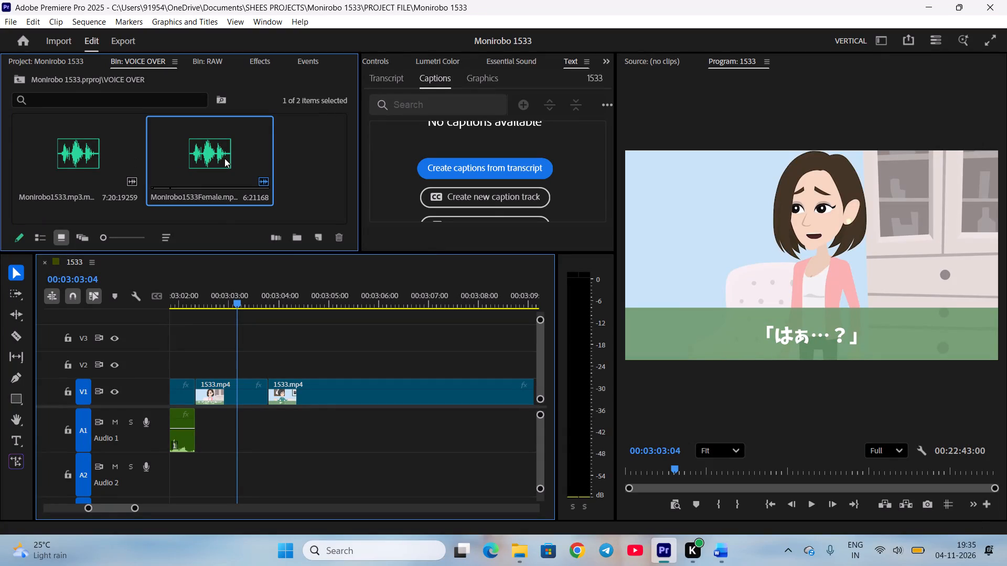
pyautogui.press('space')
pyautogui.press('space')
pyautogui.scroll(3, 835, 462)
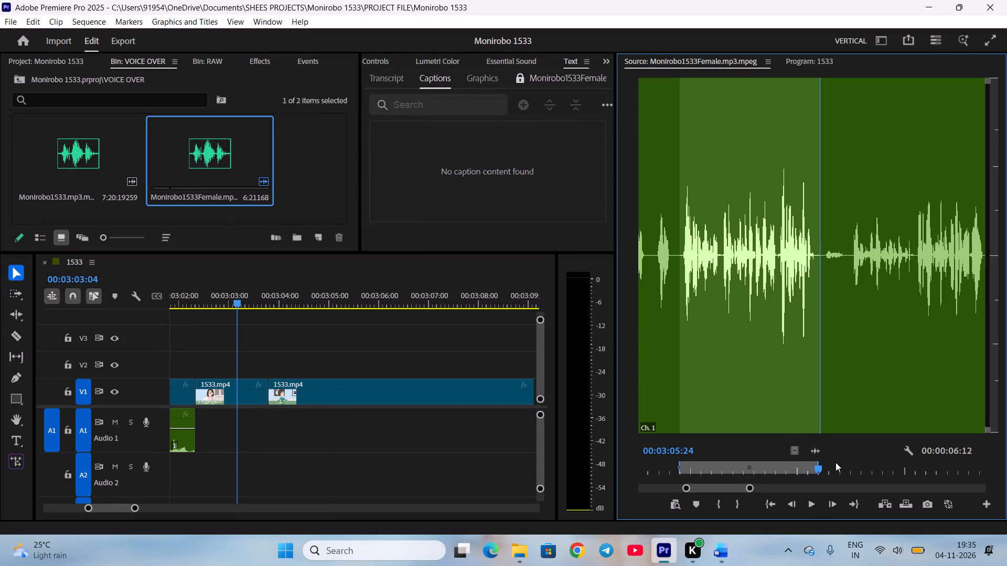
pyautogui.write('i8')
pyautogui.press('space')
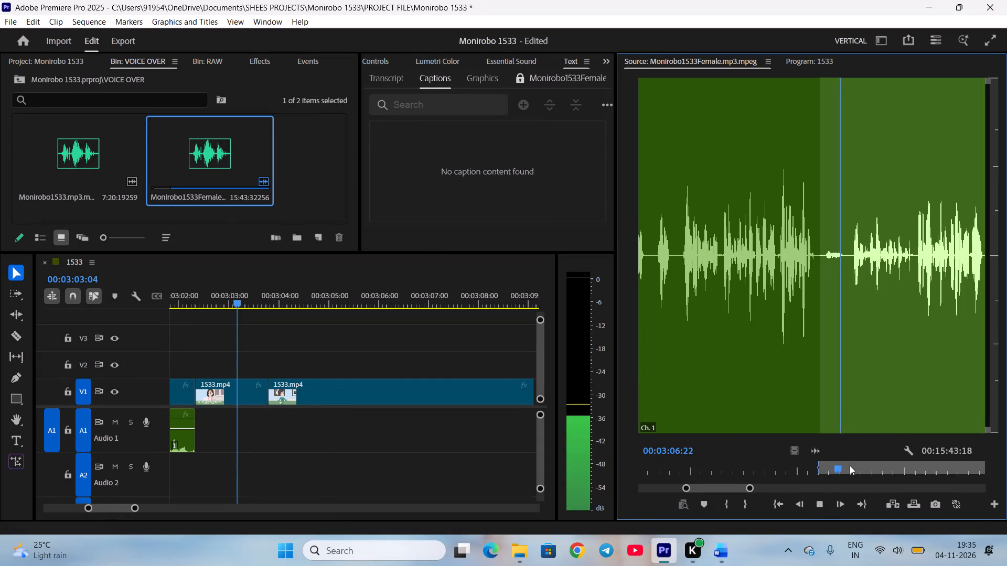
pyautogui.press('space')
pyautogui.press('o')
pyautogui.moveTo(820, 453); pyautogui.dragTo(820, 452)
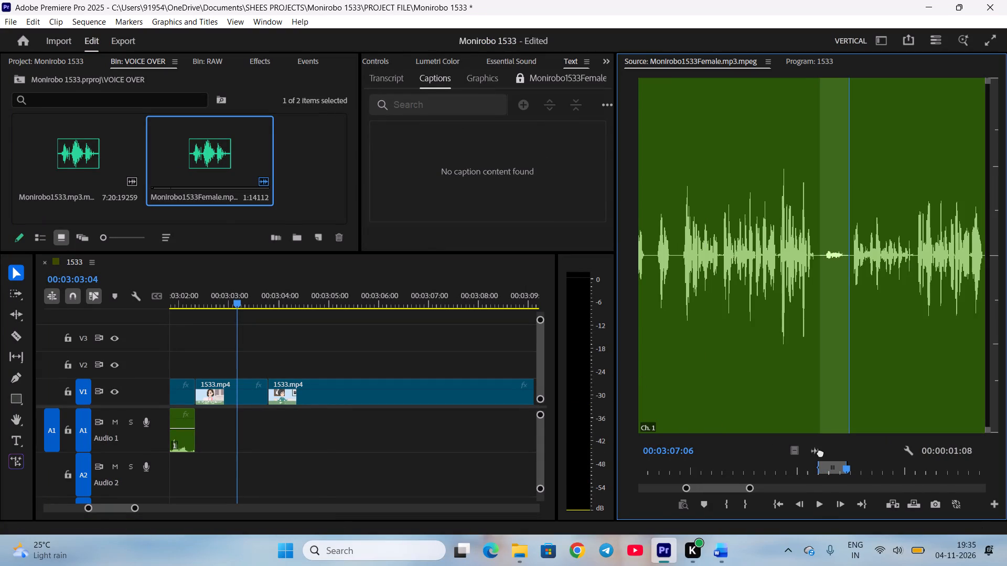
pyautogui.moveTo(820, 452); pyautogui.dragTo(195, 423)
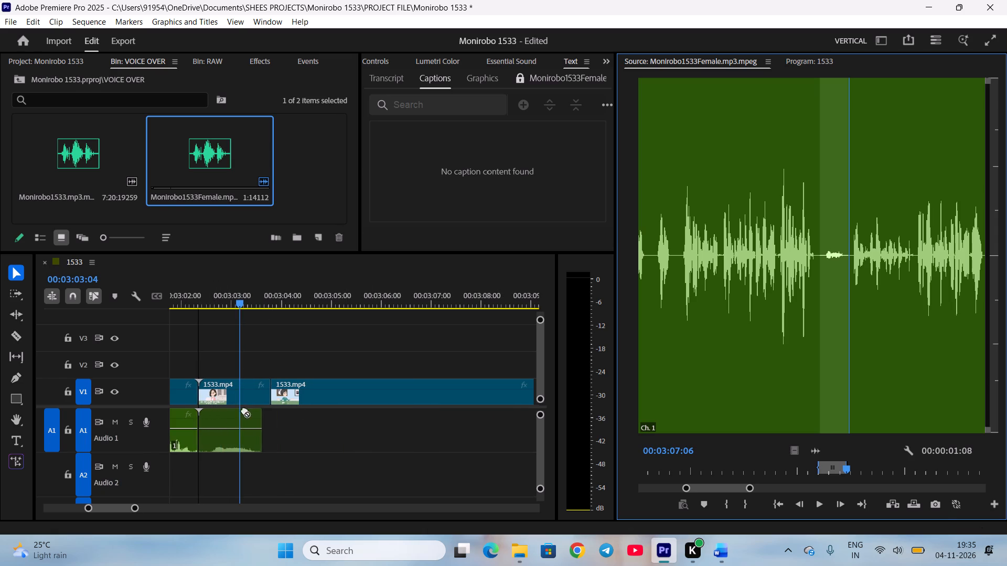
# Trim the end of the V1 clip above the new voice segment to match its audio and close the resulting gap.
pyautogui.press('space')
pyautogui.press('space')
pyautogui.moveTo(267, 394); pyautogui.dragTo(259, 395)
pyautogui.rightClick(269, 389)
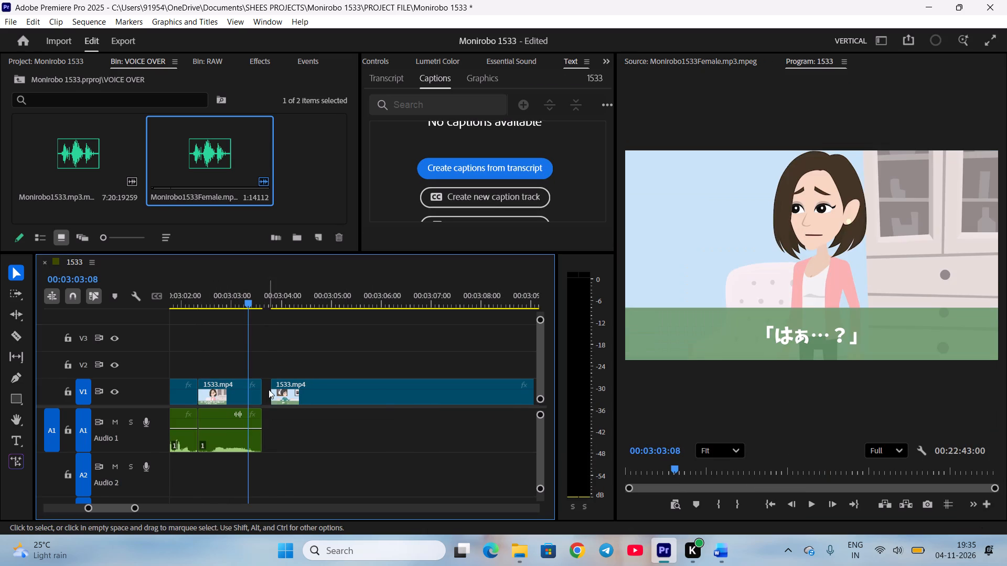
pyautogui.click(297, 400)
pyautogui.scroll(-3, 294, 401)
# Preview the following mother-in-law shot up to about 00:03:09:11 and save the project.
pyautogui.press('space')
pyautogui.moveTo(272, 297); pyautogui.dragTo(441, 314)
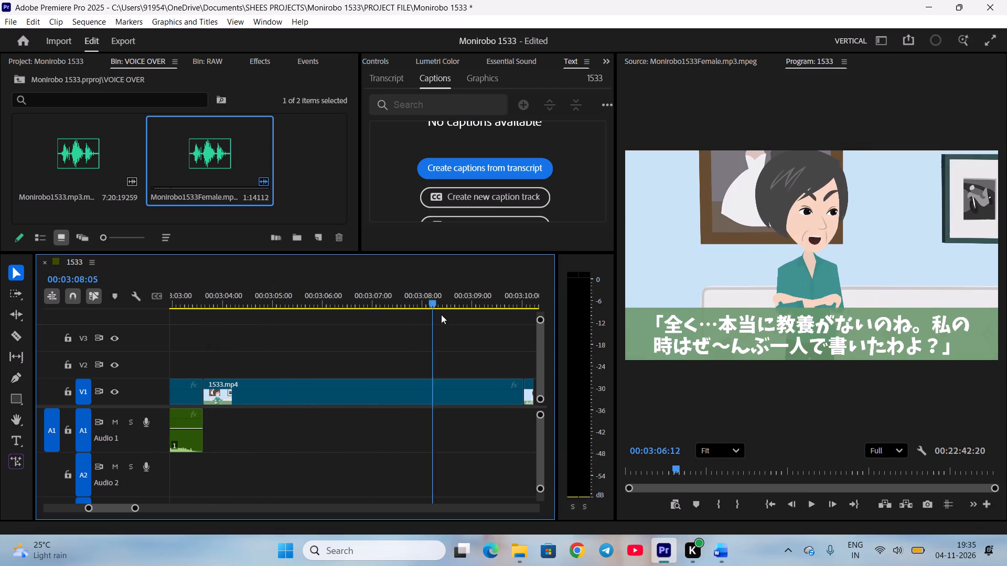
pyautogui.moveTo(441, 314); pyautogui.dragTo(497, 321)
pyautogui.hotkey('ctrl', 's')
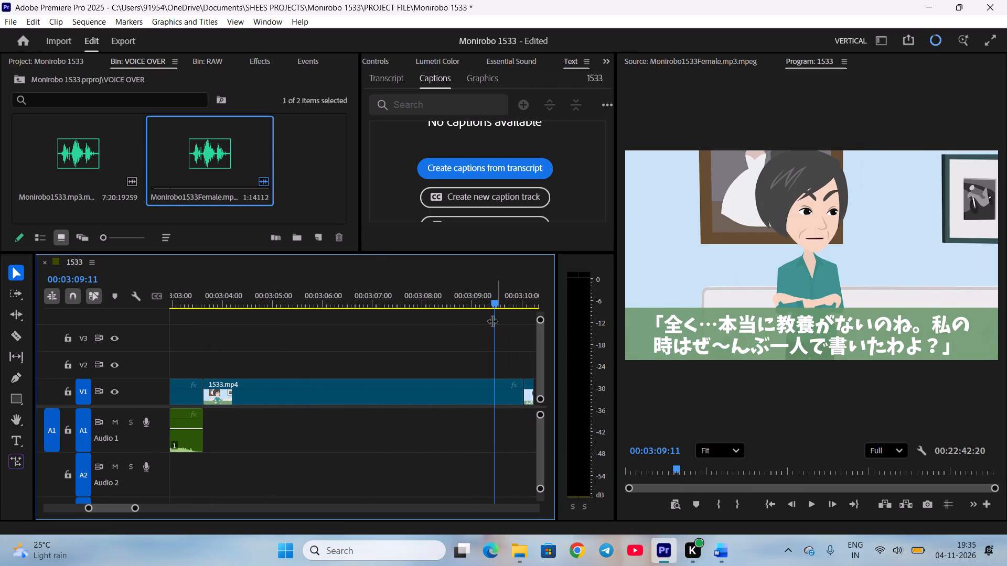
# Mark Monirobo1533Female from 00:03:07:08 to 00:03:13:17, checking the line against the Word script, and place it on A1 after the previous voice clip.
pyautogui.doubleClick(238, 157)
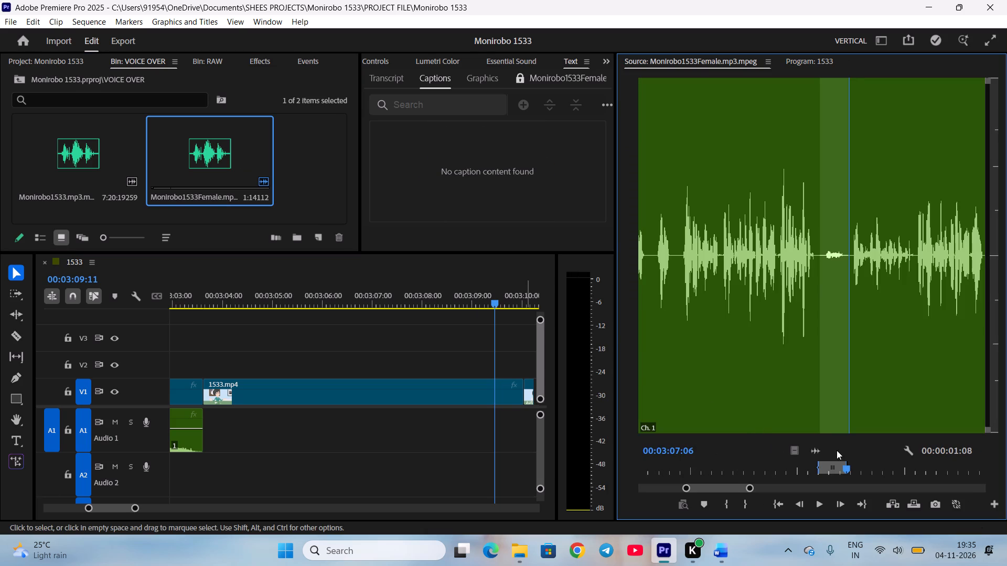
pyautogui.scroll(-2, 838, 451)
pyautogui.write('ui')
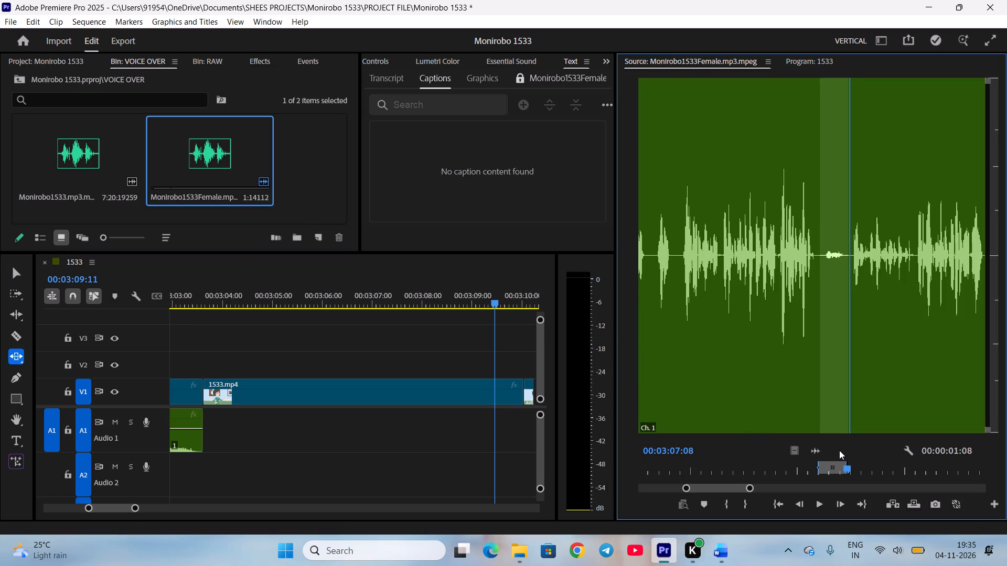
pyautogui.press('v')
pyautogui.press('space')
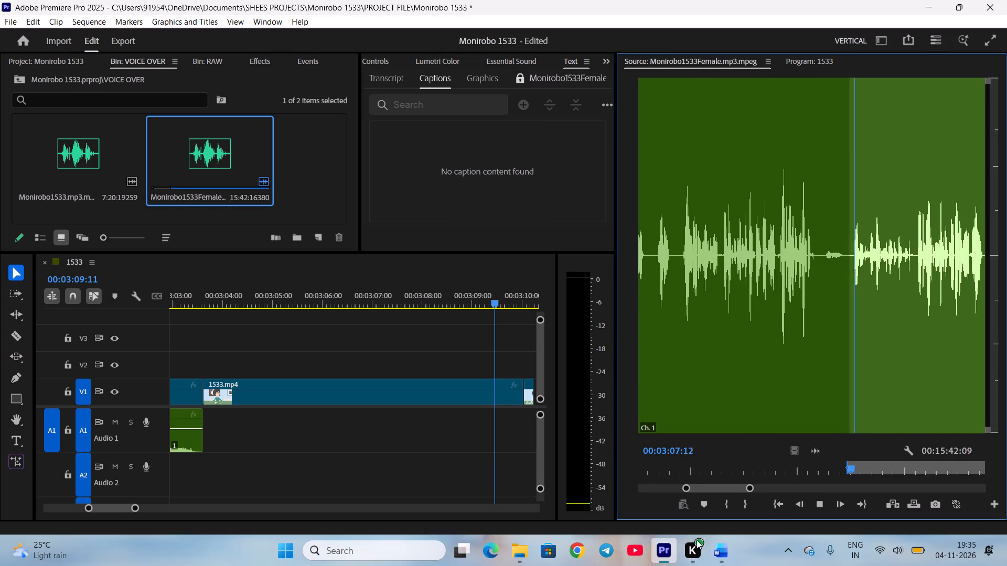
pyautogui.click(717, 553)
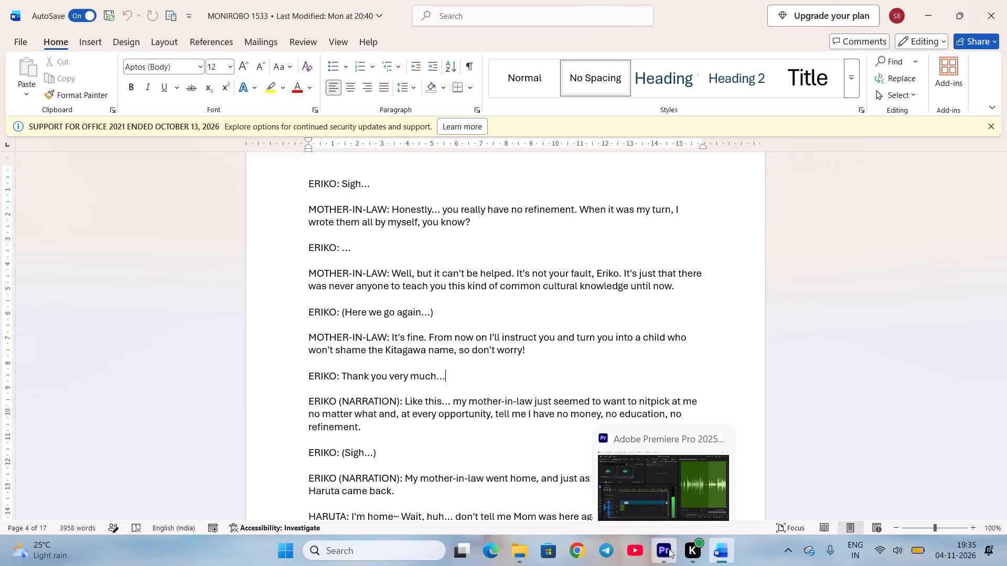
pyautogui.press('space')
pyautogui.scroll(9, 835, 475)
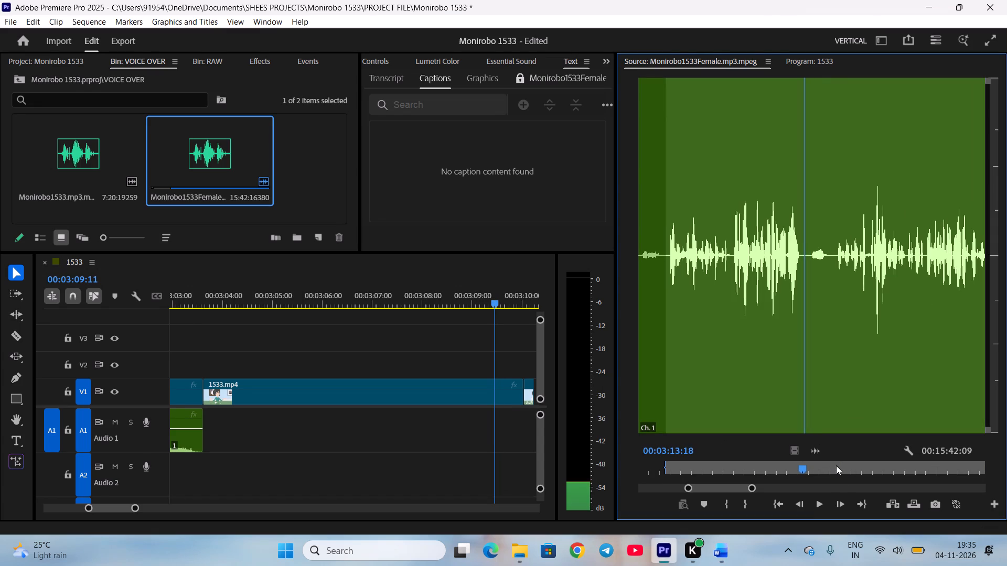
pyautogui.scroll(1, 836, 465)
pyautogui.press('o')
pyautogui.moveTo(818, 448); pyautogui.dragTo(394, 427)
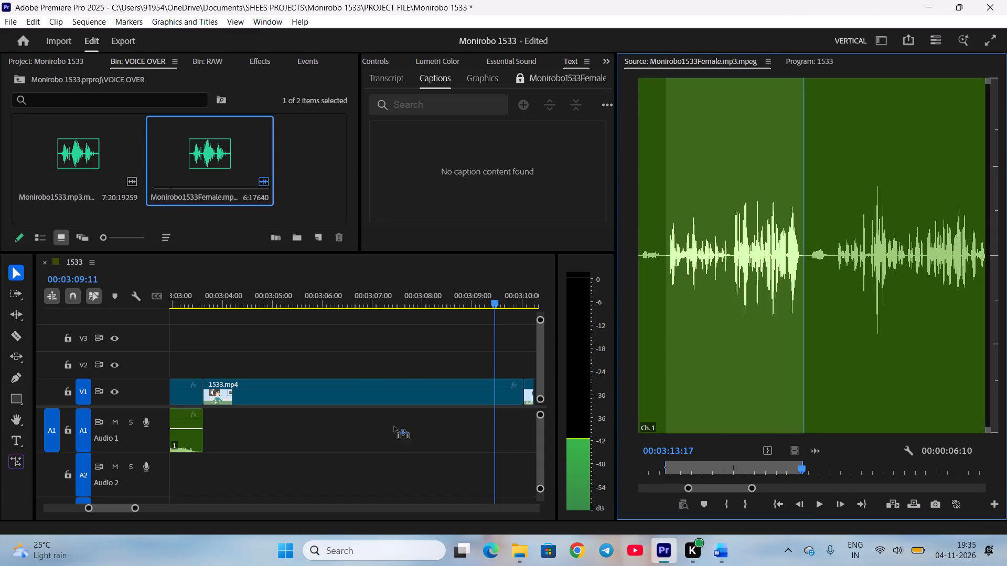
pyautogui.moveTo(394, 427); pyautogui.dragTo(210, 418)
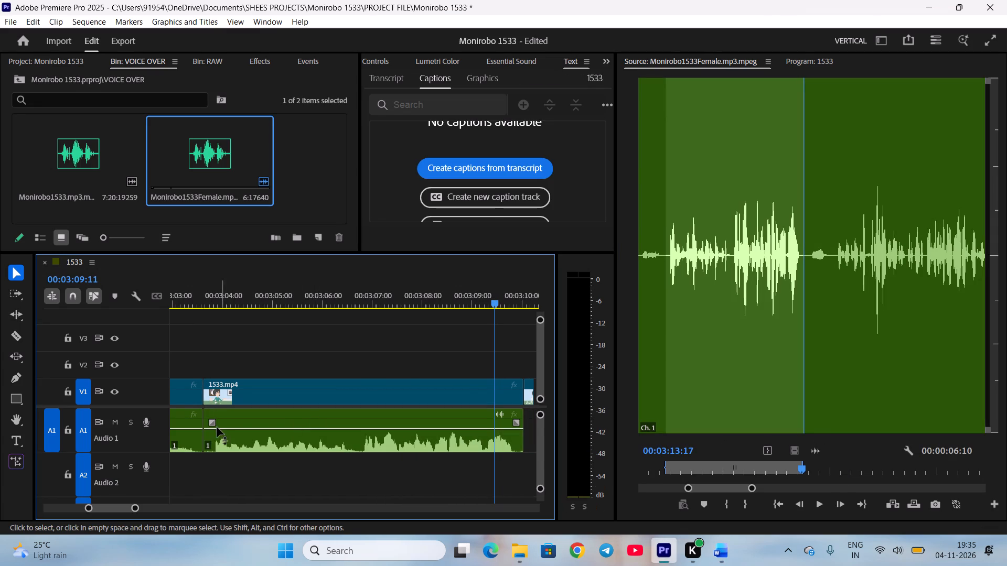
# Trim the silence at both ends of the mother-in-law voice clip on A1 and butt it against the preceding voice clip.
pyautogui.moveTo(211, 442); pyautogui.dragTo(217, 441)
pyautogui.click(249, 442)
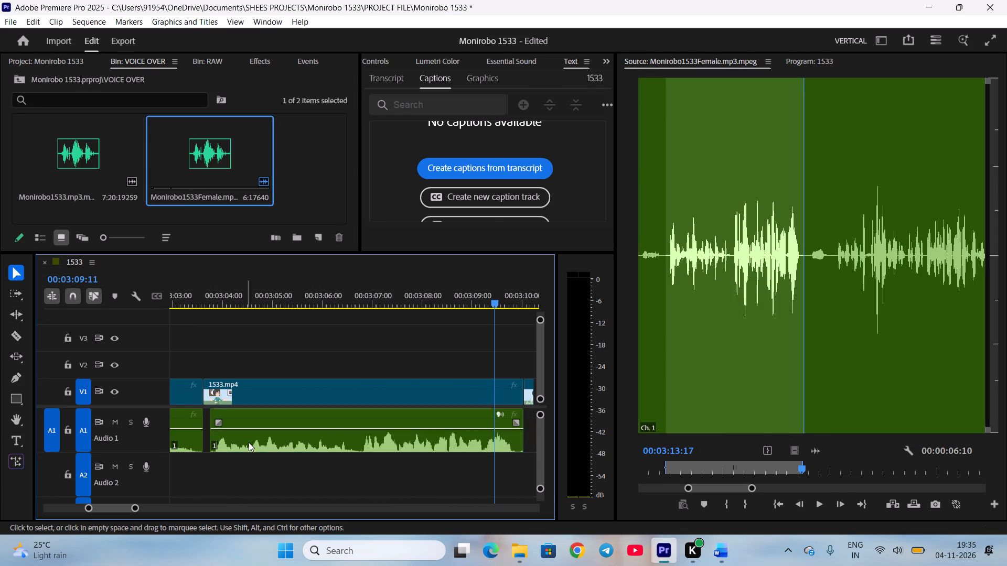
pyautogui.click(289, 461)
pyautogui.scroll(-2, 349, 458)
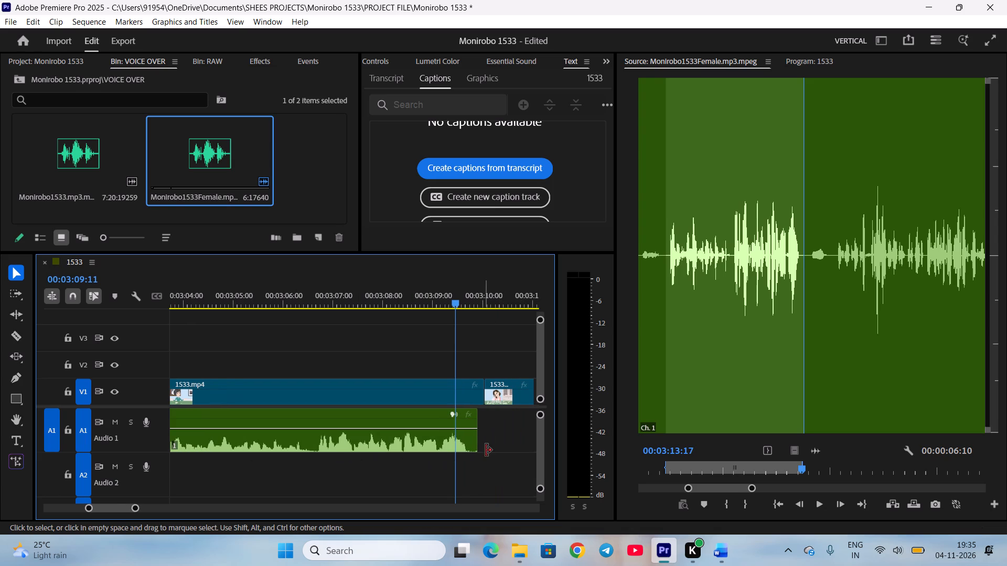
pyautogui.moveTo(487, 447); pyautogui.dragTo(482, 445)
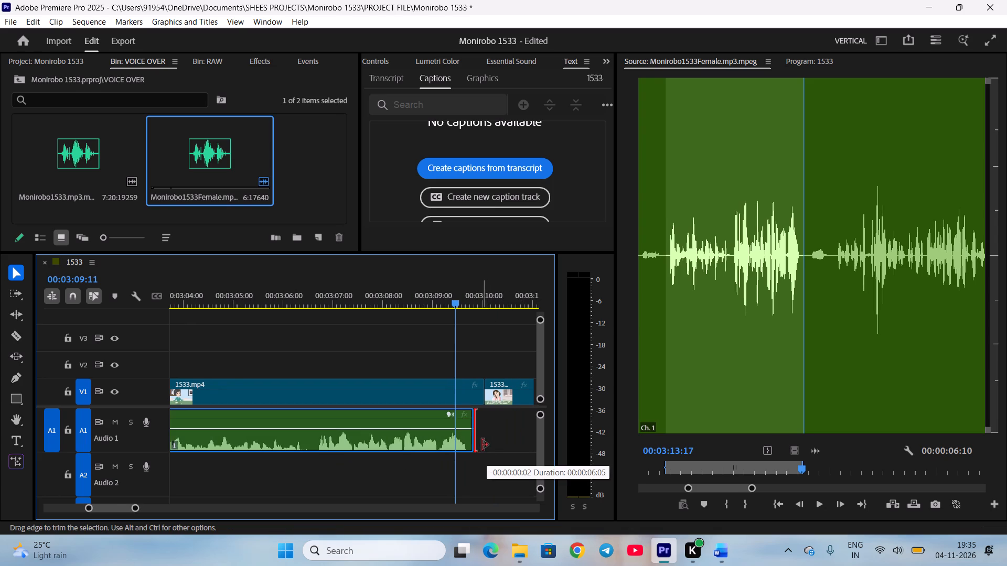
pyautogui.moveTo(482, 445); pyautogui.dragTo(481, 447)
pyautogui.click(489, 468)
# Shorten the mother-in-law shot on V1 to 00:00:06:04 to match its audio and ripple delete the gap after it.
pyautogui.moveTo(483, 394); pyautogui.dragTo(470, 394)
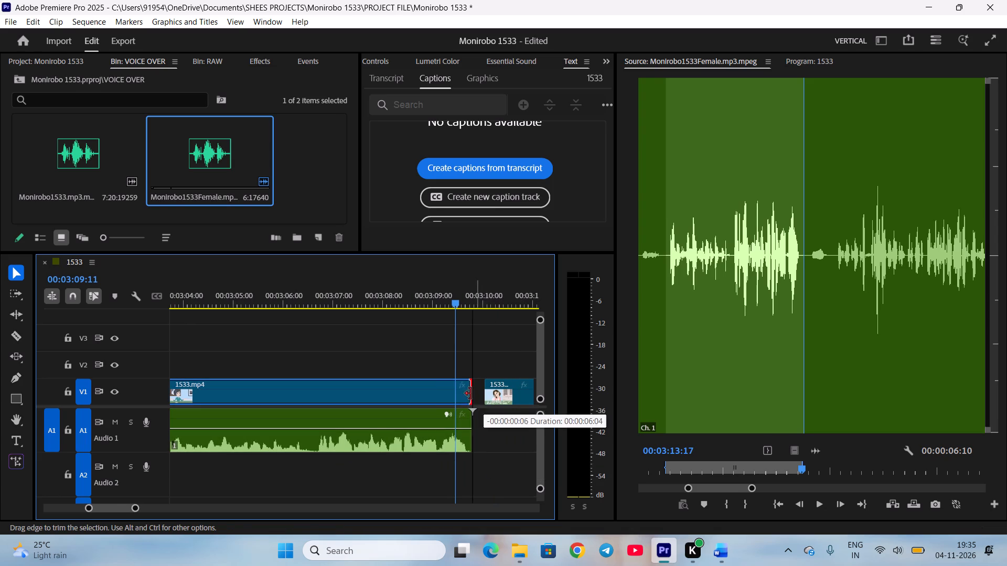
pyautogui.moveTo(470, 394); pyautogui.dragTo(470, 394)
pyautogui.scroll(-5, 469, 402)
pyautogui.press('space')
pyautogui.press('space')
pyautogui.rightClick(390, 390)
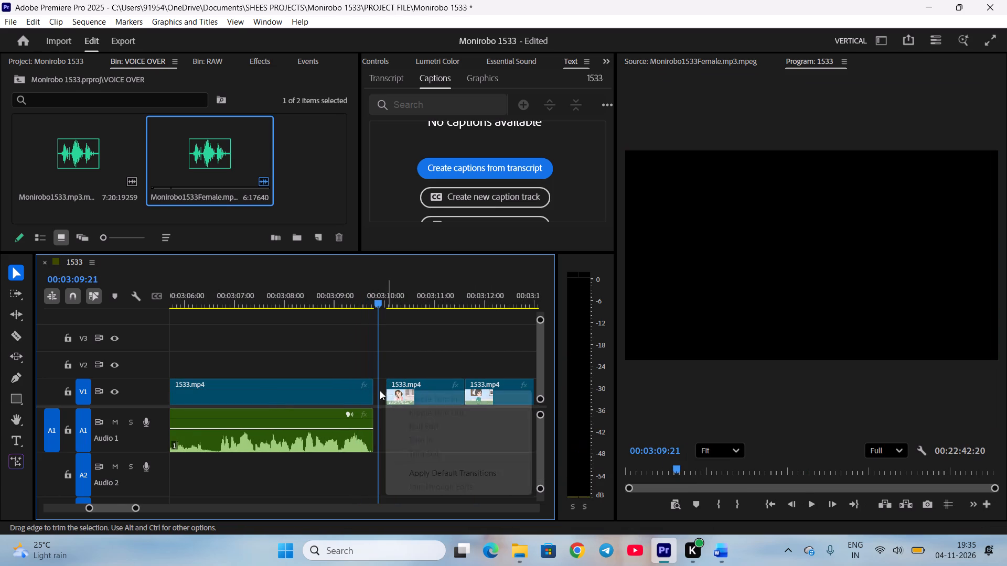
pyautogui.rightClick(380, 390)
pyautogui.click(395, 395)
# Preview the next Eriko shot up to about 00:03:10:14 and save the project.
pyautogui.scroll(-6, 382, 413)
pyautogui.press('space')
pyautogui.scroll(-2, 374, 415)
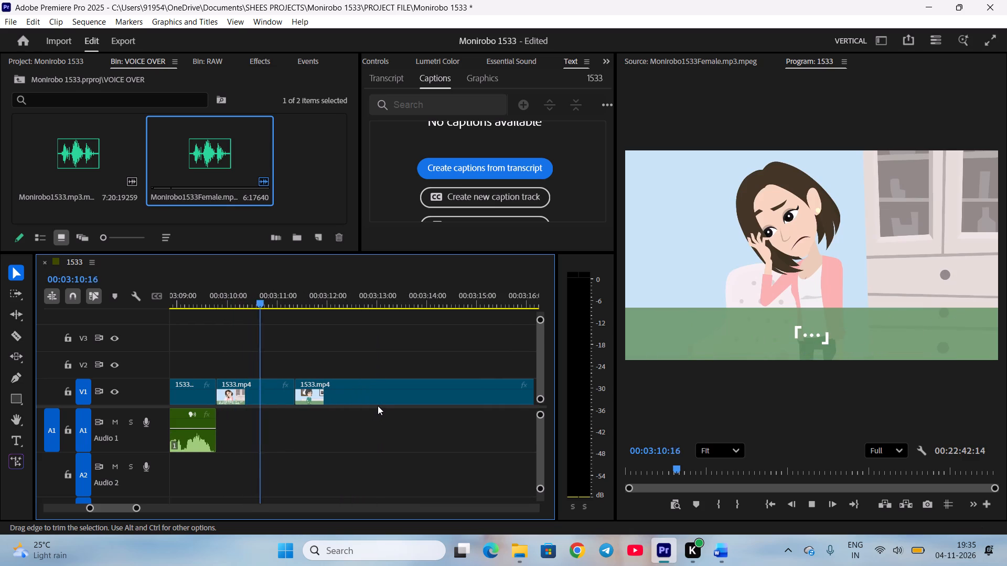
pyautogui.press('space')
pyautogui.click(257, 288)
pyautogui.hotkey('ctrl', 's')
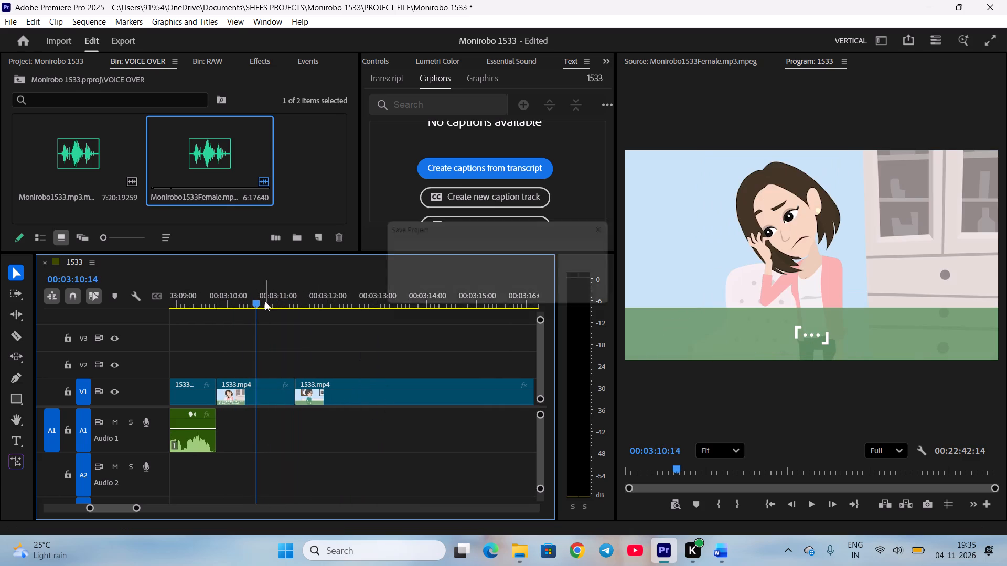
# Mark Monirobo1533Female from 00:03:13:22 to 00:03:14:23 and place that audio on A1 at the start of the silent Eriko shot.
pyautogui.doubleClick(221, 147)
pyautogui.scroll(-2, 888, 472)
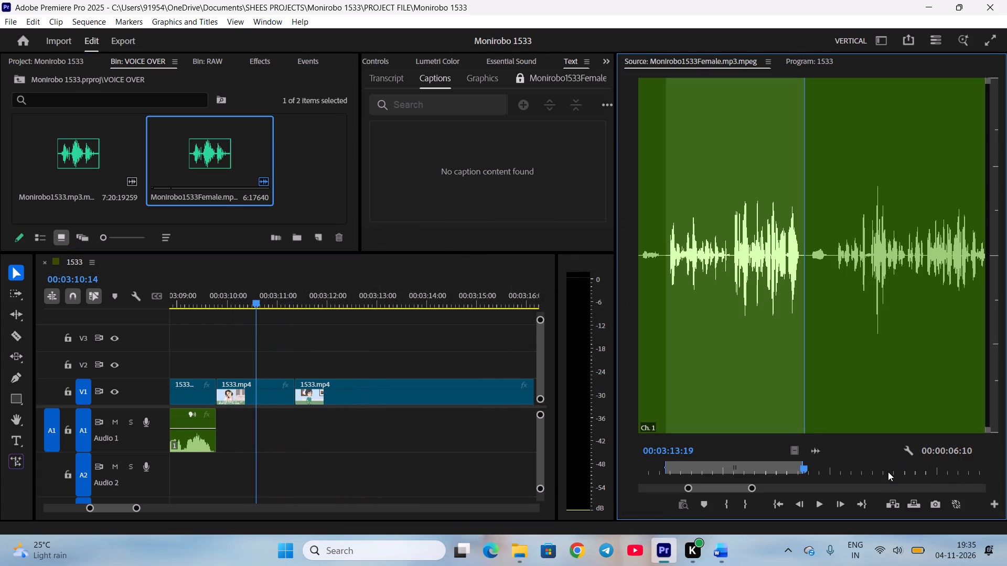
pyautogui.scroll(-3, 888, 471)
pyautogui.press('i')
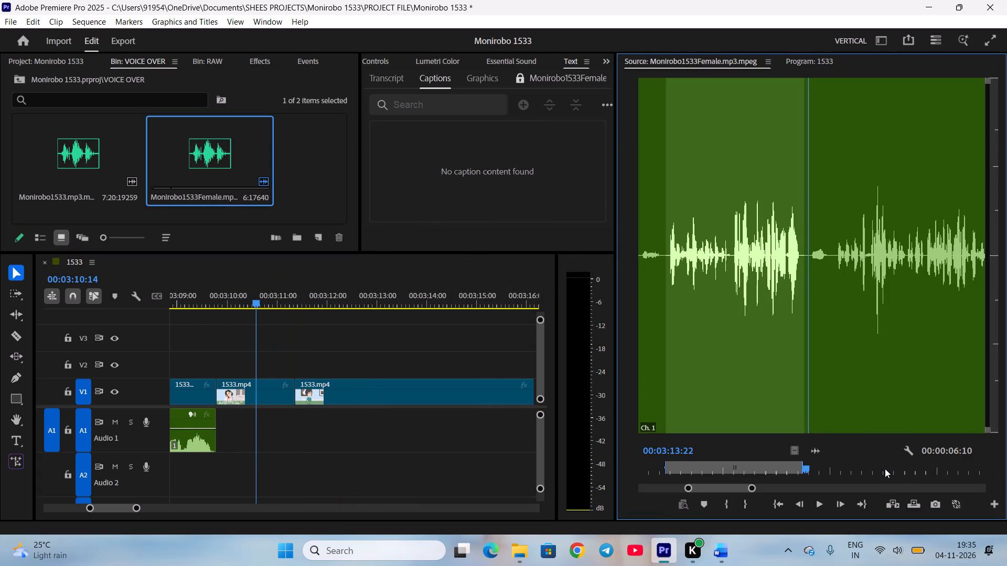
pyautogui.press('space')
pyautogui.press('space')
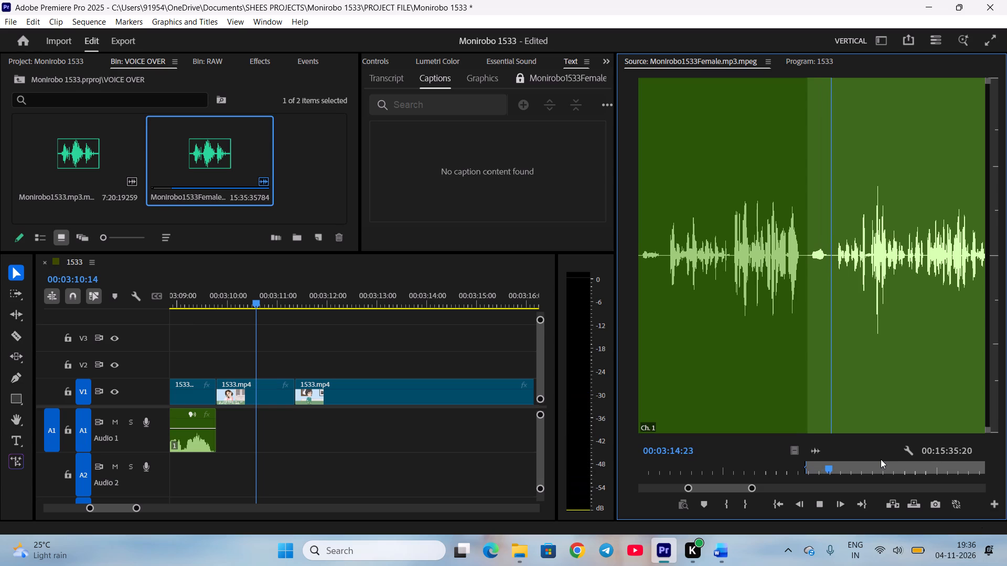
pyautogui.press('o')
pyautogui.moveTo(813, 451); pyautogui.dragTo(256, 424)
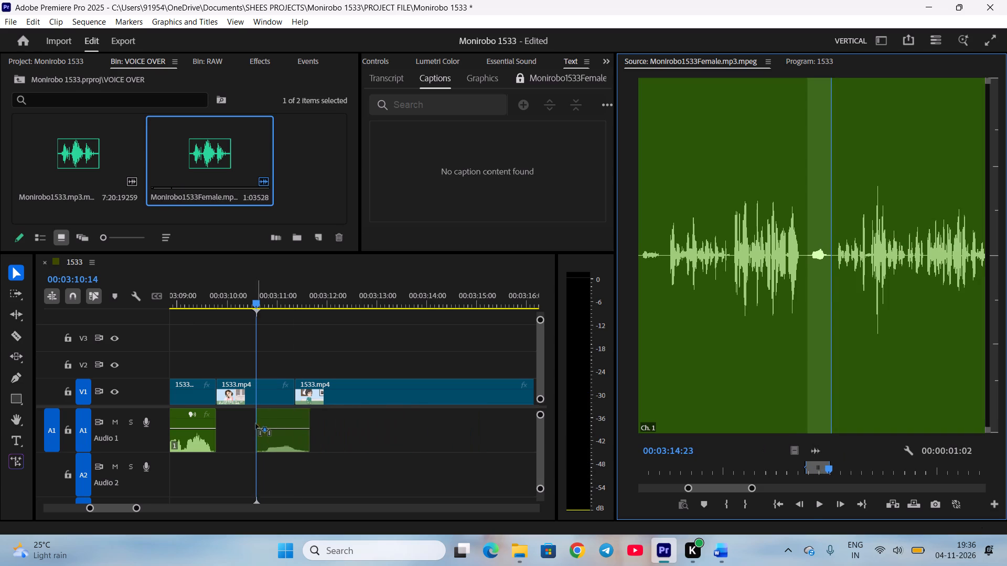
pyautogui.moveTo(256, 424); pyautogui.dragTo(222, 425)
# Play the silent Eriko shot with its new audio, trim its V1 clip to the audio's end and close the gap.
pyautogui.click(231, 295)
pyautogui.press('space')
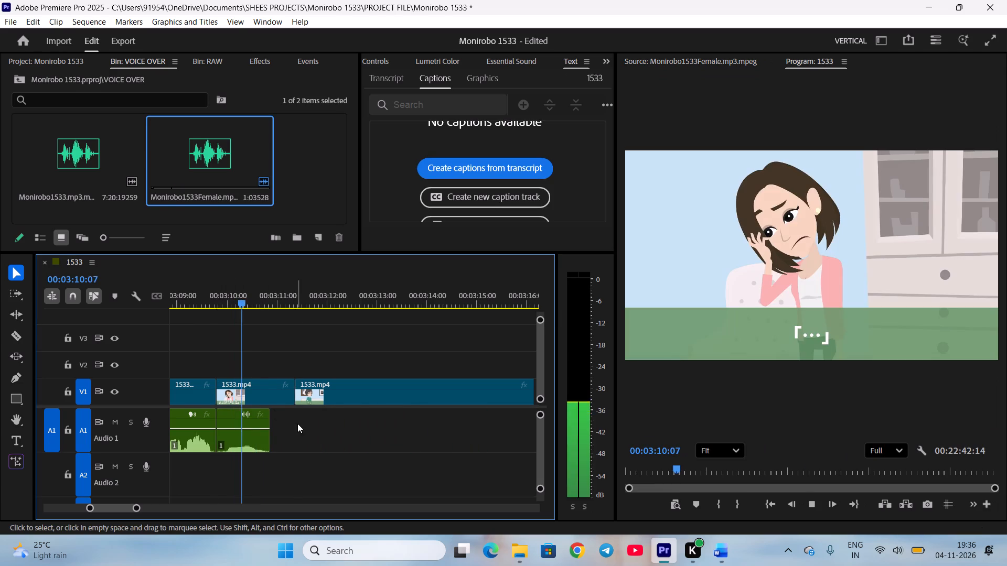
pyautogui.press('space')
pyautogui.click(288, 386)
pyautogui.moveTo(292, 393); pyautogui.dragTo(267, 394)
pyautogui.rightClick(282, 382)
pyautogui.click(299, 392)
# Preview the mother-in-law's next shot, scrubbing its subtitles back to 00:03:20:00, and save the project.
pyautogui.scroll(-4, 305, 397)
pyautogui.press('space')
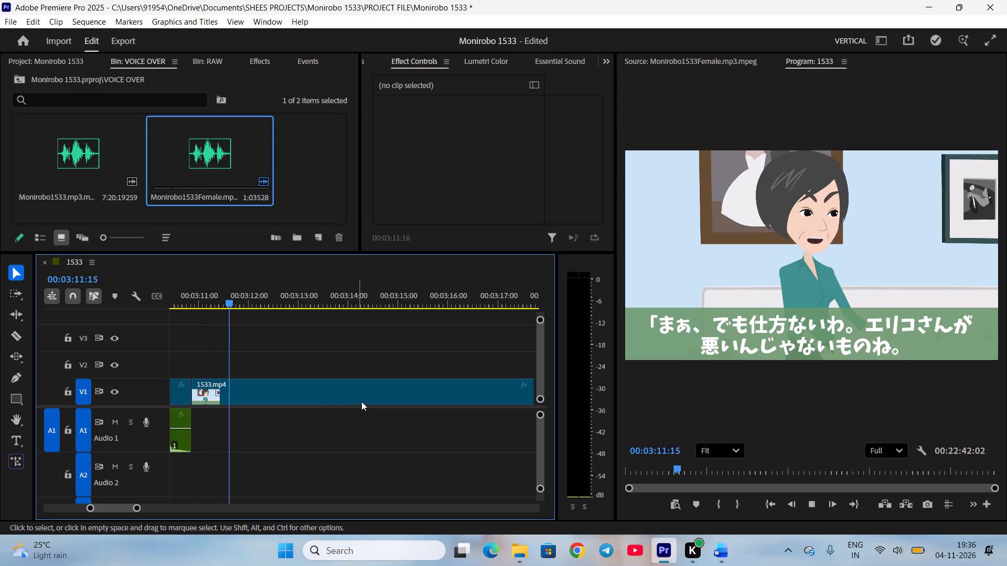
pyautogui.press('-')
pyautogui.scroll(-3, 368, 404)
pyautogui.moveTo(279, 301); pyautogui.dragTo(467, 337)
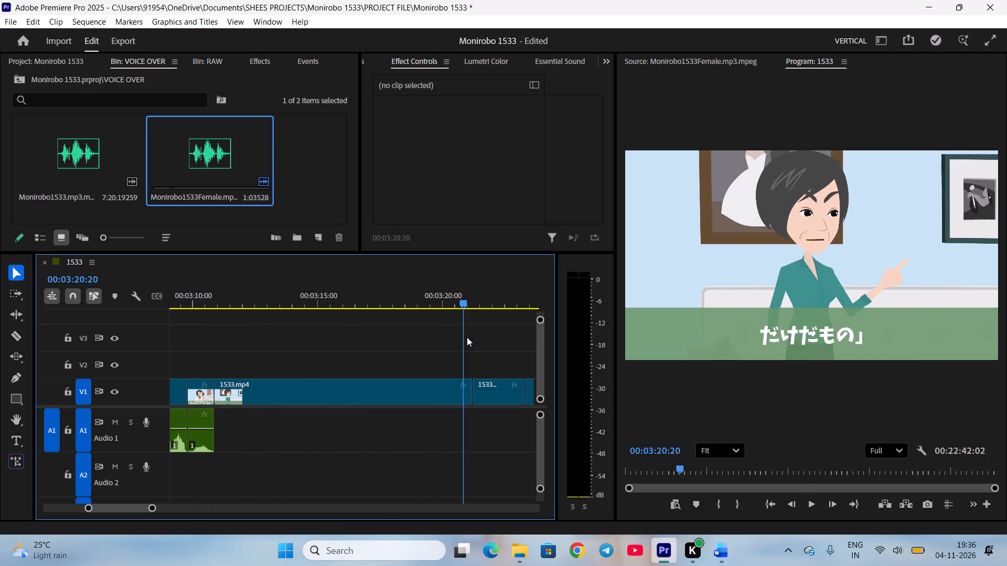
pyautogui.moveTo(467, 337); pyautogui.dragTo(444, 338)
pyautogui.hotkey('ctrl', 's')
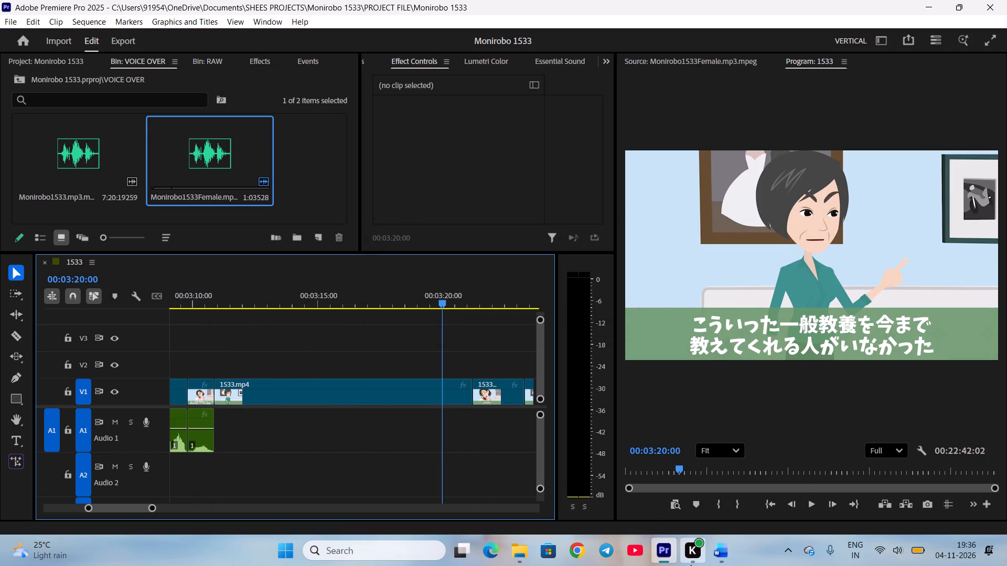
# Rearrange the taskbar so Word sits directly beside Premiere Pro.
pyautogui.moveTo(691, 565); pyautogui.dragTo(722, 562)
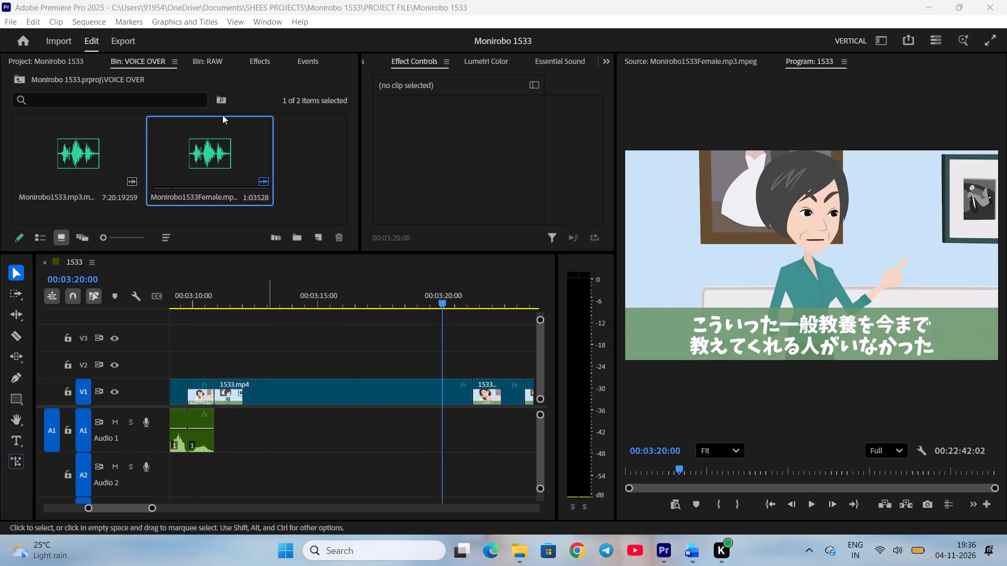
# Mark Monirobo1533Female from 00:03:15:03 to 00:03:23:20, checking the line in the Word script, and place it on A1 at the mother-in-law shot's start.
pyautogui.doubleClick(217, 150)
pyautogui.scroll(-4, 908, 447)
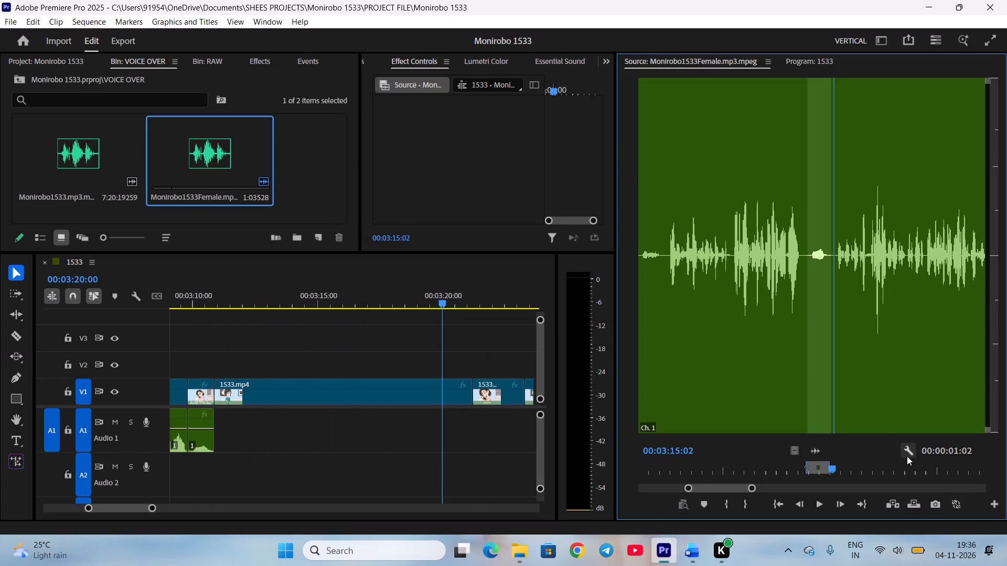
pyautogui.scroll(-3, 907, 456)
pyautogui.scroll(2, 900, 455)
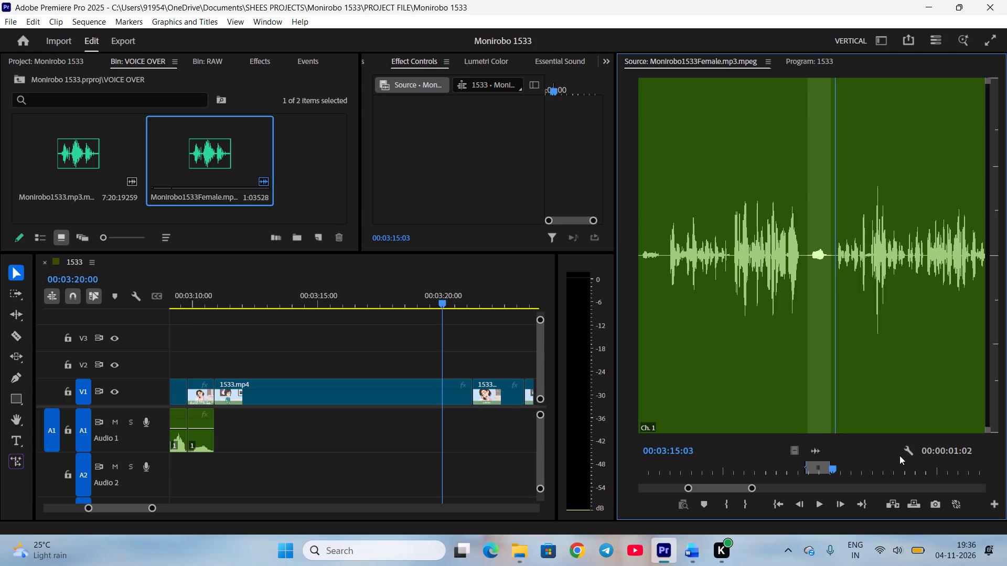
pyautogui.press('i')
pyautogui.press('space')
pyautogui.click(682, 557)
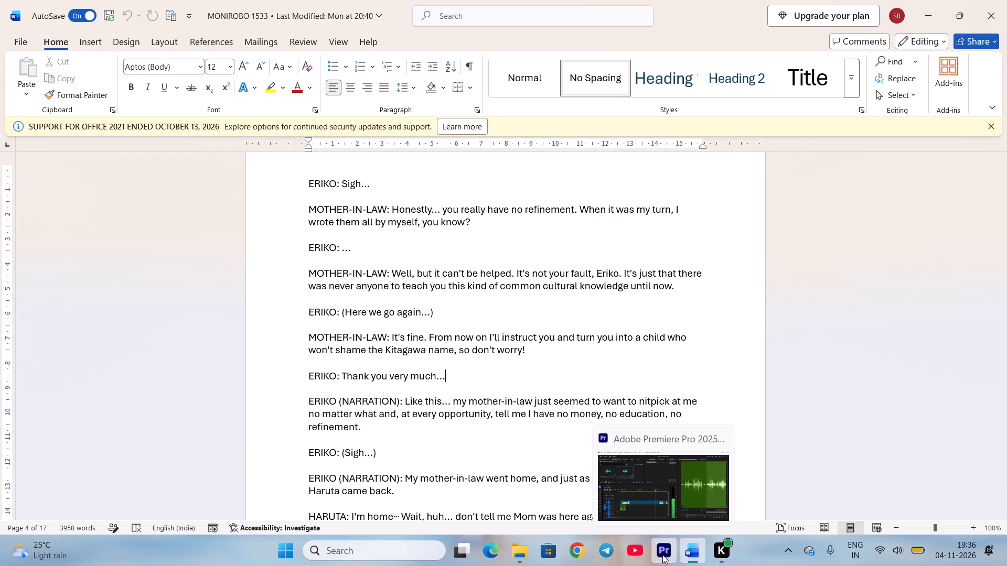
pyautogui.press('space')
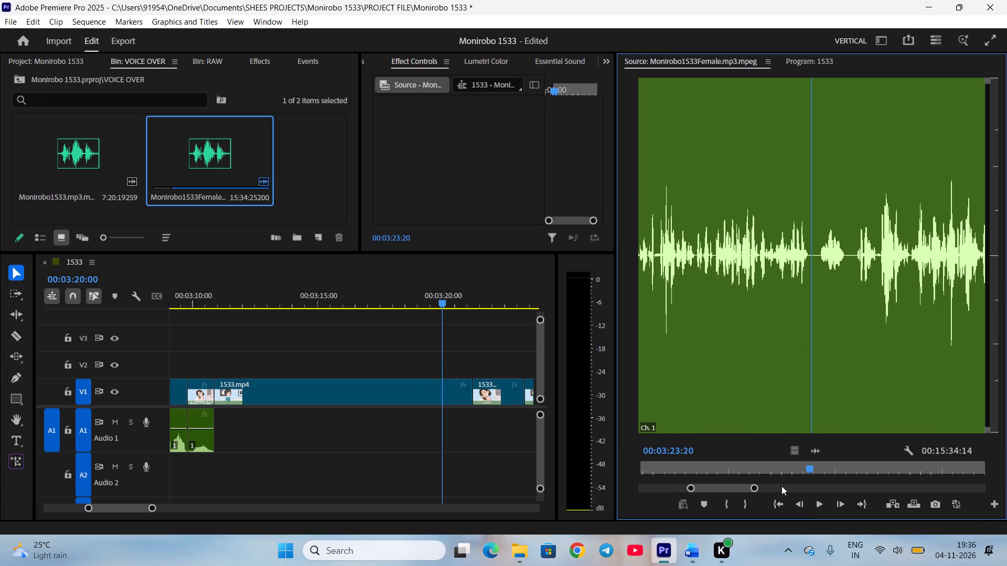
pyautogui.press('o')
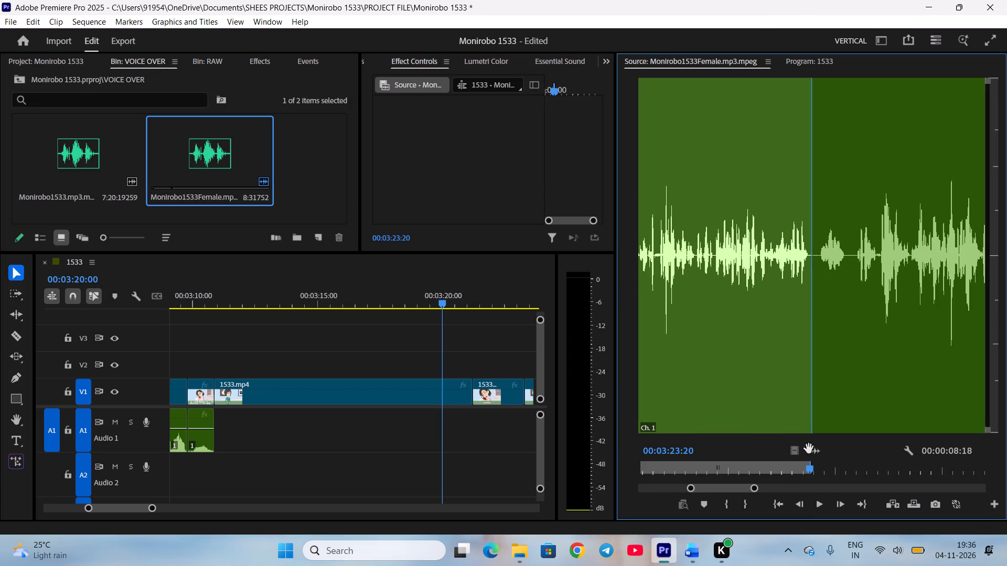
pyautogui.moveTo(813, 449); pyautogui.dragTo(217, 422)
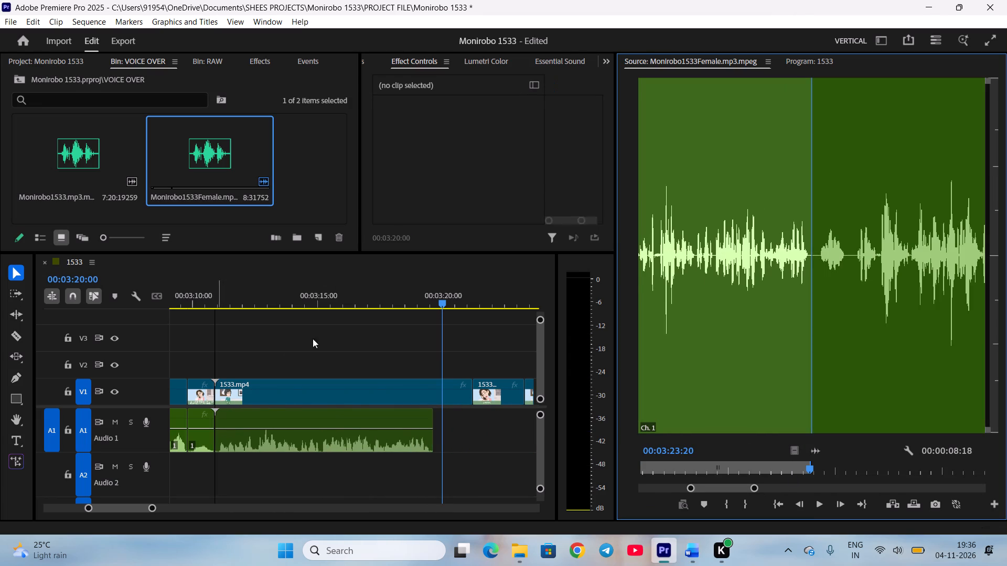
# Play the mother-in-law shot with its new audio, trim its V1 clip to the audio's end and close the gap.
pyautogui.click(391, 294)
pyautogui.press('space')
pyautogui.moveTo(469, 390); pyautogui.dragTo(450, 393)
pyautogui.press('space')
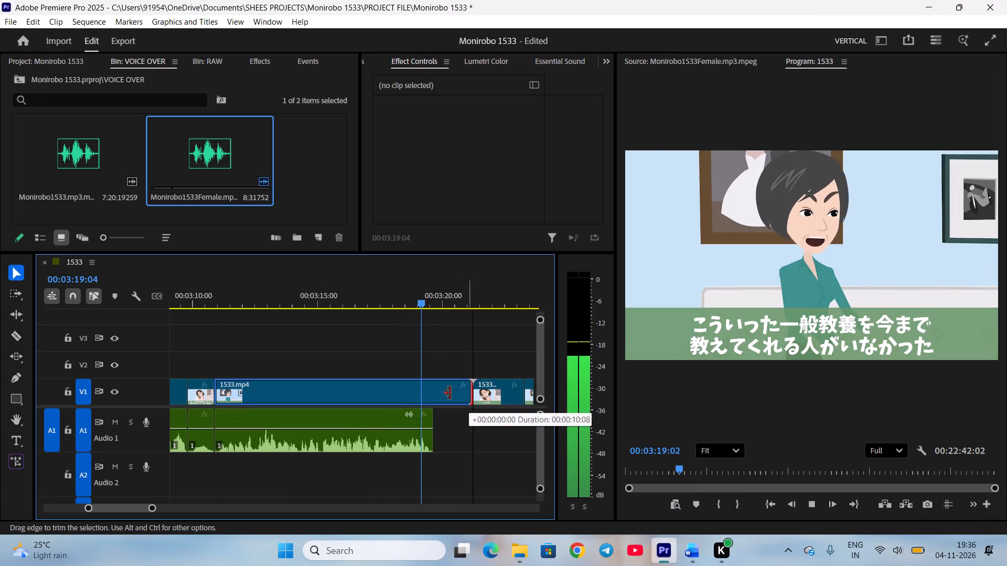
pyautogui.moveTo(450, 393); pyautogui.dragTo(427, 394)
pyautogui.rightClick(444, 388)
pyautogui.click(462, 393)
pyautogui.scroll(-6, 444, 411)
# Preview Eriko's next shot, mark Monirobo1533Female from 00:03:24:01 to 00:03:25:12 and place that audio on A1 at the shot's start.
pyautogui.press('space')
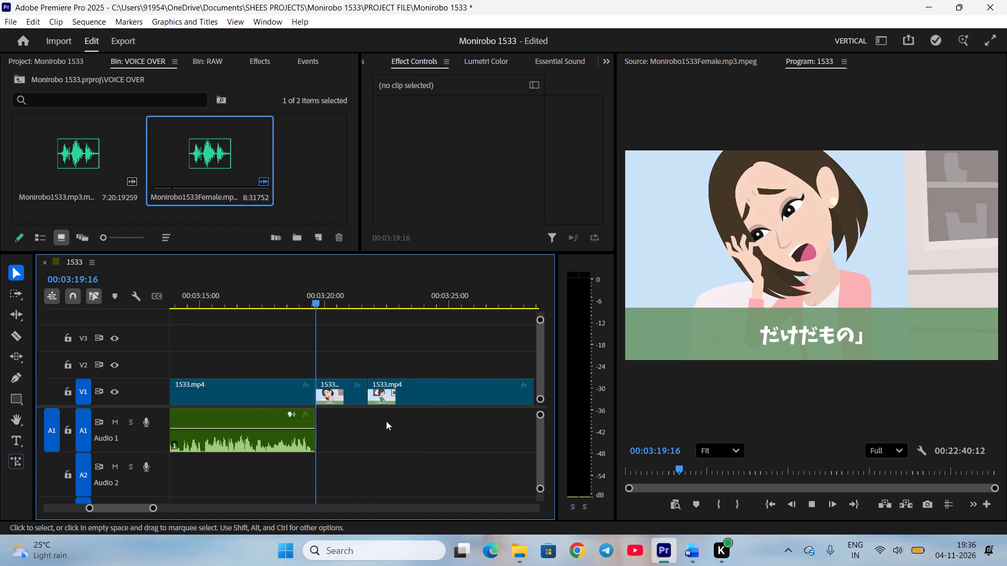
pyautogui.scroll(-1, 378, 419)
pyautogui.press('space')
pyautogui.doubleClick(194, 151)
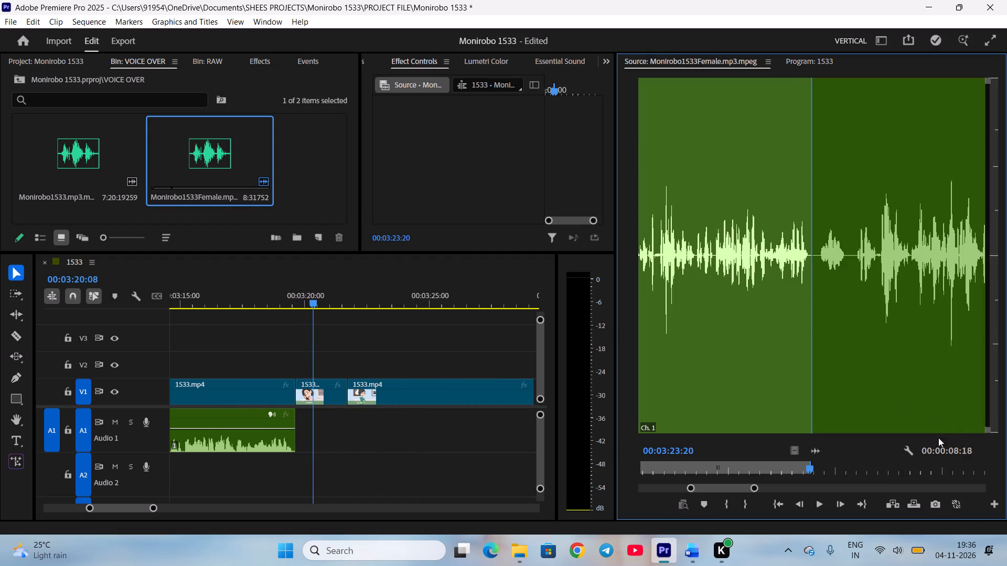
pyautogui.scroll(-6, 886, 464)
pyautogui.press('i')
pyautogui.press('space')
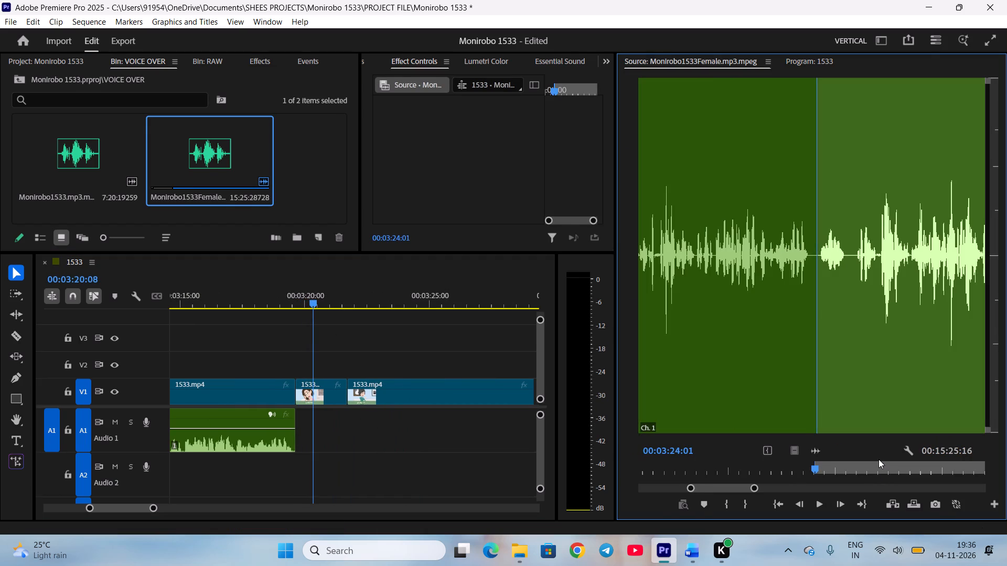
pyautogui.press('space')
pyautogui.scroll(2, 882, 455)
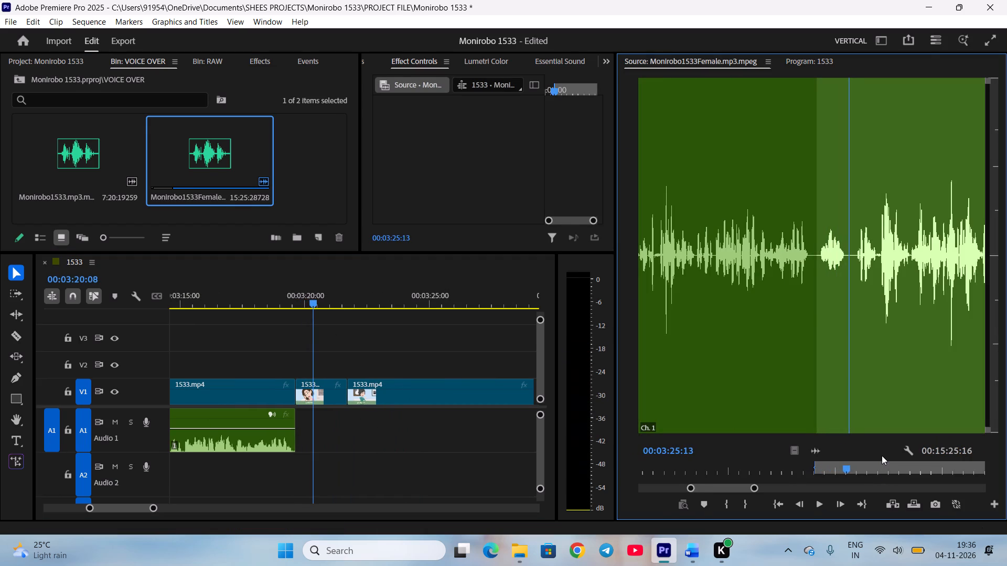
pyautogui.scroll(1, 882, 455)
pyautogui.press('o')
pyautogui.moveTo(821, 454); pyautogui.dragTo(345, 428)
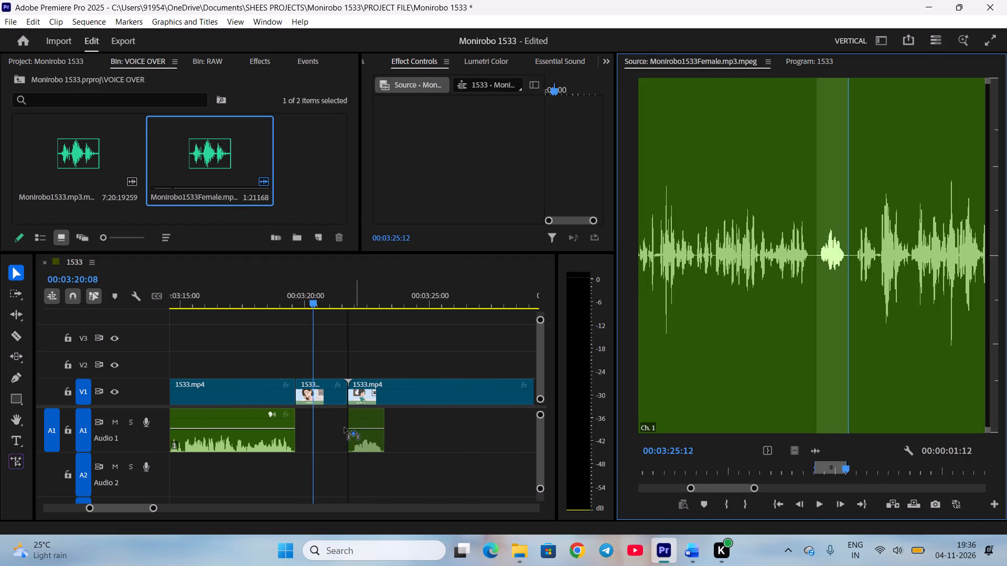
pyautogui.moveTo(345, 428); pyautogui.dragTo(300, 428)
# Play Eriko's shot with its new audio, trim its V1 clip exactly to the audio's end and close the gap.
pyautogui.press('space')
pyautogui.press('space')
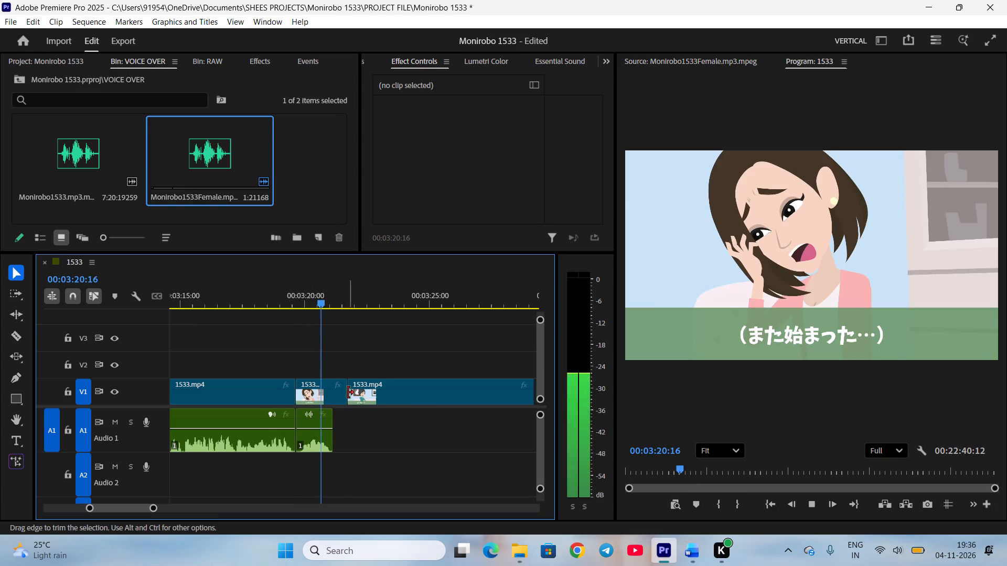
pyautogui.moveTo(342, 391); pyautogui.dragTo(333, 393)
pyautogui.rightClick(342, 386)
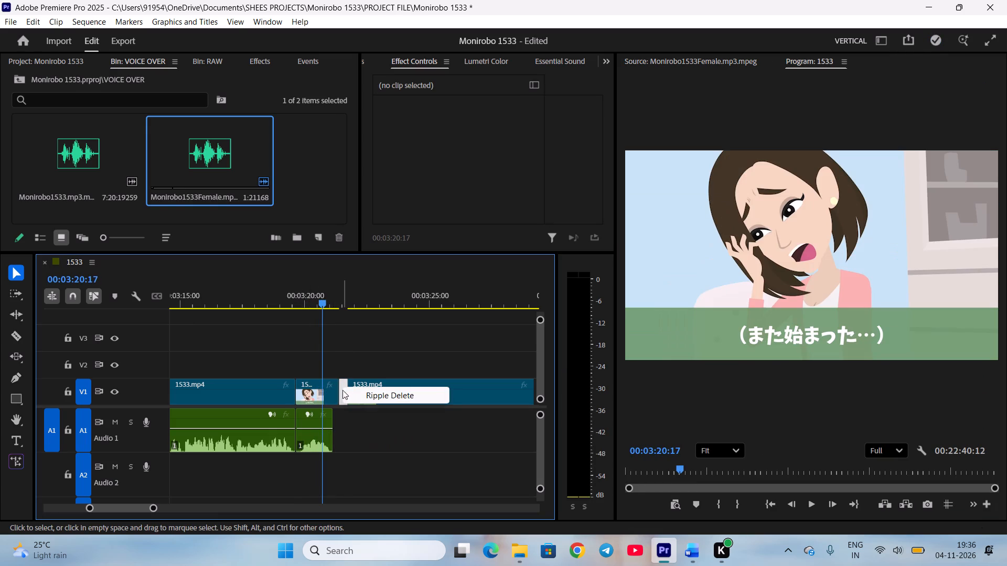
pyautogui.click(342, 390)
pyautogui.moveTo(337, 389); pyautogui.dragTo(332, 390)
pyautogui.rightClick(338, 388)
pyautogui.click(350, 391)
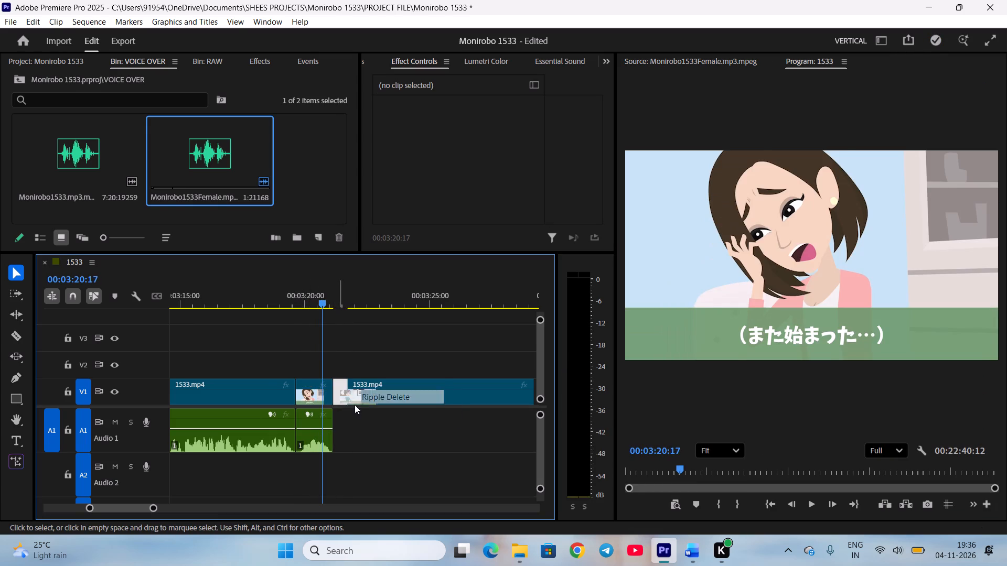
# Preview the mother-in-law's next shot, scrubbing its subtitles back to 00:03:28:06, and save the project.
pyautogui.scroll(-6, 355, 416)
pyautogui.press('space')
pyautogui.moveTo(277, 290); pyautogui.dragTo(442, 335)
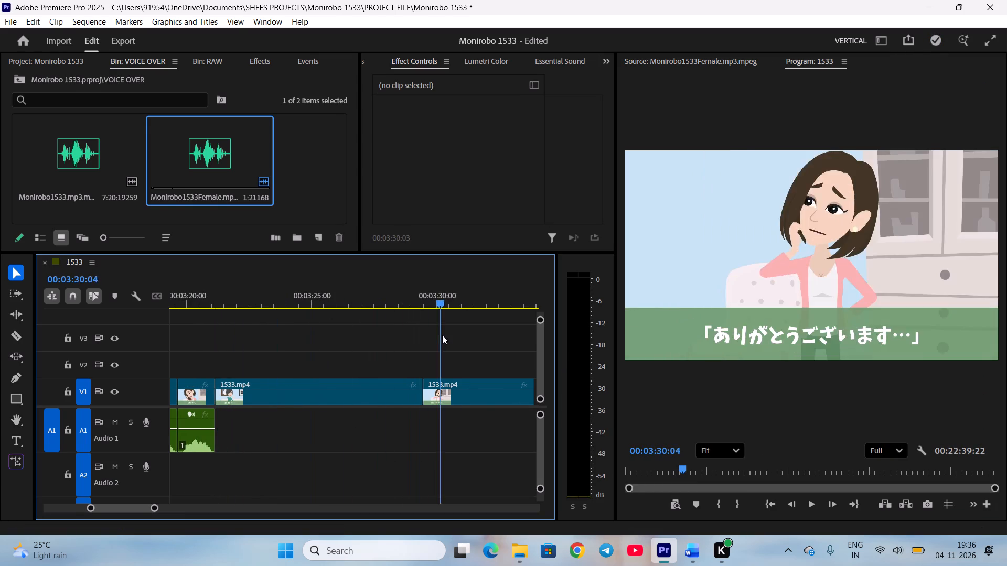
pyautogui.moveTo(442, 335); pyautogui.dragTo(395, 332)
pyautogui.hotkey('ctrl', 's')
# Mark Monirobo1533Female from 00:03:25:19 to 00:03:32:17, following the Word script, and place it on A1 at the start of the mother-in-law's shot.
pyautogui.doubleClick(226, 164)
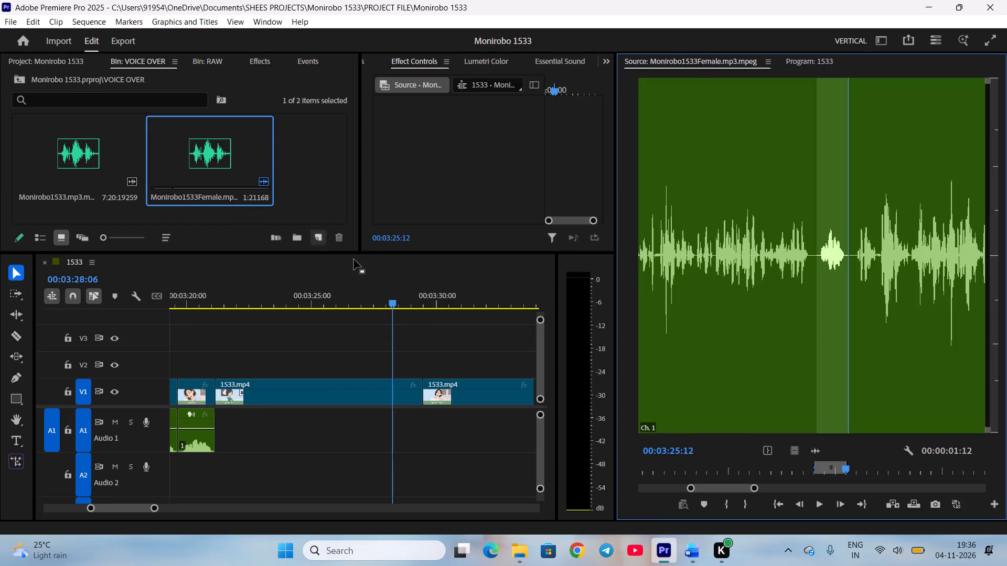
pyautogui.scroll(-7, 801, 466)
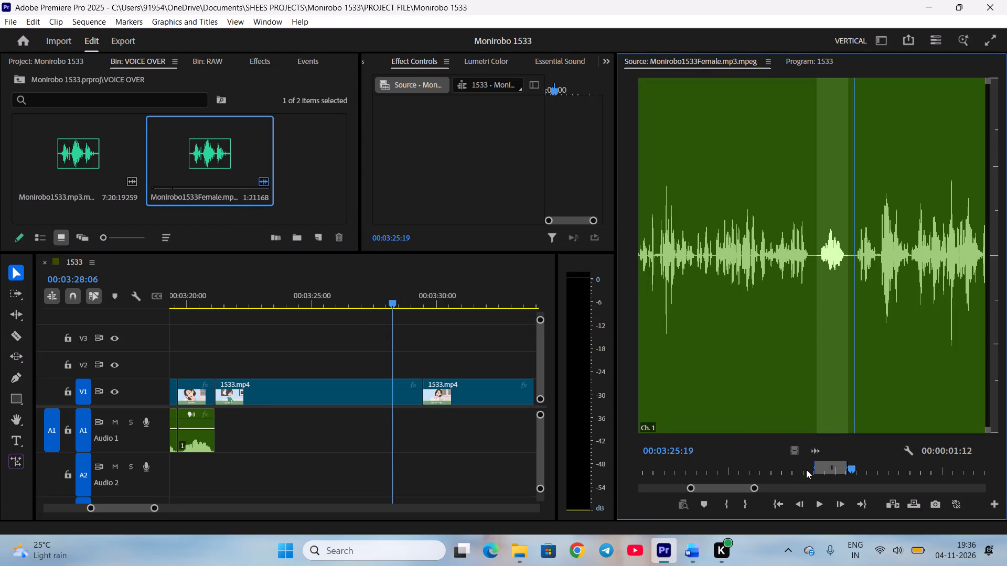
pyautogui.press('i')
pyautogui.press('space')
pyautogui.click(689, 552)
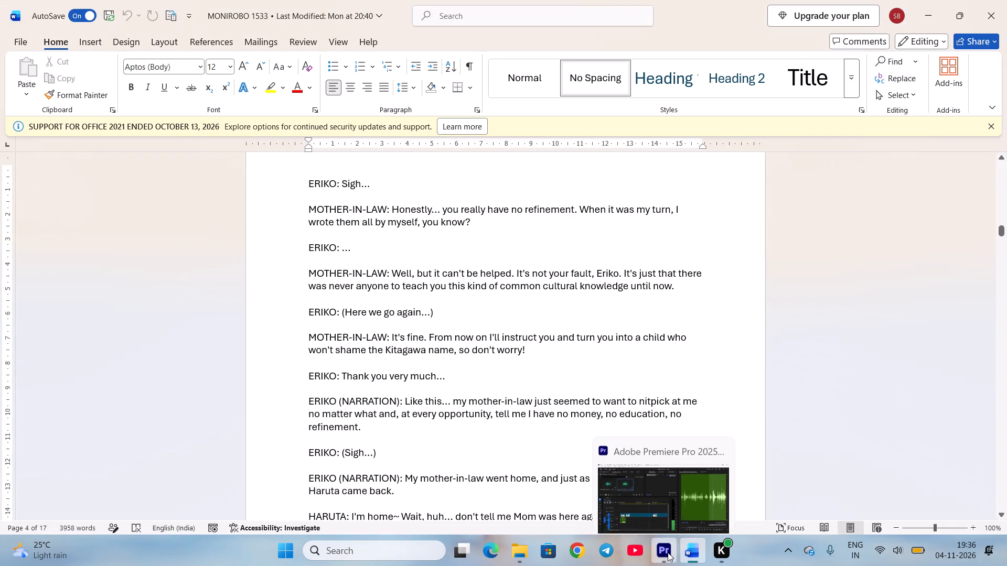
pyautogui.scroll(-3, 394, 443)
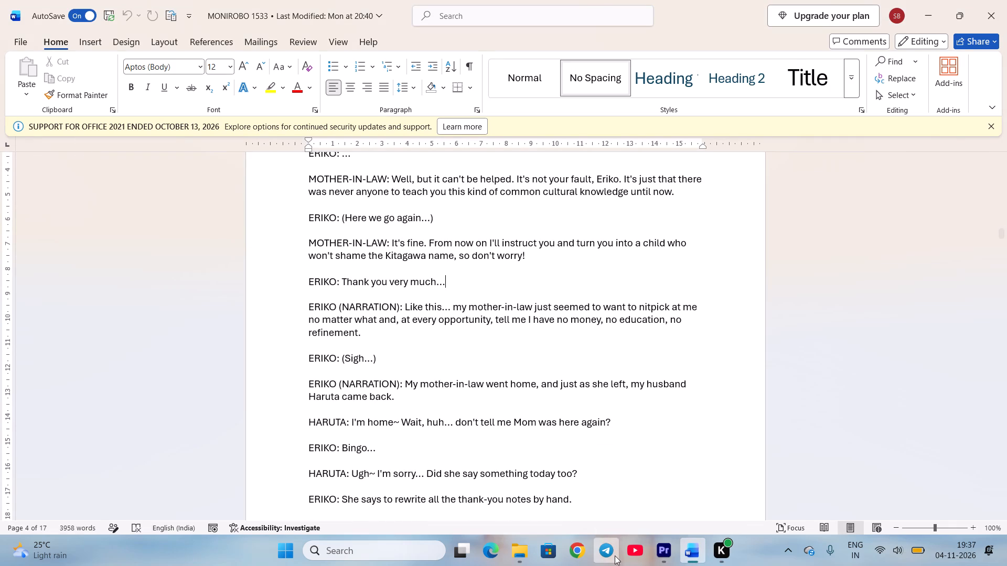
pyautogui.click(659, 547)
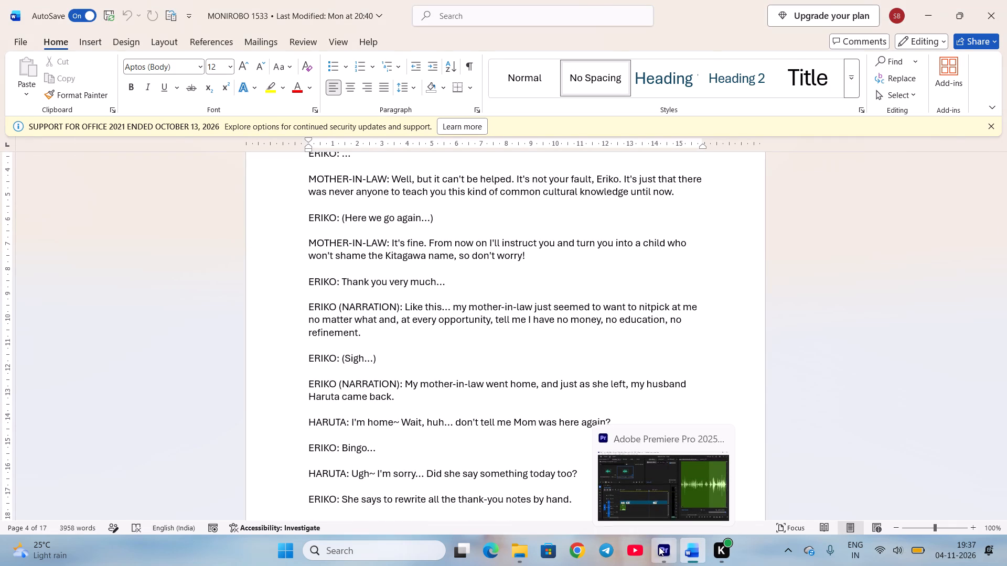
pyautogui.press('space')
pyautogui.scroll(11, 771, 445)
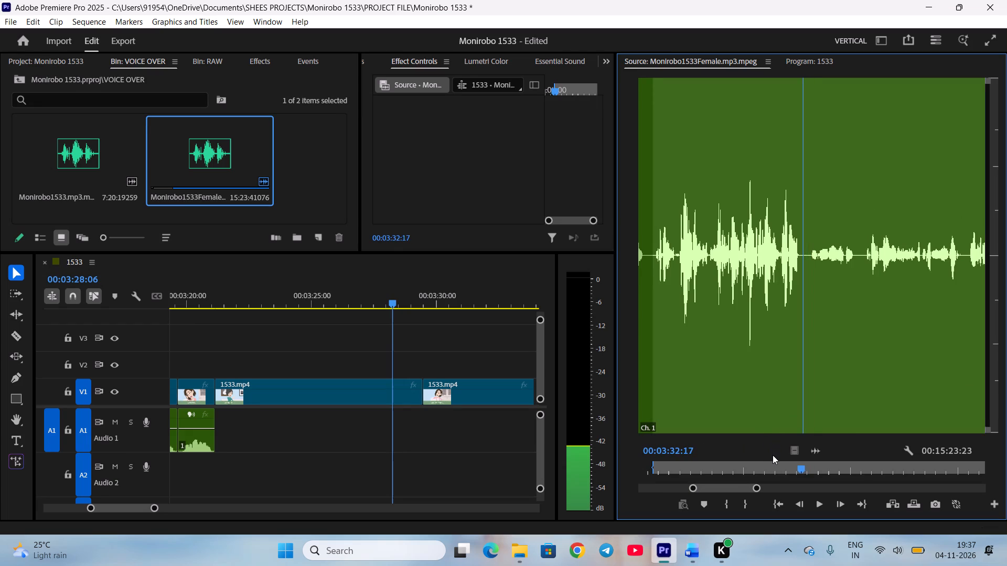
pyautogui.press('o')
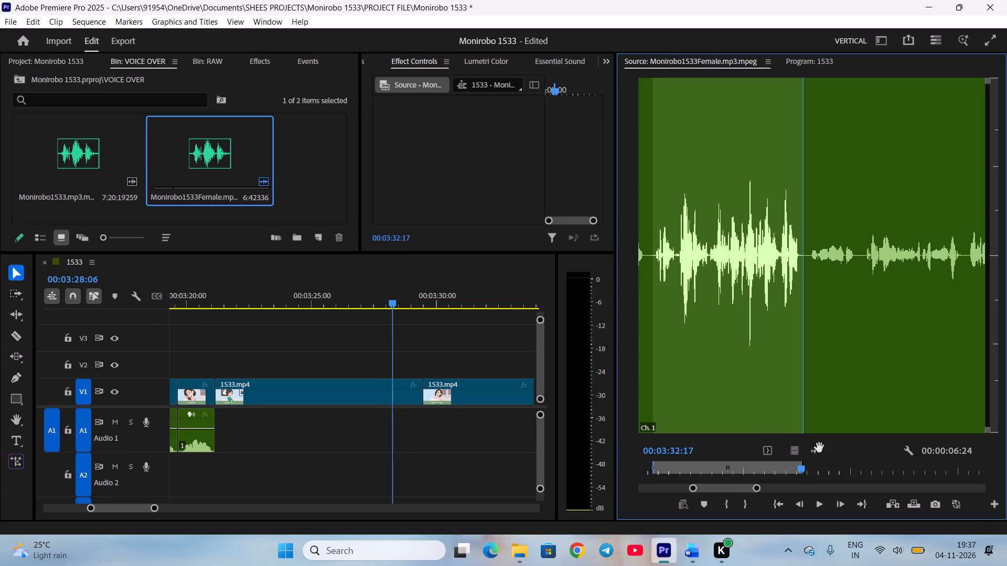
pyautogui.moveTo(820, 448); pyautogui.dragTo(227, 433)
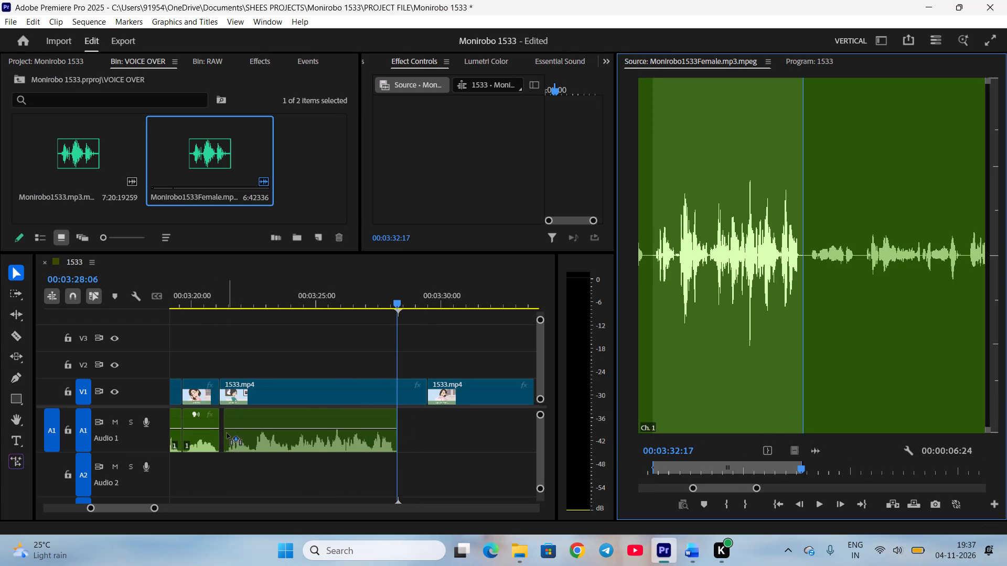
pyautogui.moveTo(227, 433); pyautogui.dragTo(221, 433)
# Play the mother-in-law's shot from 00:03:24:02, trim its V1 clip to the new audio's end and close the gap.
pyautogui.click(295, 290)
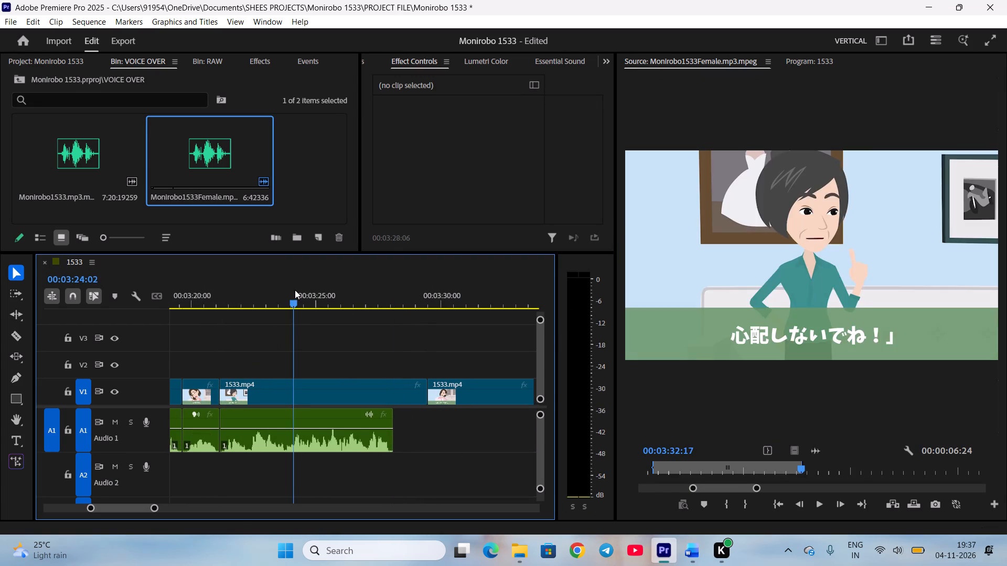
pyautogui.press('space')
pyautogui.moveTo(422, 394); pyautogui.dragTo(388, 400)
pyautogui.scroll(-4, 366, 397)
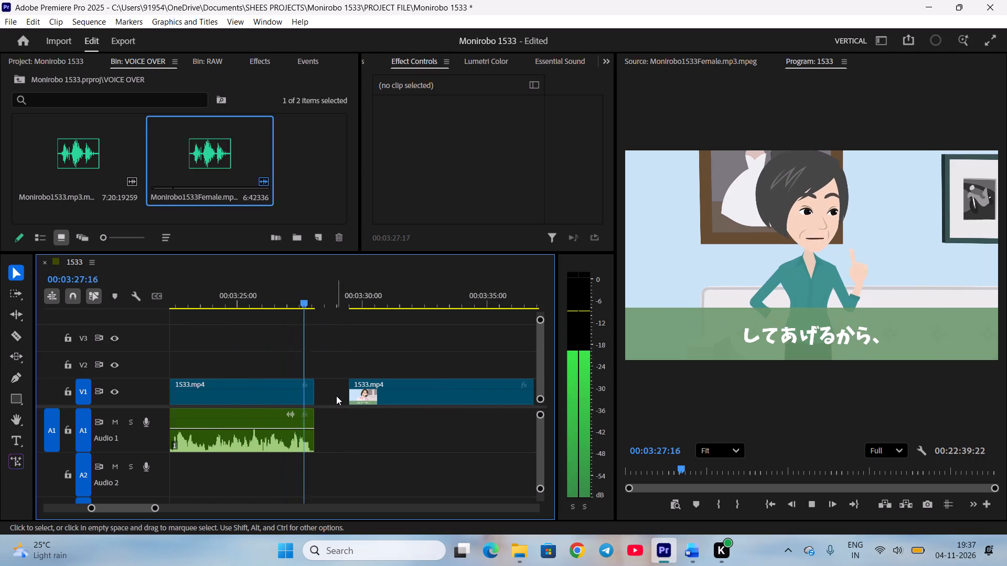
pyautogui.press('space')
pyautogui.rightClick(336, 394)
pyautogui.click(354, 401)
# Find where Eriko's thank-you shot ends before the narration scene, cut the V1 clip there at 00:03:30:10, and save the project.
pyautogui.scroll(-6, 351, 404)
pyautogui.press('space')
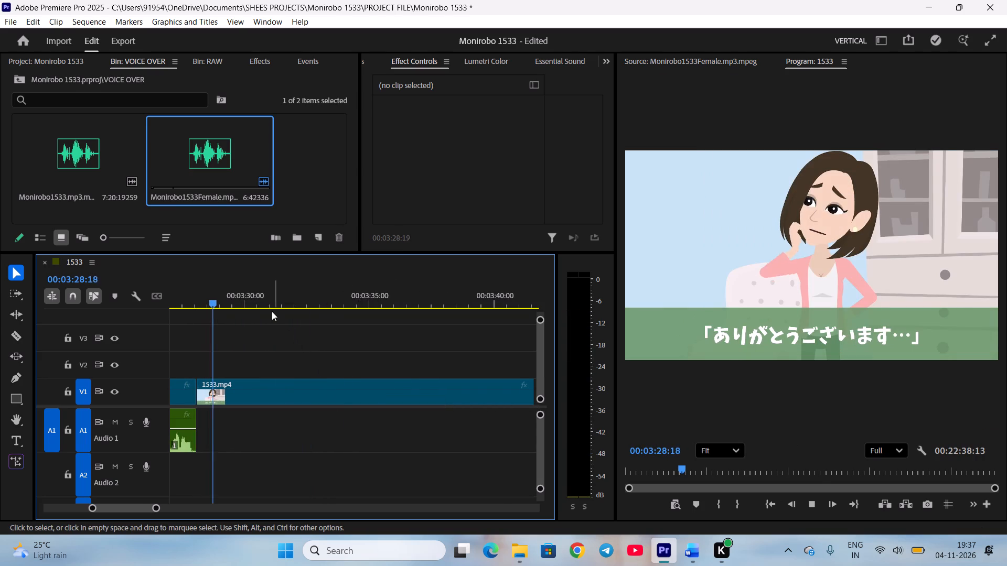
pyautogui.moveTo(260, 295); pyautogui.dragTo(412, 320)
pyautogui.moveTo(409, 314); pyautogui.dragTo(326, 310)
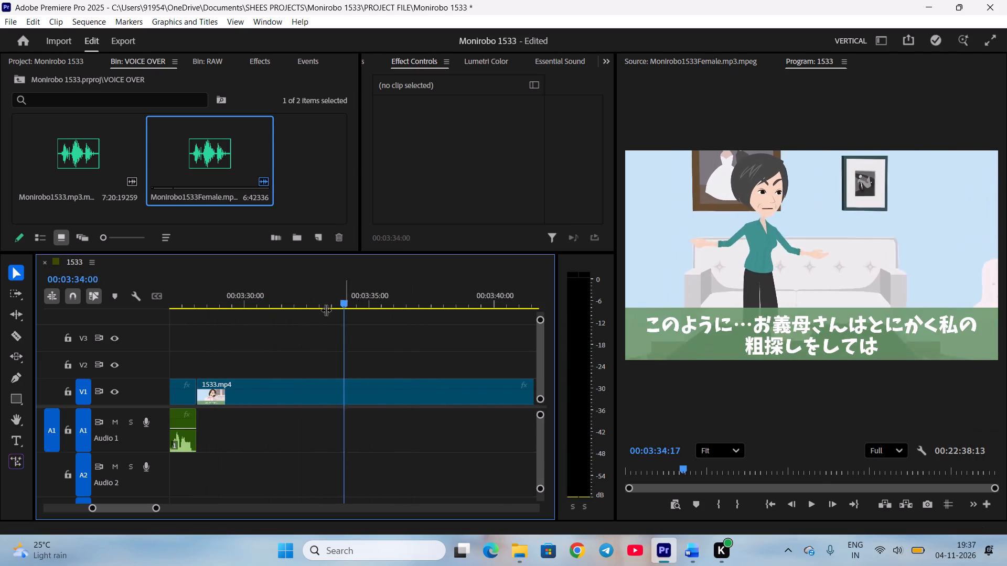
pyautogui.moveTo(326, 310); pyautogui.dragTo(238, 311)
pyautogui.press('space')
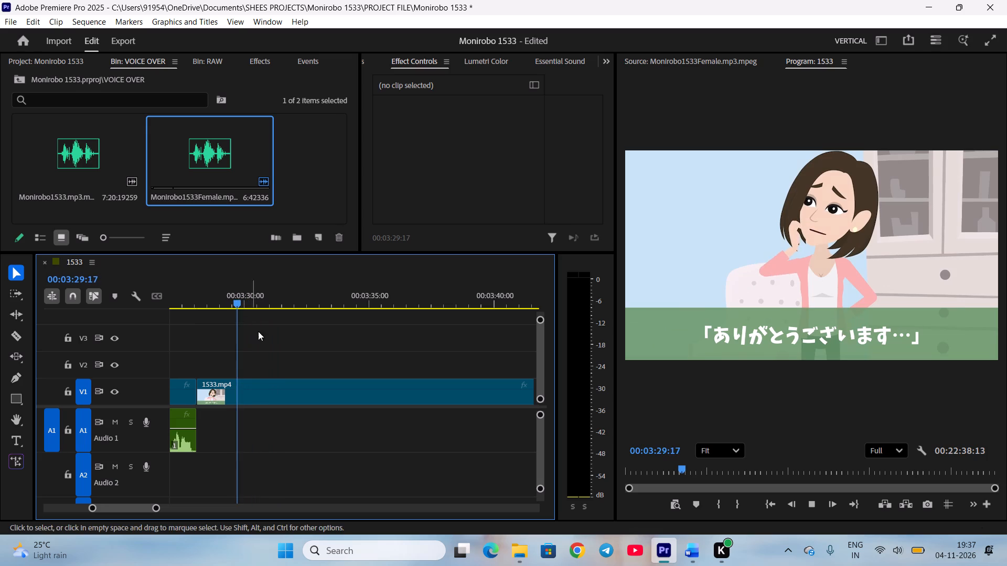
pyautogui.press('space')
pyautogui.scroll(4, 820, 469)
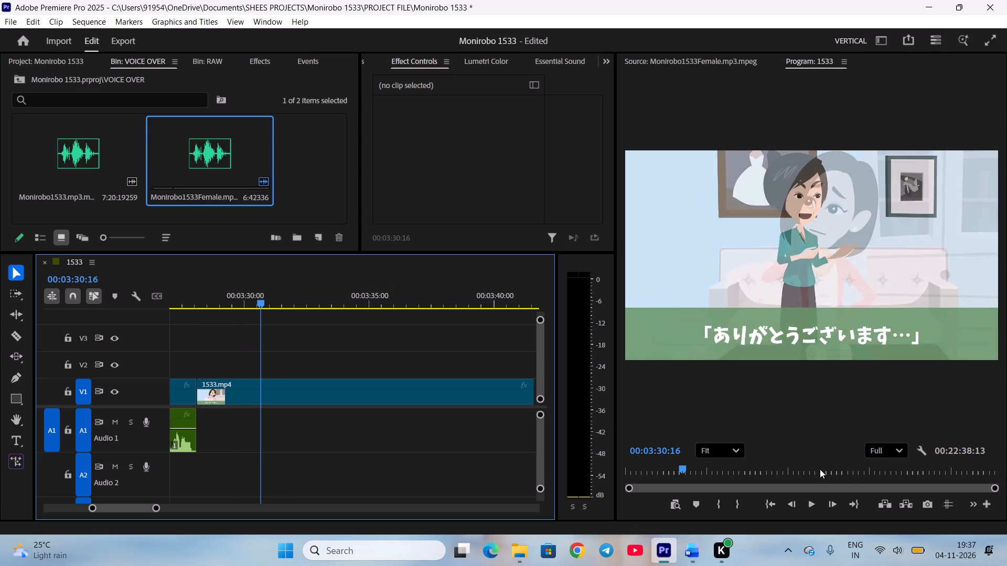
pyautogui.scroll(6, 820, 469)
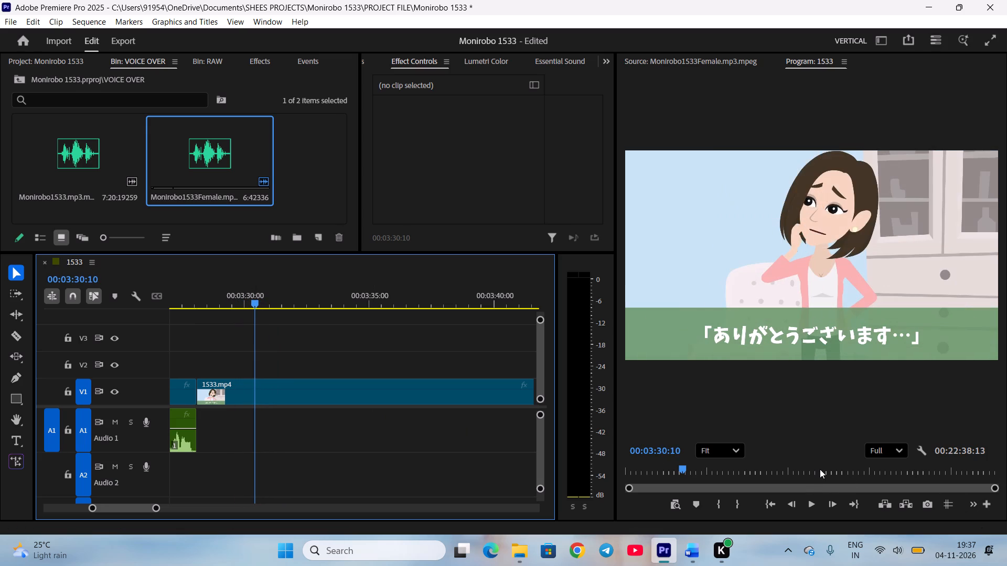
pyautogui.press('c')
pyautogui.press('space')
pyautogui.scroll(2, 341, 395)
pyautogui.click(285, 305)
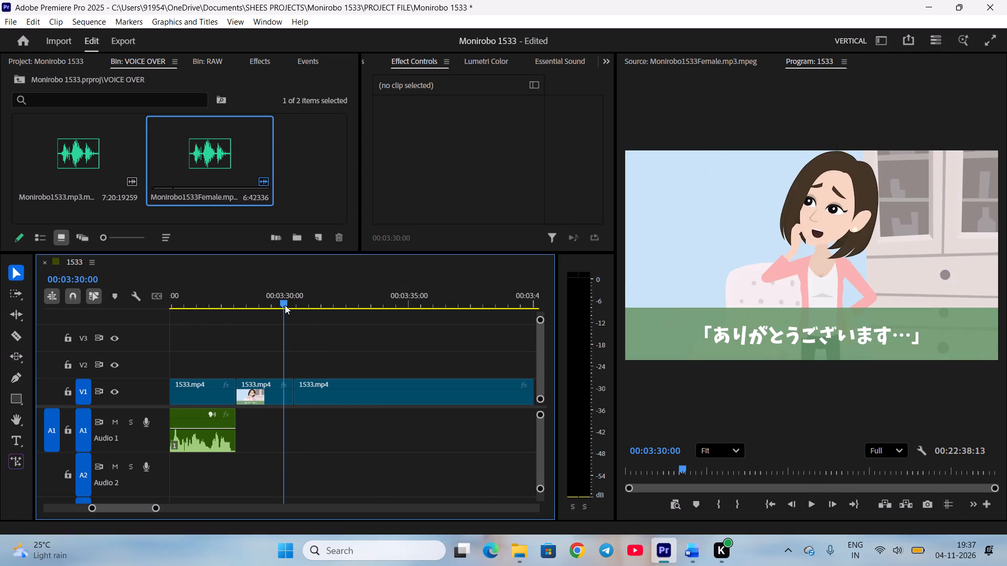
pyautogui.hotkey('ctrl', 's')
# Mark Monirobo1533Female from 00:03:32:23 to 00:03:35:05 and place it on A1 at the start of Eriko's thank-you shot.
pyautogui.doubleClick(223, 172)
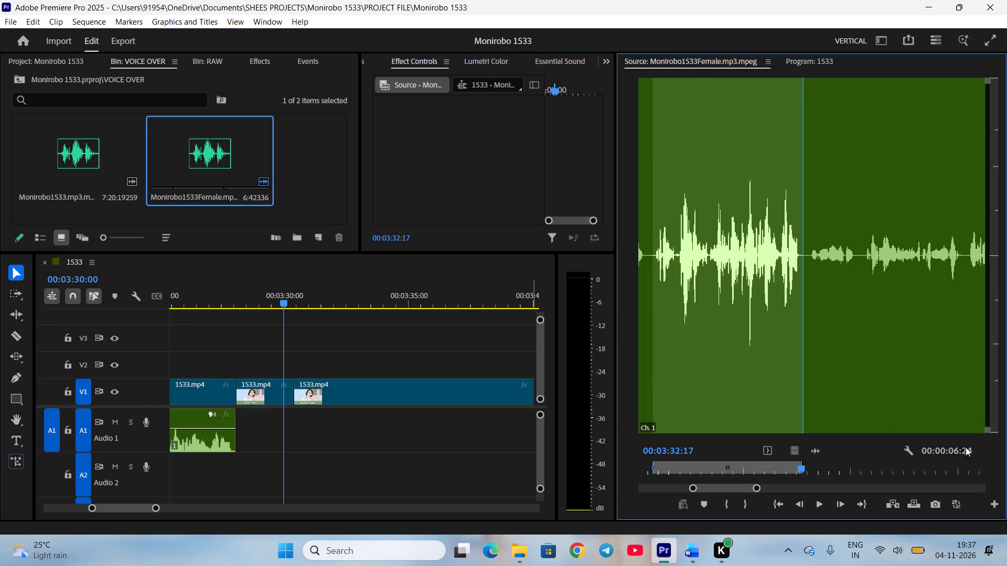
pyautogui.scroll(-6, 859, 460)
pyautogui.write('i')
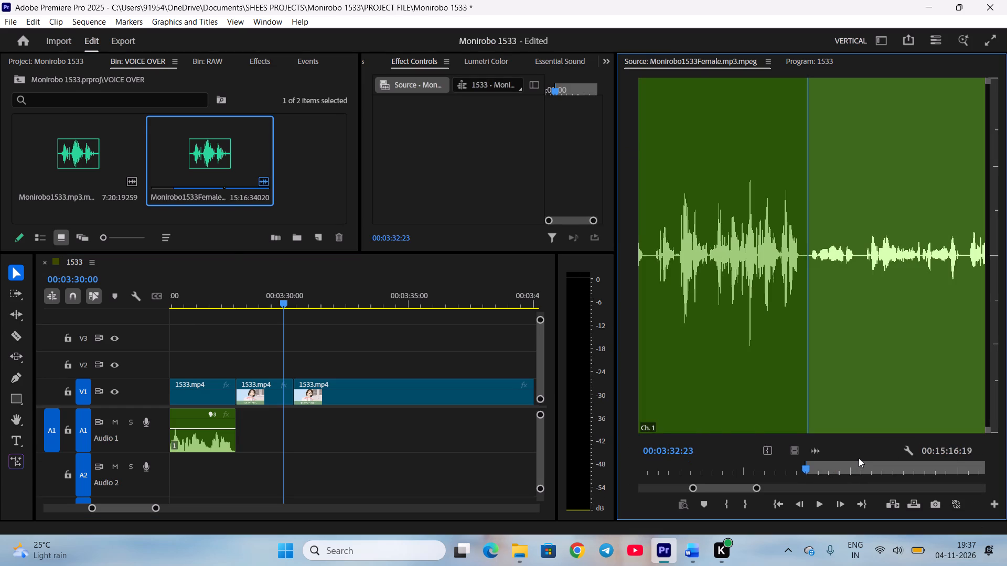
pyautogui.press('space')
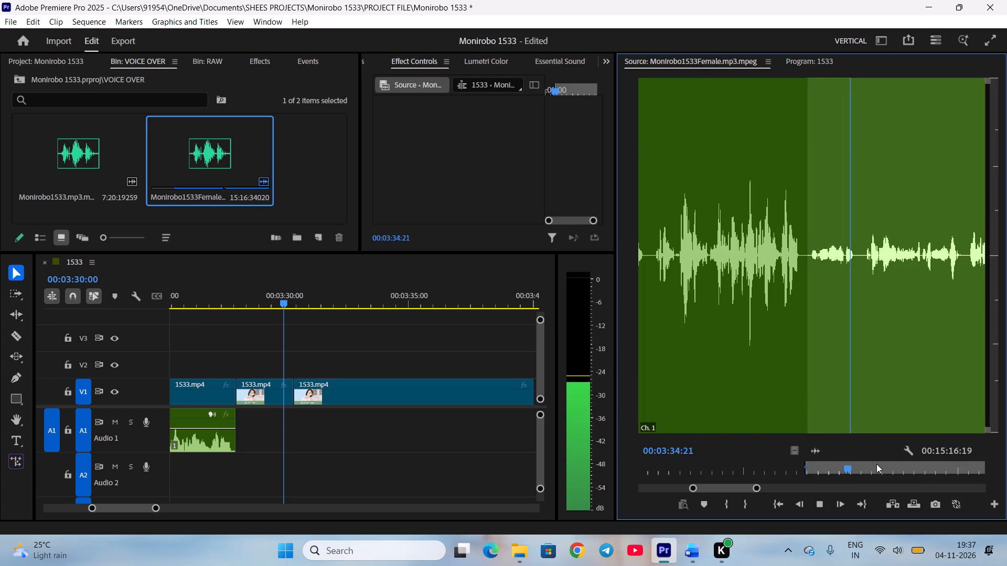
pyautogui.press('space')
pyautogui.press('o')
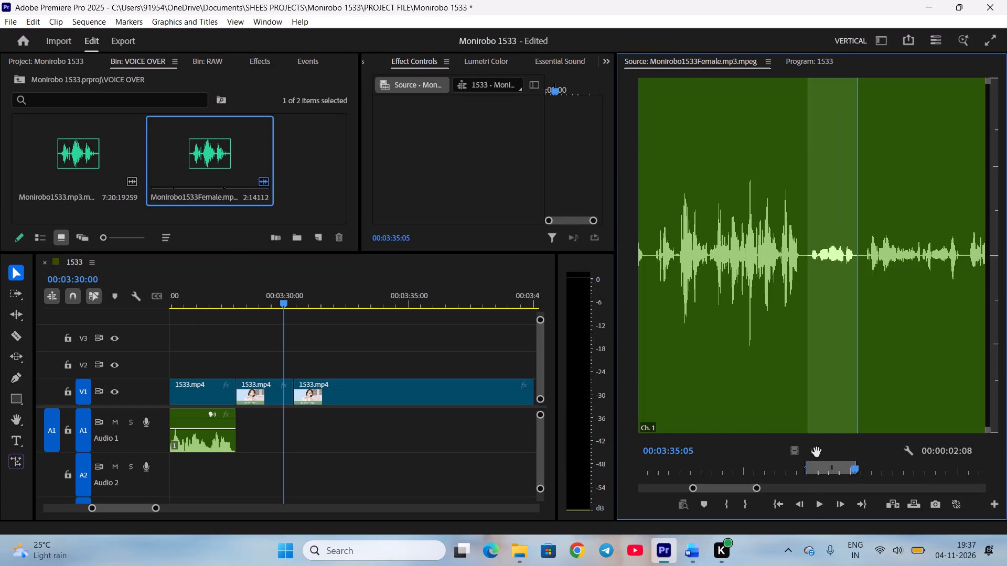
pyautogui.moveTo(816, 449); pyautogui.dragTo(237, 415)
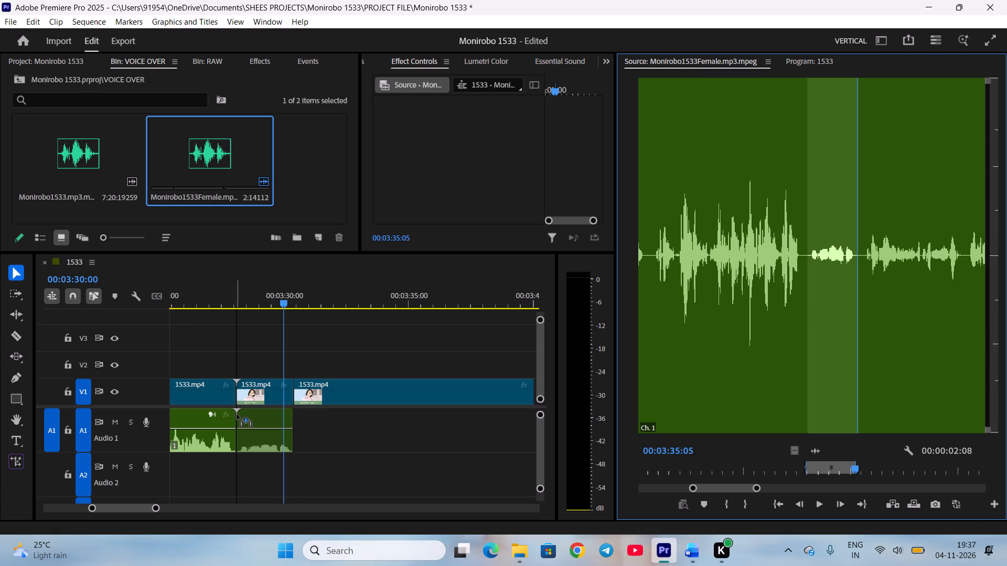
pyautogui.moveTo(237, 415); pyautogui.dragTo(238, 415)
# Play from the thank-you shot, find where the narration shots end before Haruta speaks, and cut the V1 clip there at 00:03:47:03.
pyautogui.click(253, 293)
pyautogui.press('space')
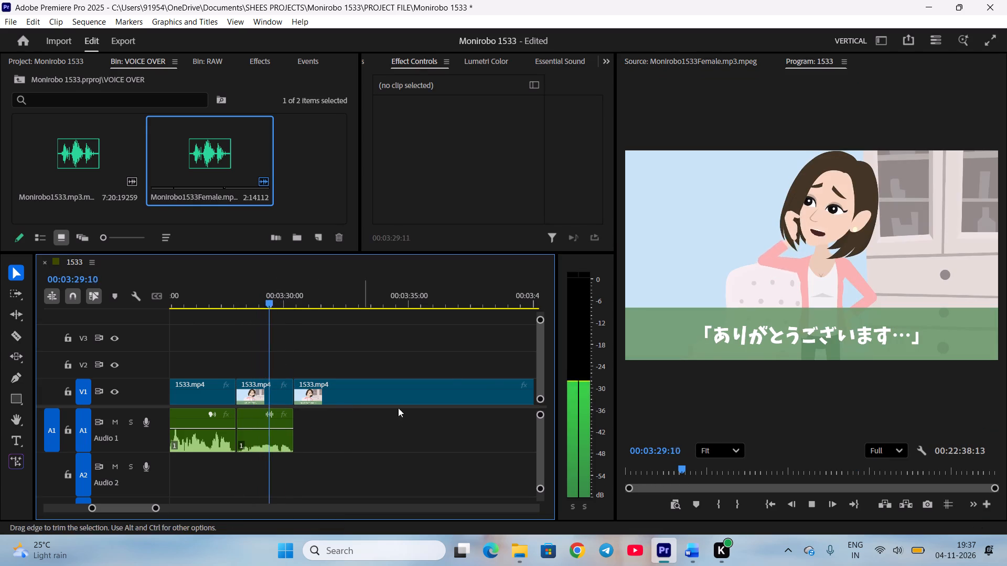
pyautogui.scroll(-5, 412, 411)
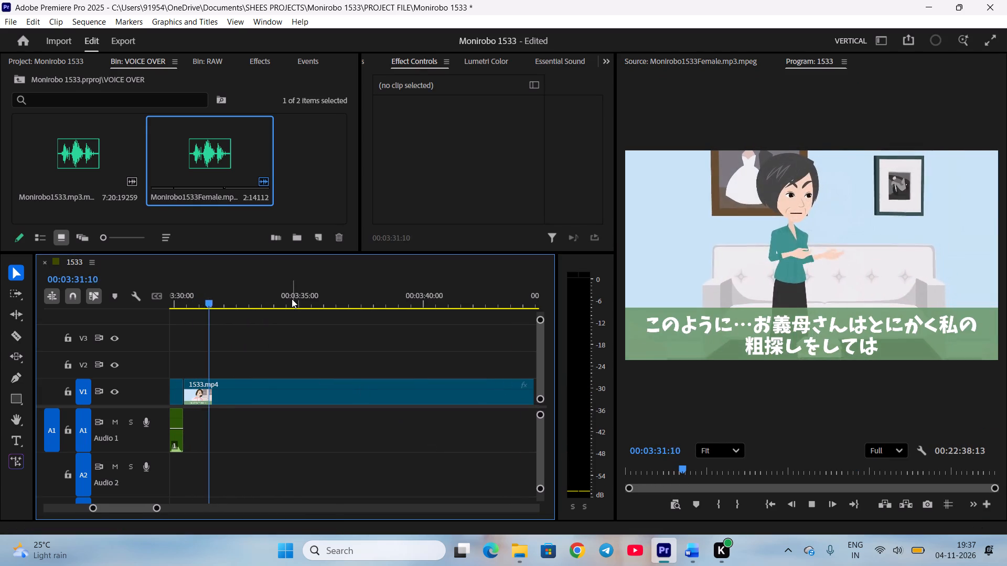
pyautogui.moveTo(263, 293); pyautogui.dragTo(382, 332)
pyautogui.press('space')
pyautogui.scroll(-5, 415, 384)
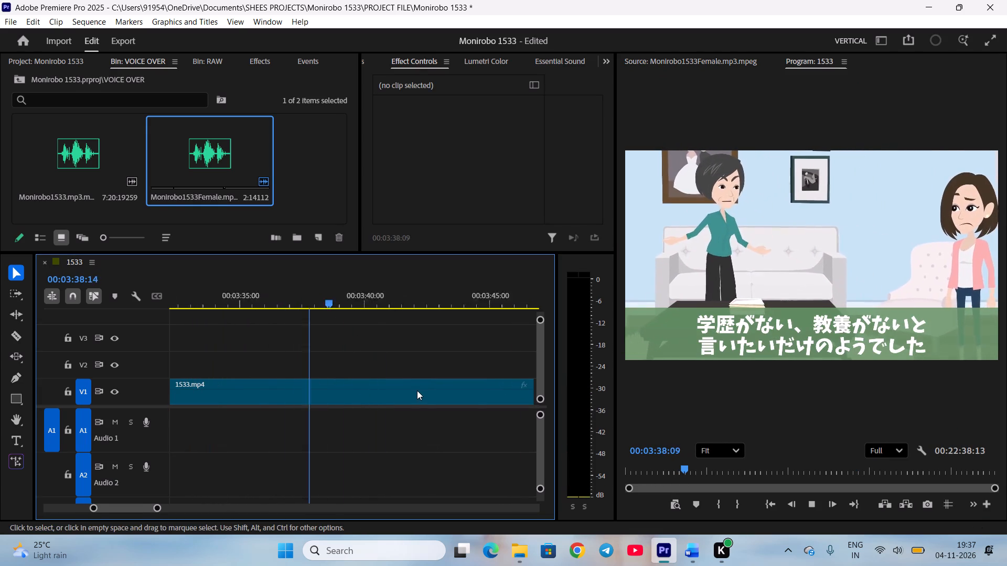
pyautogui.scroll(-4, 370, 366)
pyautogui.moveTo(279, 297); pyautogui.dragTo(310, 306)
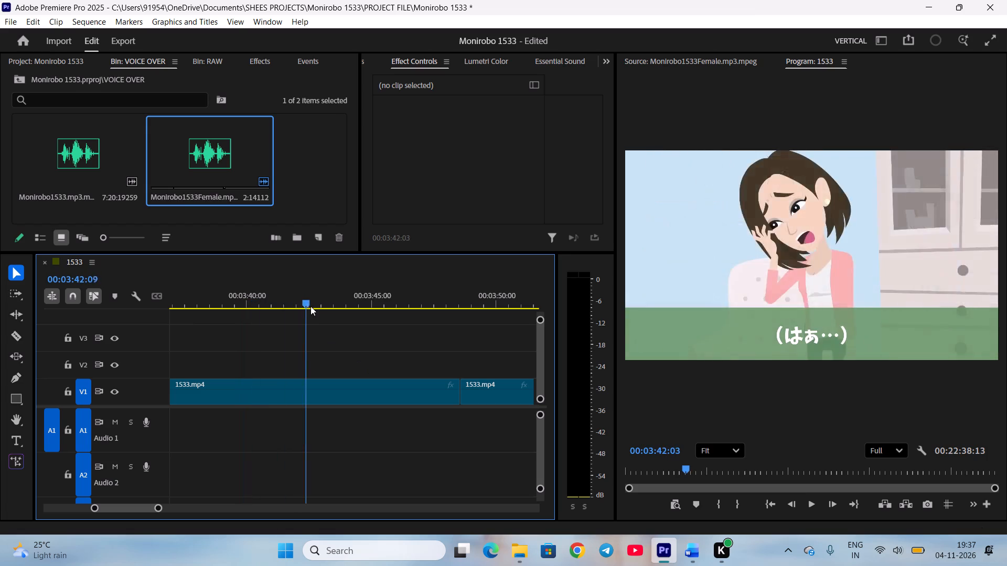
pyautogui.moveTo(310, 306); pyautogui.dragTo(276, 303)
pyautogui.press('space')
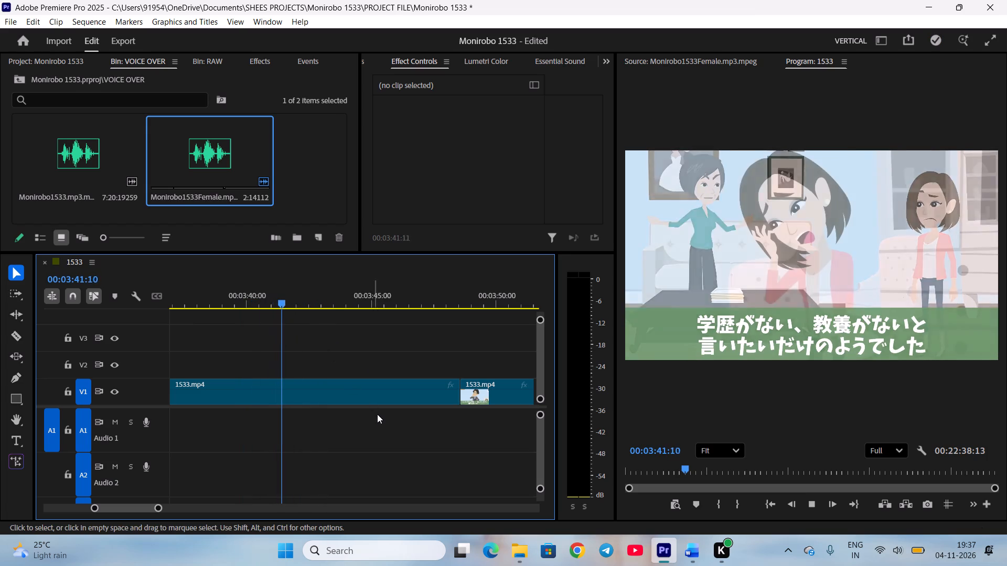
pyautogui.moveTo(346, 278); pyautogui.dragTo(400, 309)
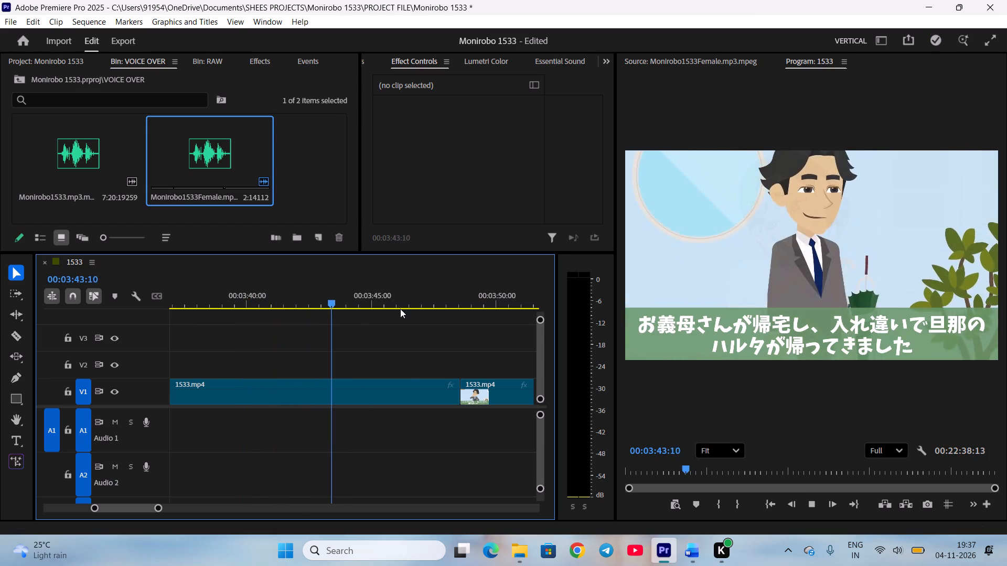
pyautogui.moveTo(400, 309); pyautogui.dragTo(403, 309)
pyautogui.moveTo(381, 298); pyautogui.dragTo(433, 308)
pyautogui.press('space')
pyautogui.press('space')
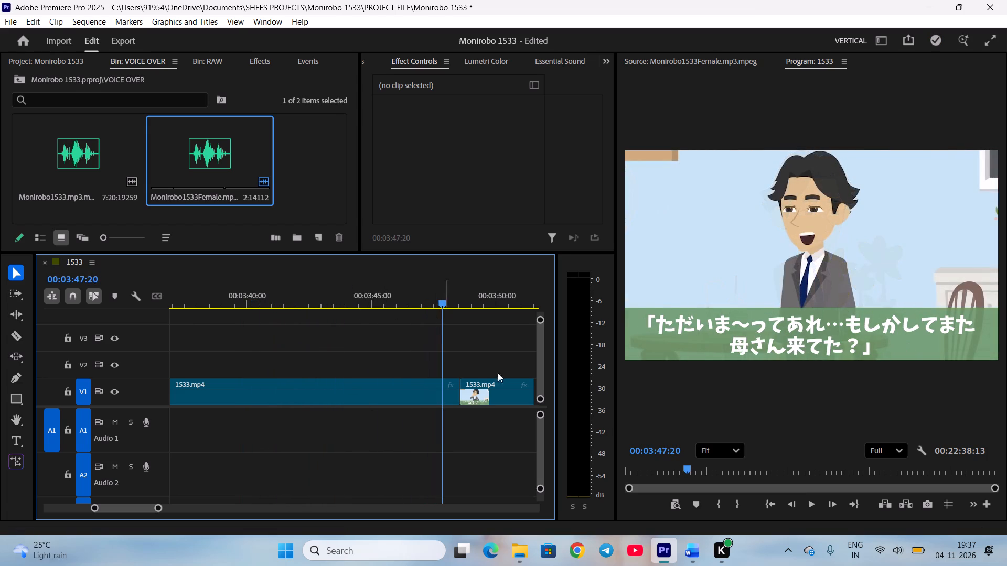
pyautogui.scroll(13, 791, 473)
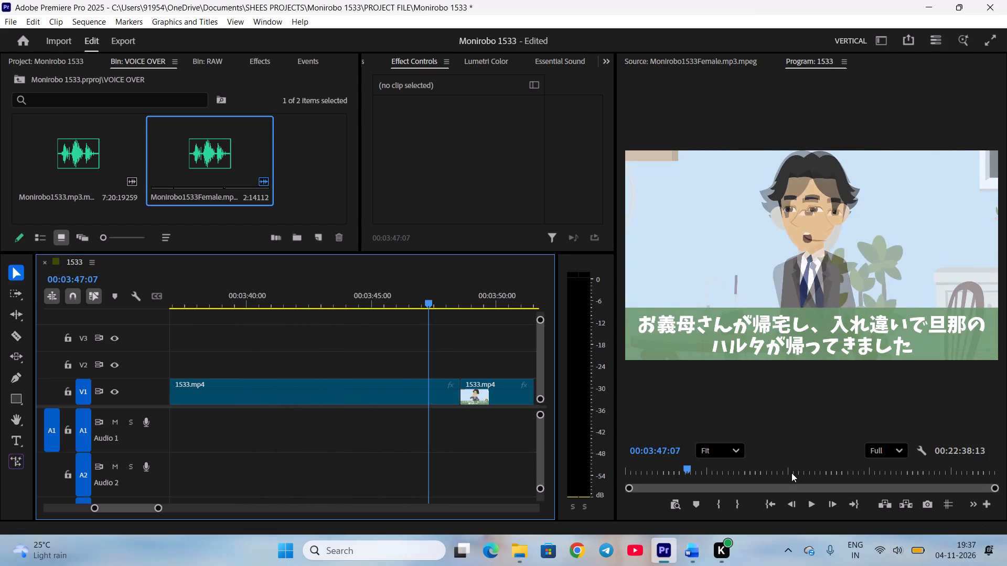
pyautogui.scroll(4, 791, 473)
pyautogui.press('c')
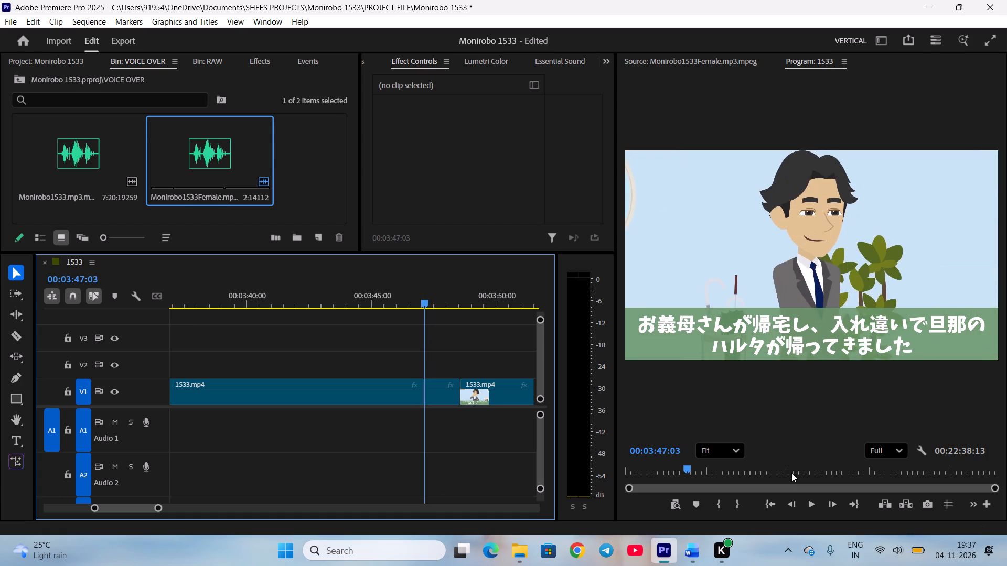
# Review the shots around Haruta's homecoming against the Word script to check which Eriko narration lines come before his first line.
pyautogui.press('space')
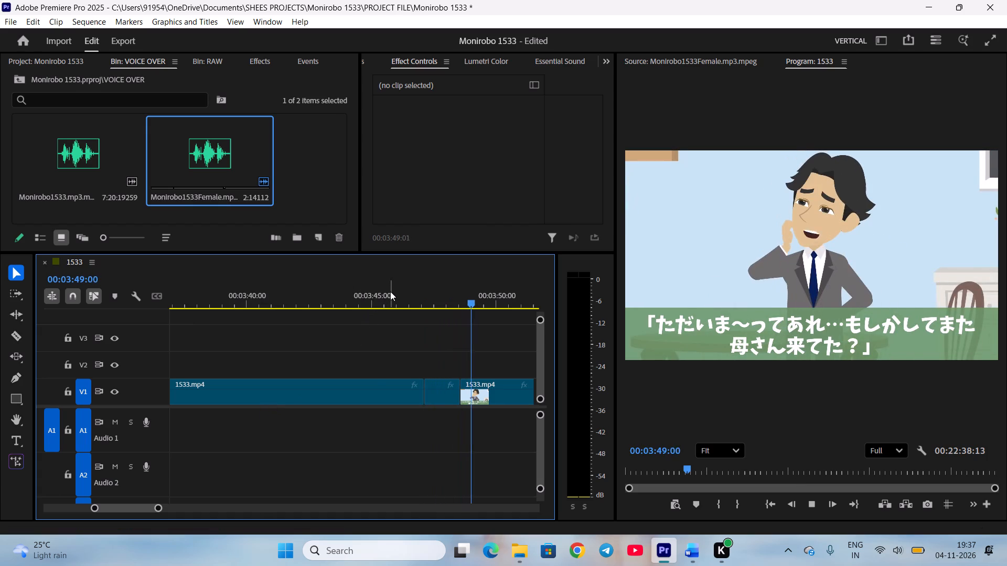
pyautogui.click(379, 299)
pyautogui.click(692, 552)
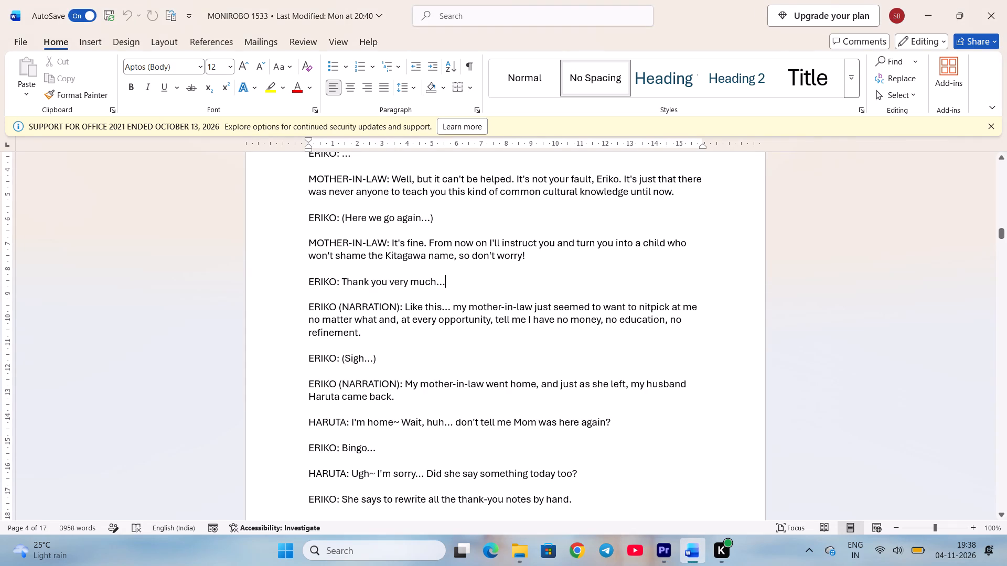
pyautogui.scroll(-2, 488, 398)
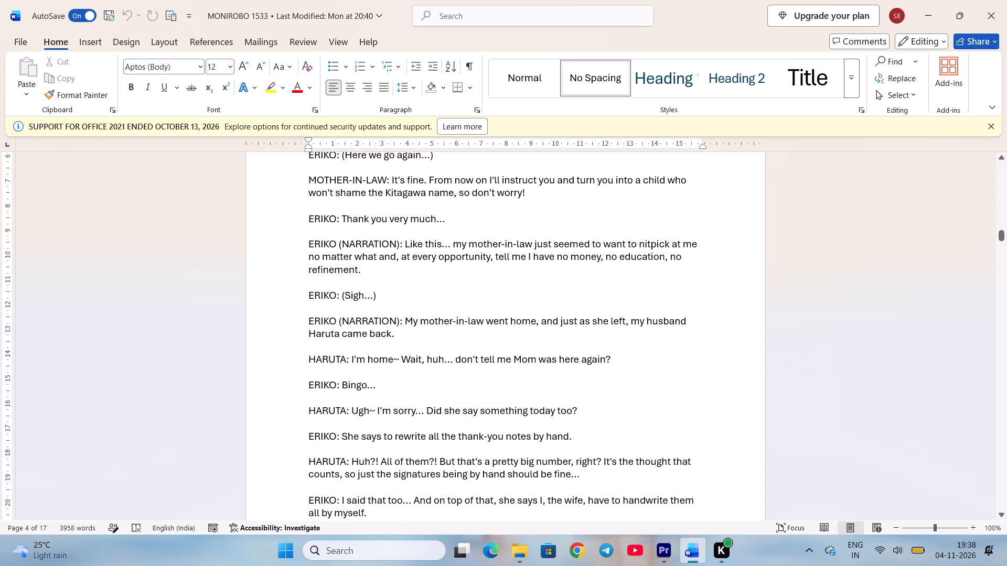
pyautogui.click(663, 551)
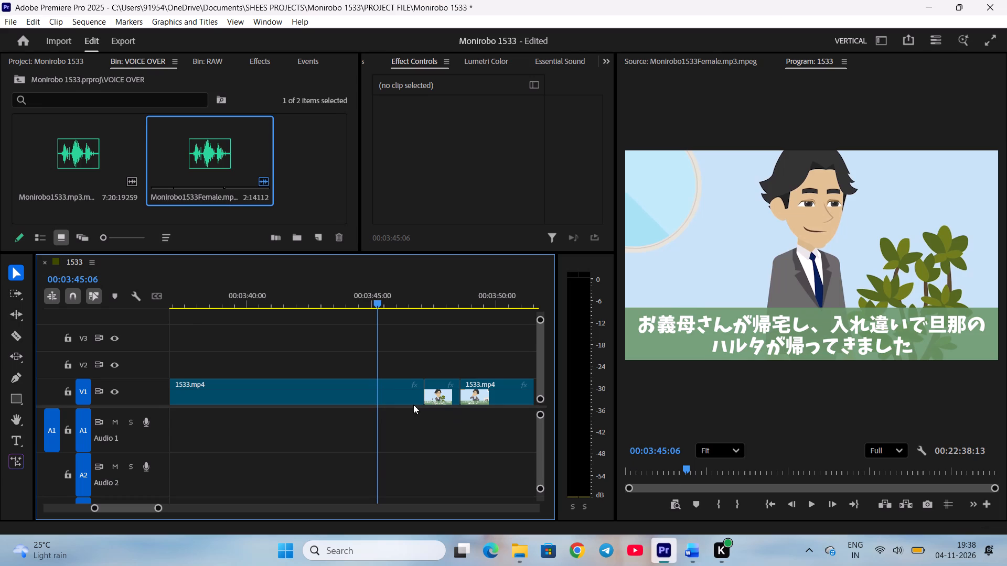
pyautogui.press('space')
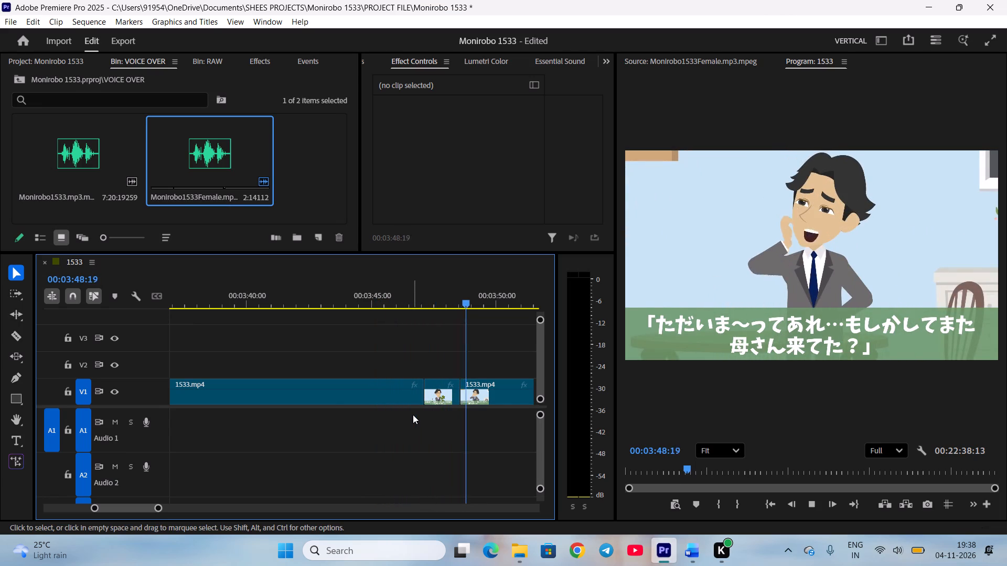
pyautogui.scroll(-8, 413, 415)
pyautogui.moveTo(378, 296); pyautogui.dragTo(399, 308)
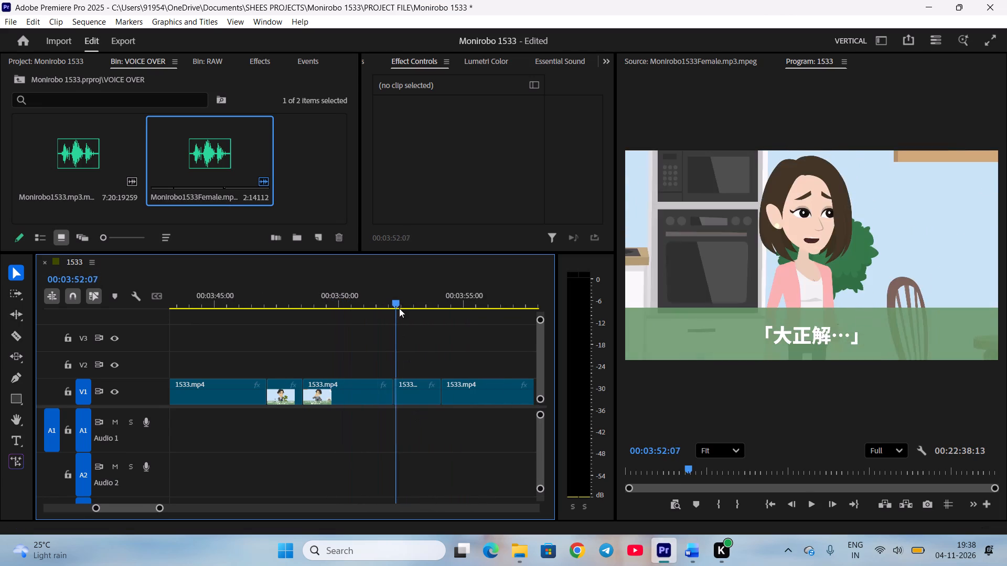
pyautogui.moveTo(399, 308); pyautogui.dragTo(256, 302)
pyautogui.scroll(12, 333, 340)
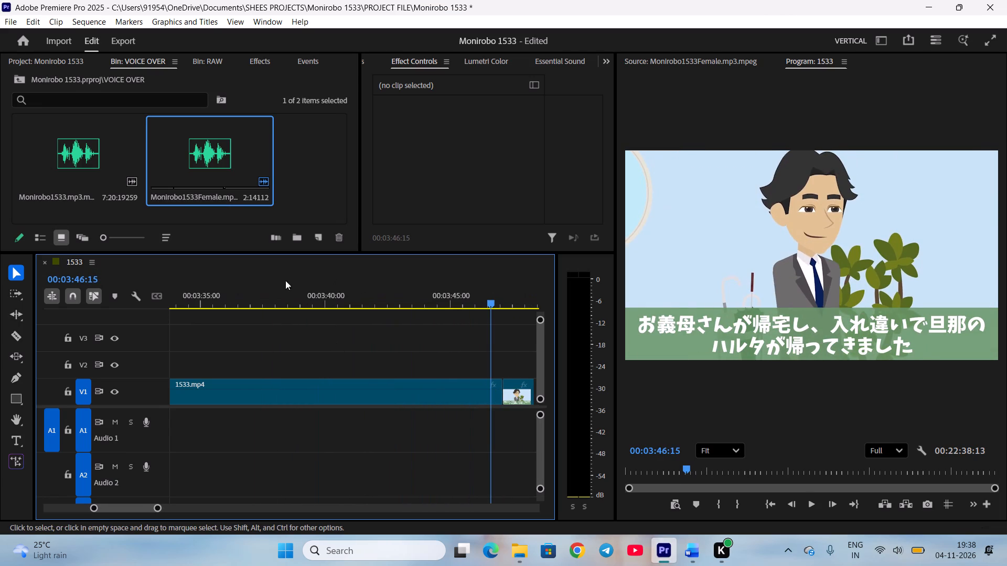
# Mark Monirobo1533Female from just after 00:03:35:11 to 00:03:51:08, following the Word script, and place it on A1 directly after the thank-you line.
pyautogui.doubleClick(216, 150)
pyautogui.scroll(-6, 822, 429)
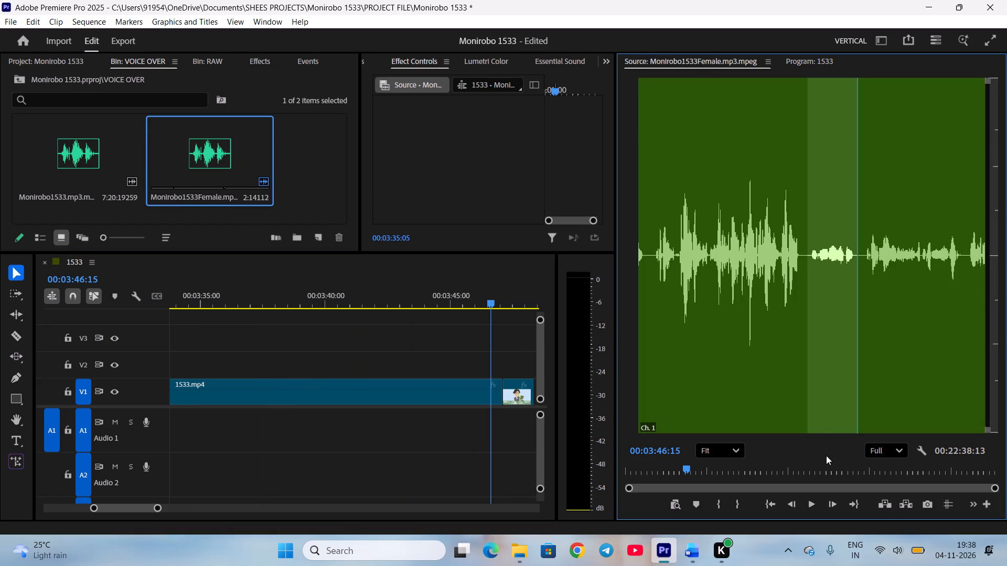
pyautogui.scroll(-8, 826, 455)
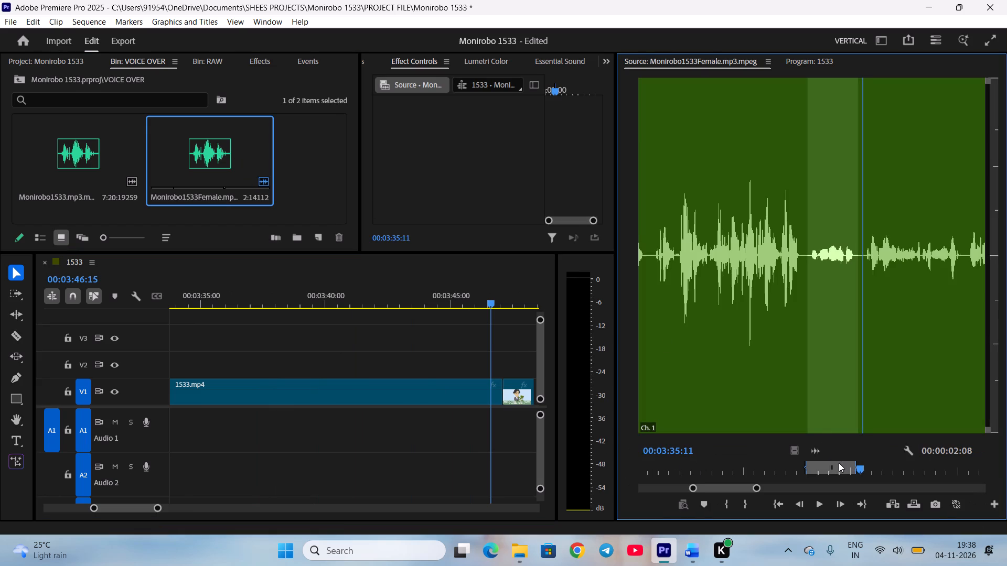
pyautogui.scroll(-1, 839, 463)
pyautogui.press('i')
pyautogui.press('space')
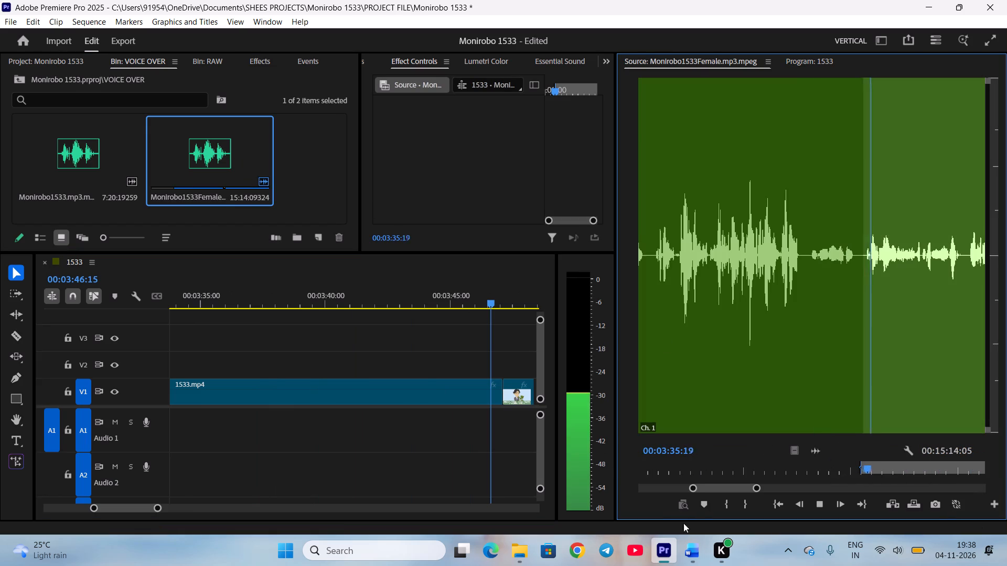
pyautogui.click(698, 556)
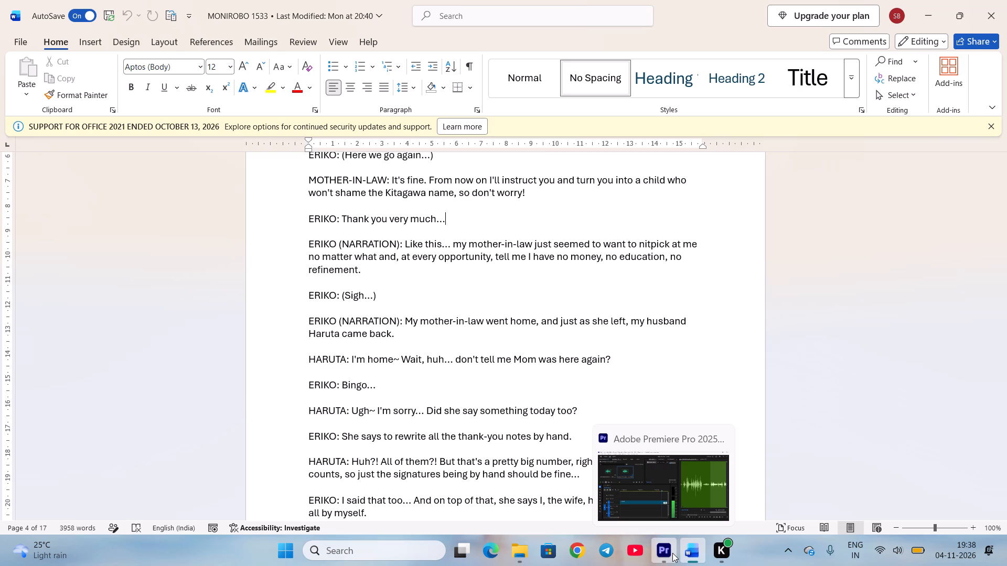
pyautogui.click(672, 553)
pyautogui.press('space')
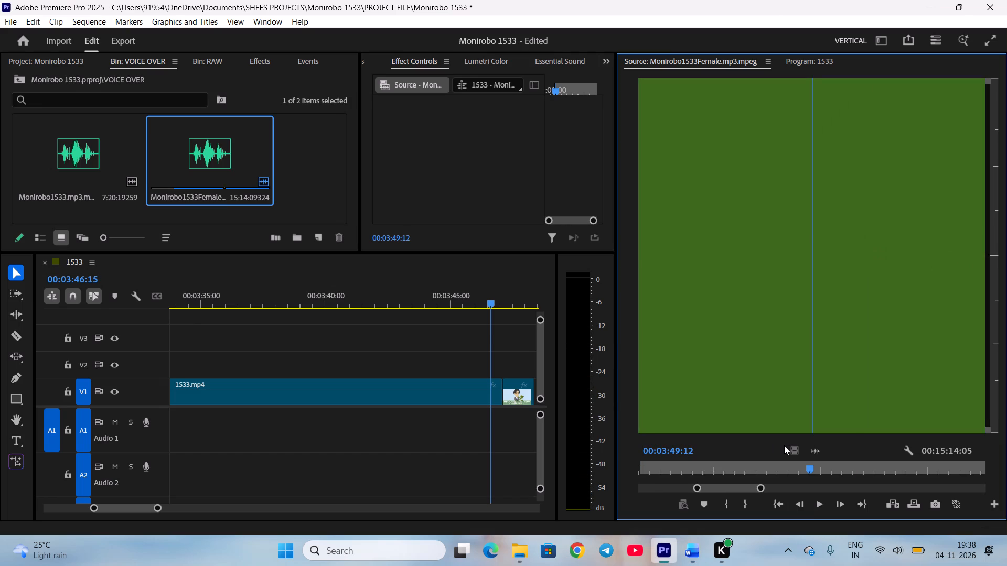
pyautogui.press('space')
pyautogui.press('space')
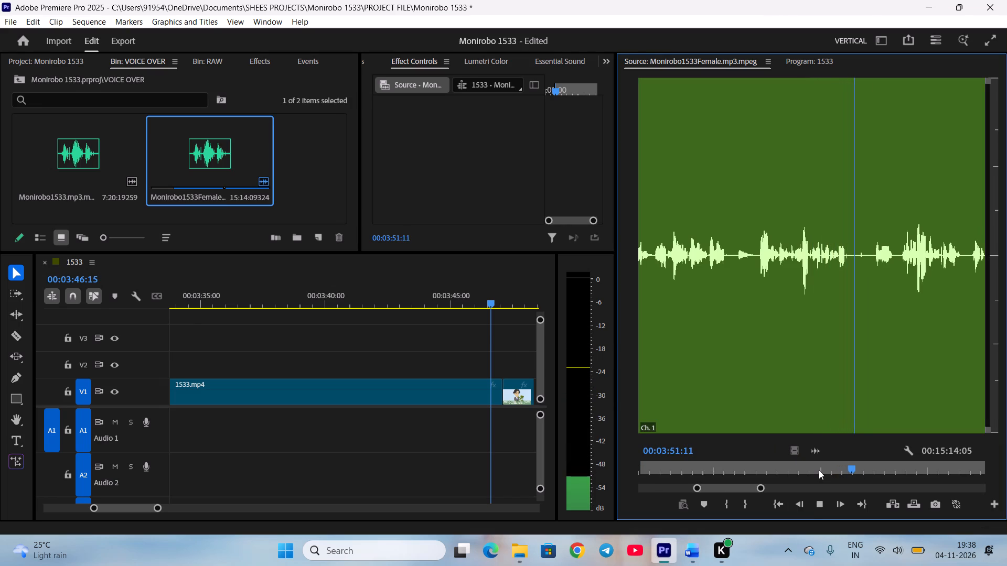
pyautogui.scroll(4, 819, 469)
pyautogui.press('o')
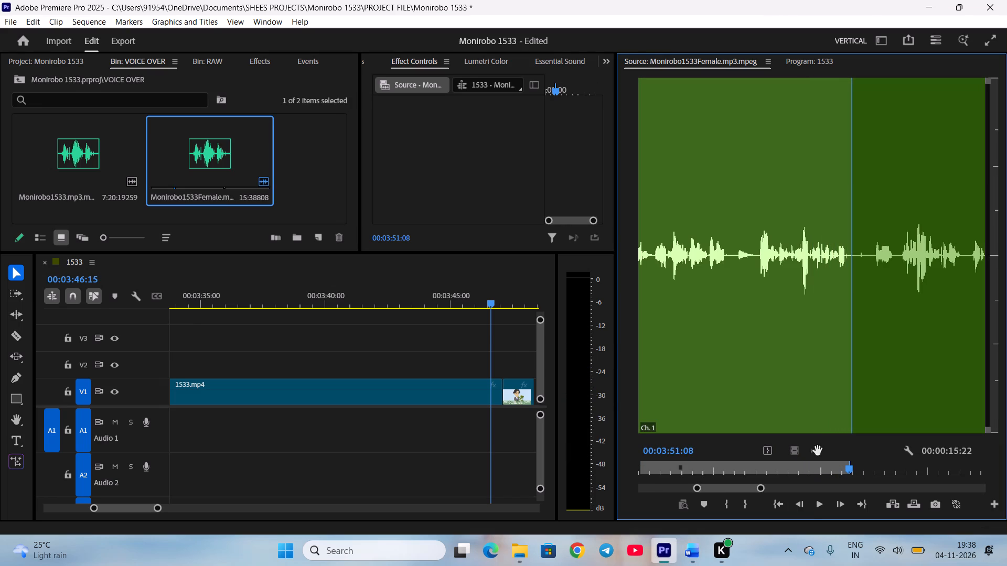
pyautogui.moveTo(816, 448); pyautogui.dragTo(187, 417)
pyautogui.scroll(4, 228, 482)
pyautogui.moveTo(307, 442); pyautogui.dragTo(307, 442)
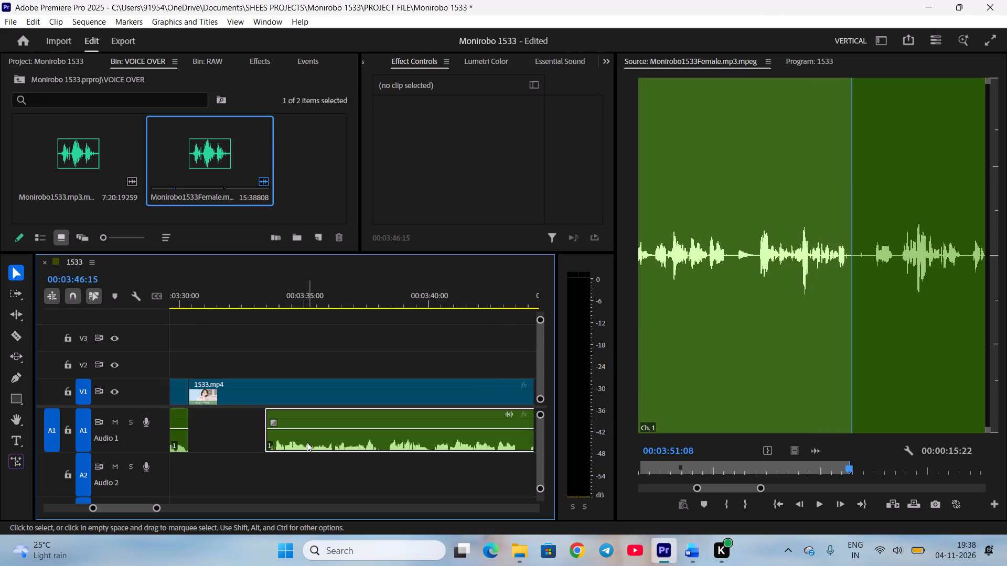
pyautogui.moveTo(307, 442); pyautogui.dragTo(231, 442)
pyautogui.click(251, 472)
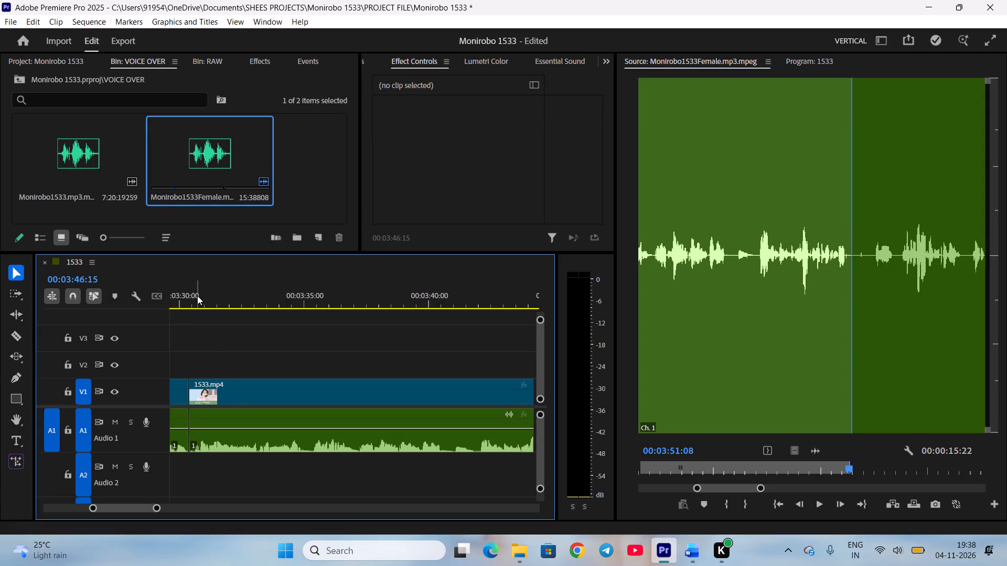
# Play the narration against the video, raise its A1 clip's gain by 9 dB, and continue playback.
pyautogui.click(197, 290)
pyautogui.press('space')
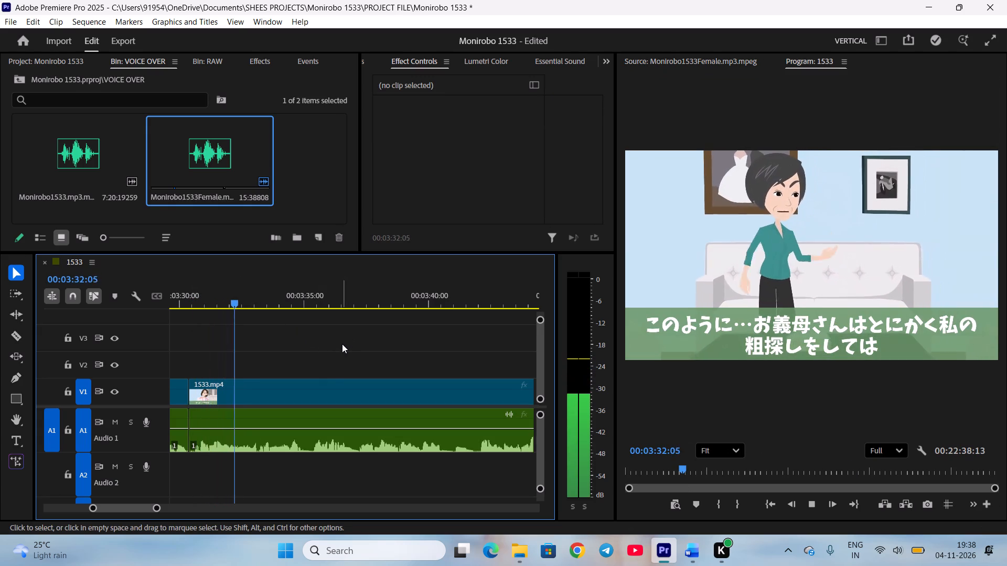
pyautogui.scroll(-3, 345, 346)
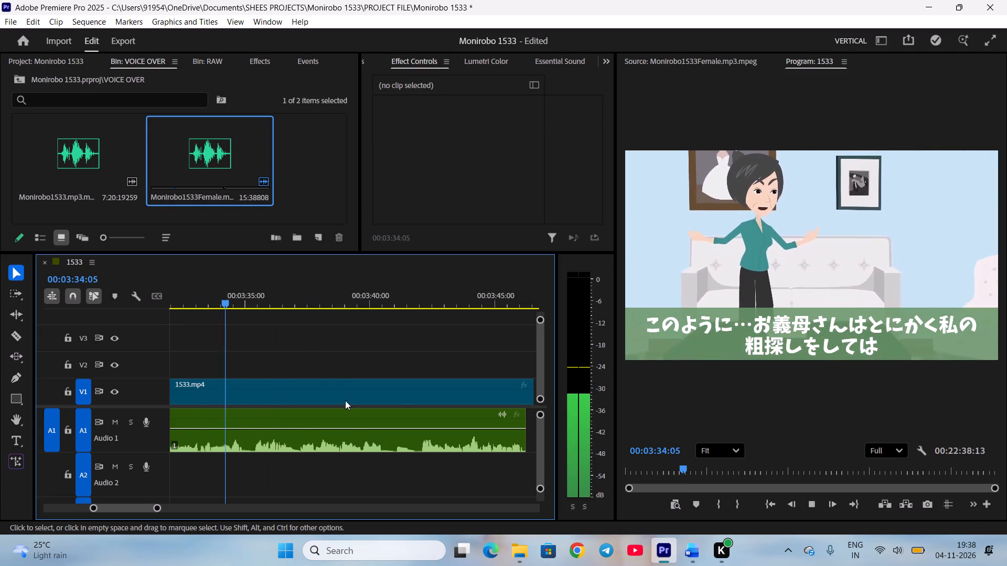
pyautogui.click(348, 447)
pyautogui.press('g')
pyautogui.press('9')
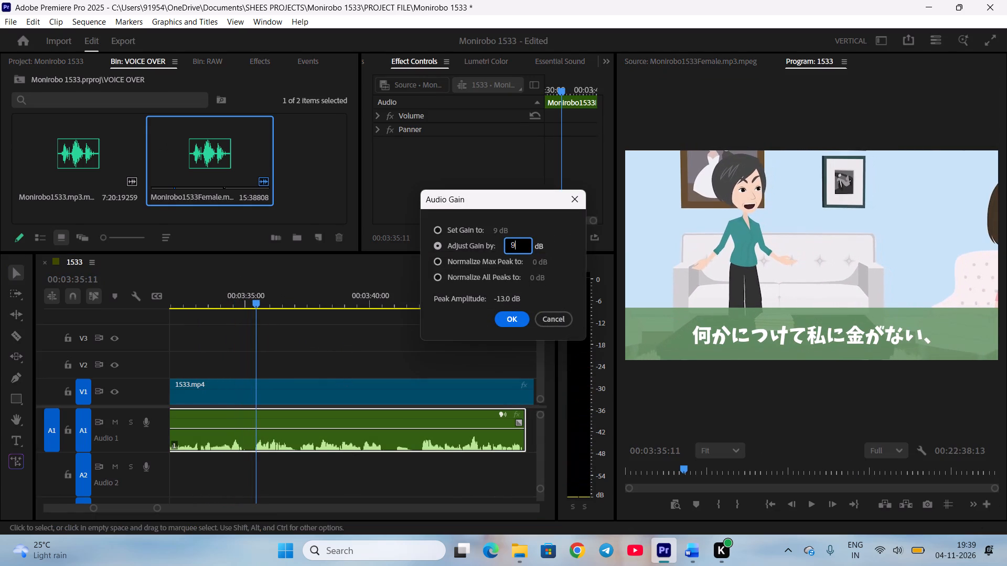
pyautogui.press('Return')
pyautogui.click(348, 476)
pyautogui.press('space')
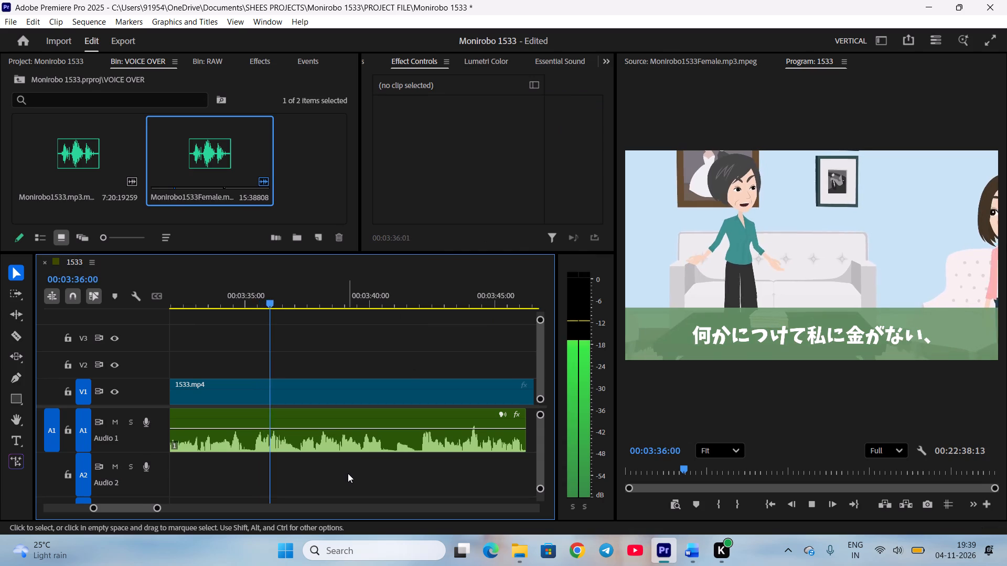
pyautogui.scroll(-3, 348, 473)
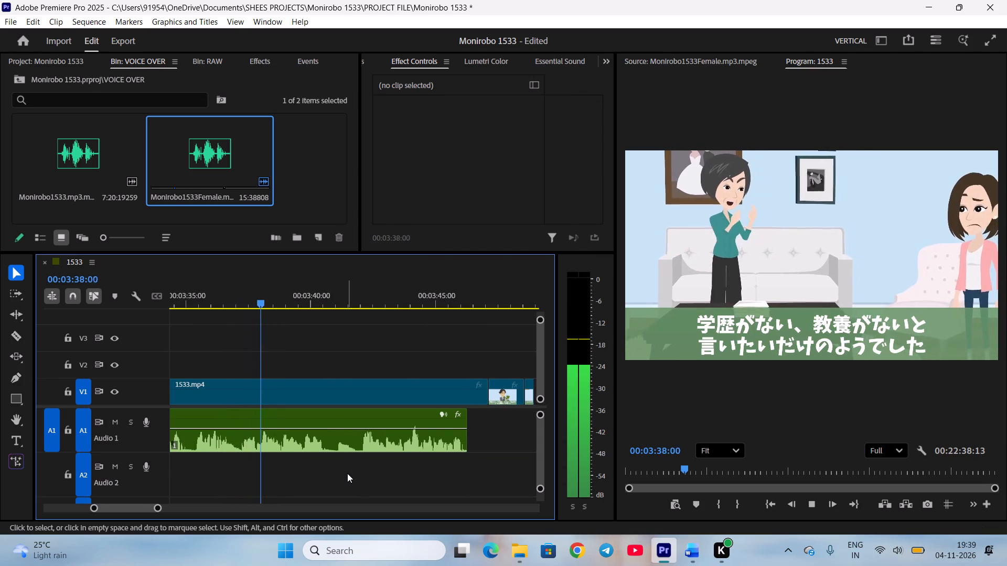
# Cut the V1 clip just before the dissolve to Eriko's sigh shot and move the following part earlier to start at 00:03:40:21.
pyautogui.scroll(-3, 346, 466)
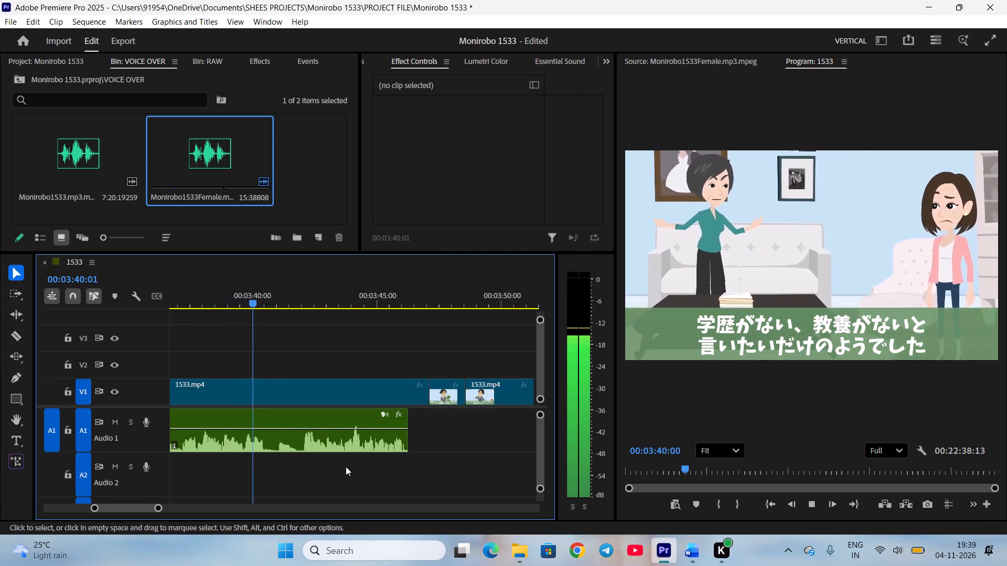
pyautogui.press('space')
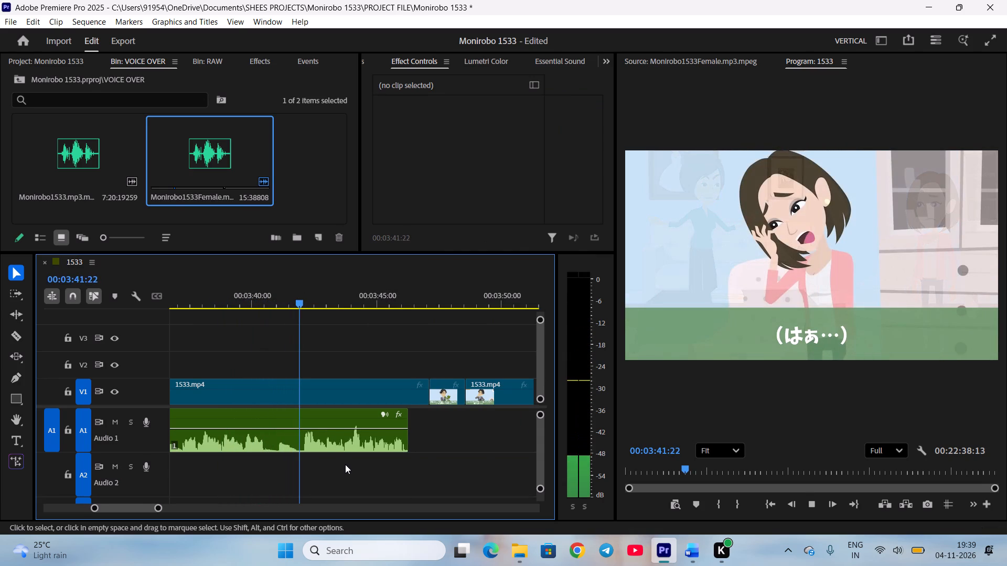
pyautogui.click(346, 386)
pyautogui.scroll(10, 689, 463)
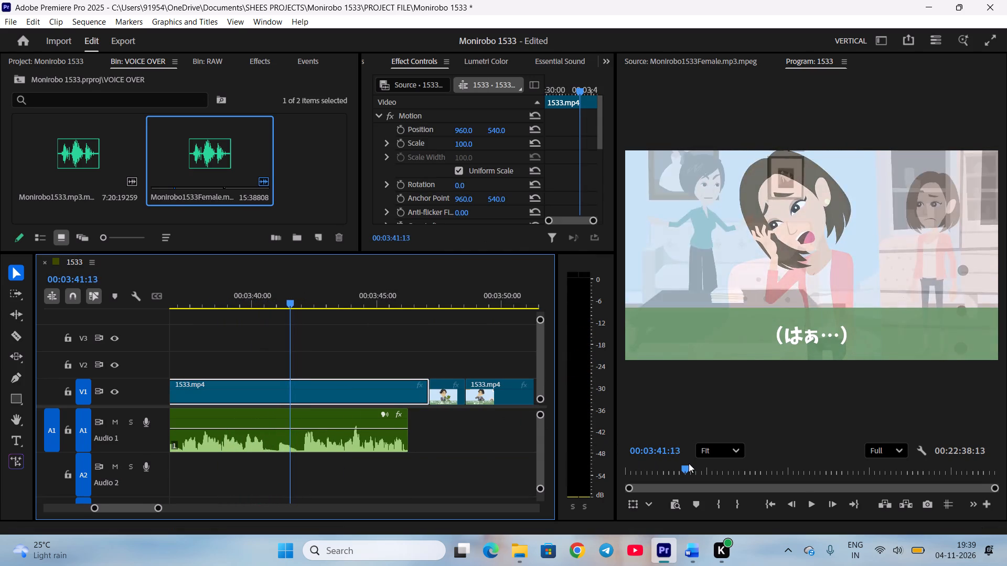
pyautogui.scroll(5, 689, 463)
pyautogui.scroll(-2, 689, 463)
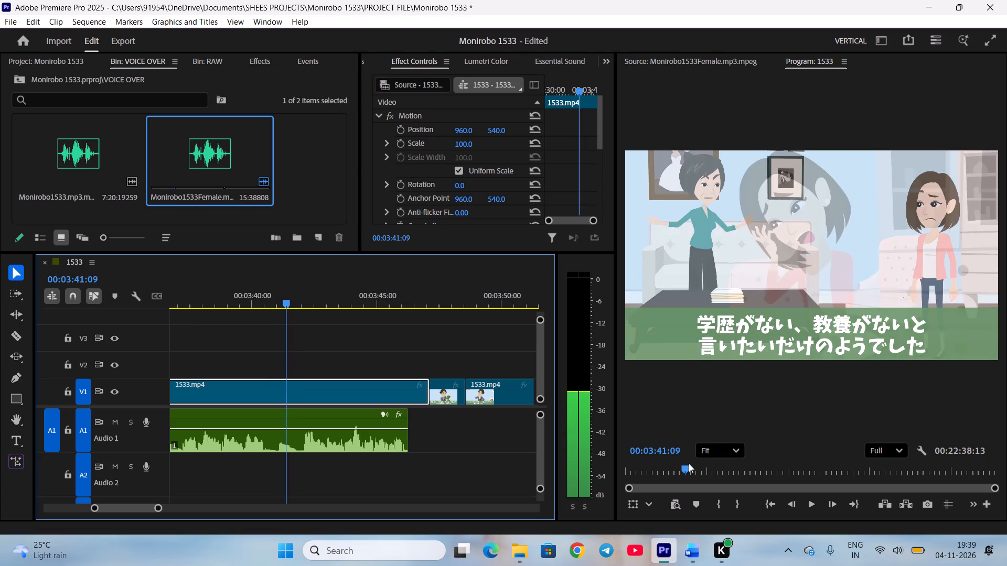
pyautogui.scroll(1, 689, 463)
pyautogui.press('c')
pyautogui.moveTo(288, 299); pyautogui.dragTo(281, 302)
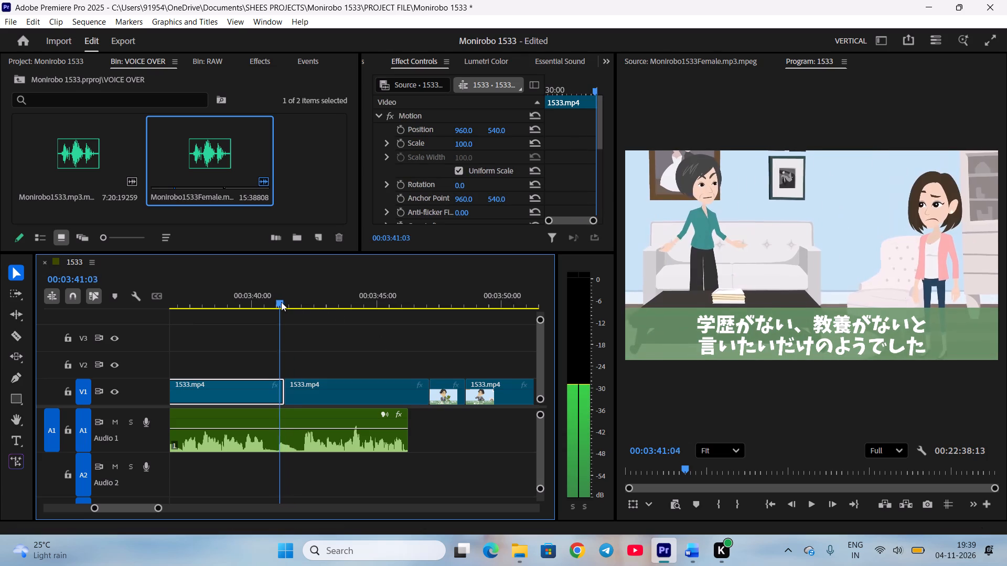
pyautogui.moveTo(281, 302); pyautogui.dragTo(275, 304)
pyautogui.moveTo(324, 395); pyautogui.dragTo(312, 395)
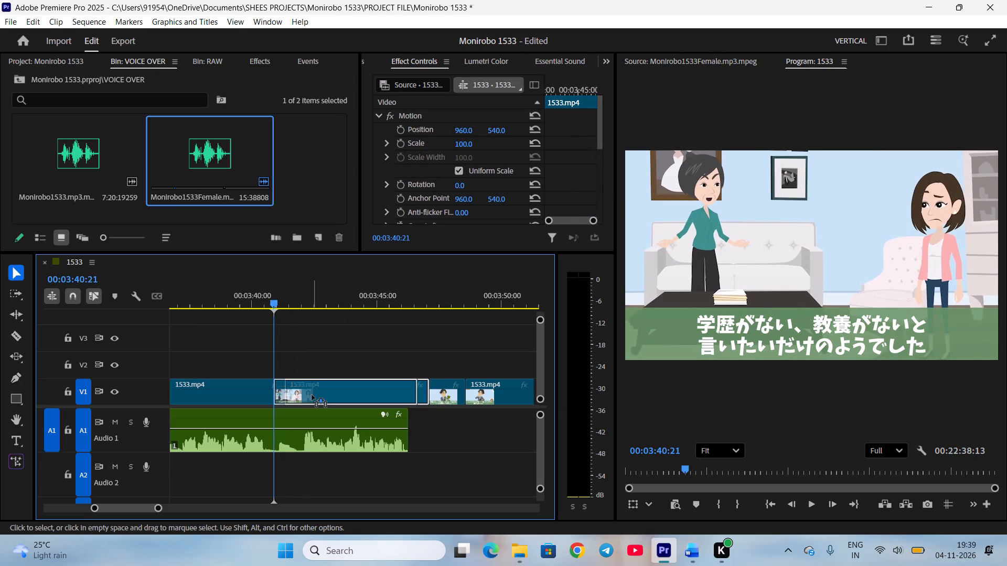
pyautogui.moveTo(312, 395); pyautogui.dragTo(312, 395)
# Cut the V1 clip at 00:03:42:05, before Haruta's homecoming shot fades in, and move the following part earlier to start at 00:03:41:23.
pyautogui.click(314, 349)
pyautogui.press('space')
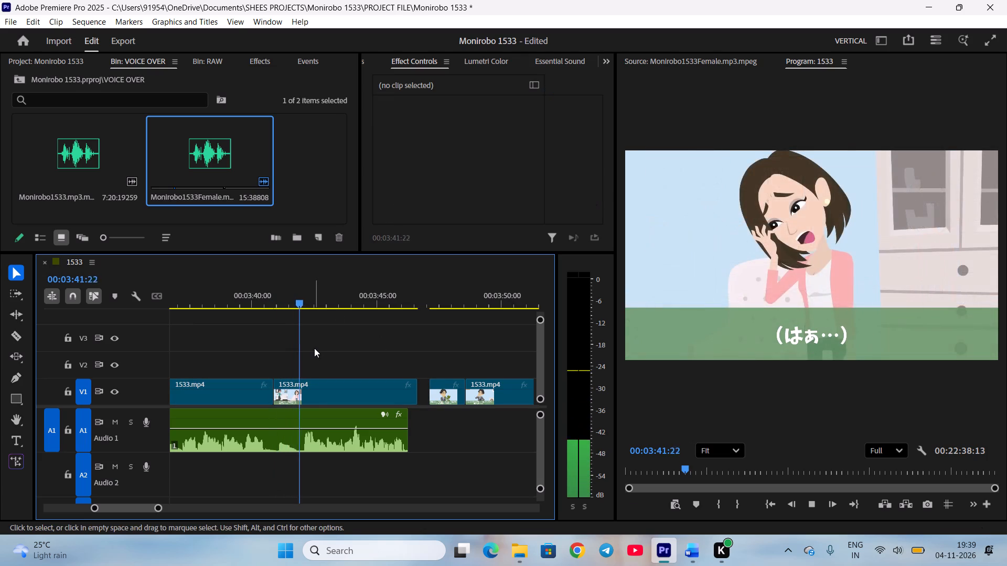
pyautogui.press('space')
pyautogui.click(349, 386)
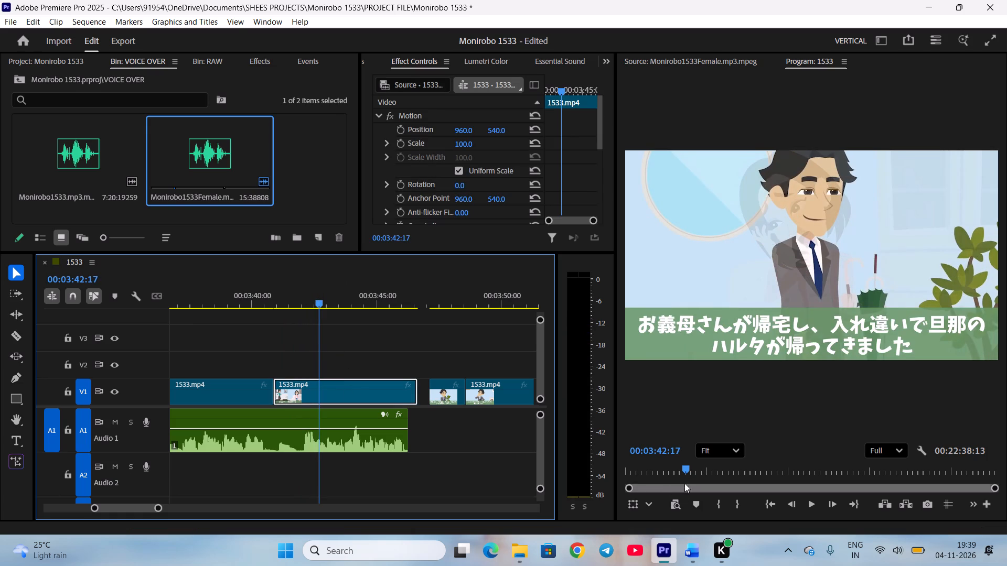
pyautogui.scroll(8, 688, 473)
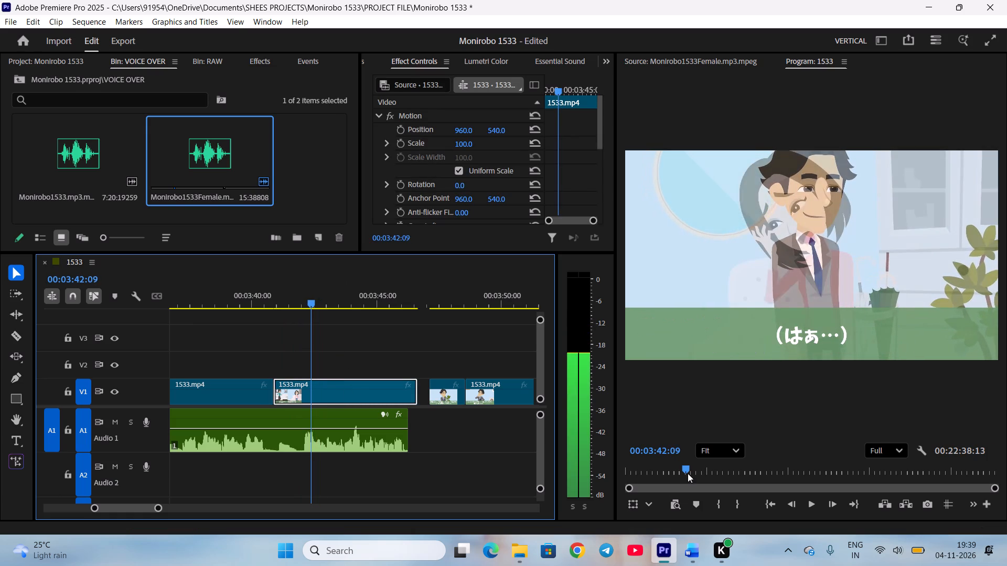
pyautogui.scroll(4, 688, 473)
pyautogui.press('c')
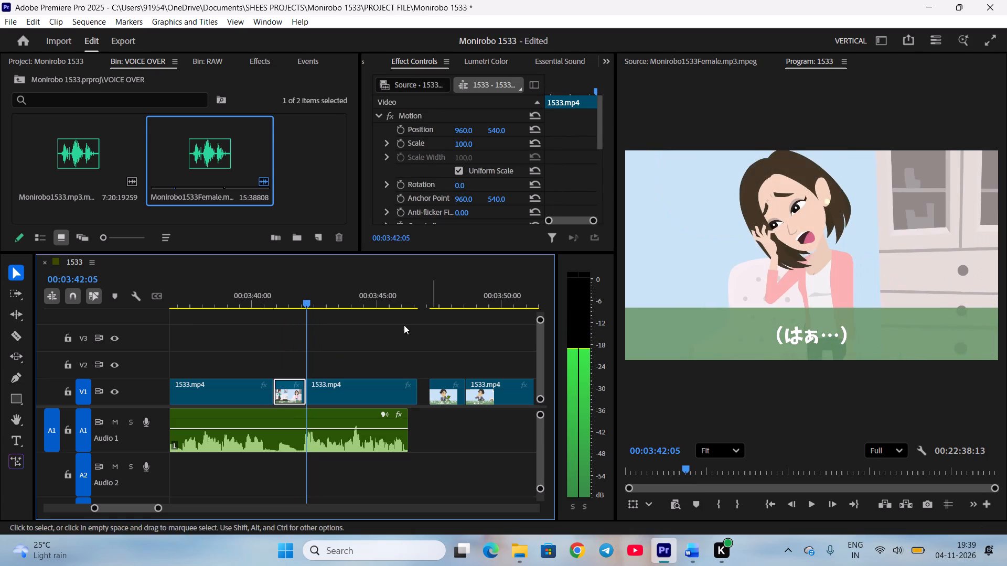
pyautogui.moveTo(307, 303); pyautogui.dragTo(301, 304)
pyautogui.moveTo(337, 394); pyautogui.dragTo(328, 393)
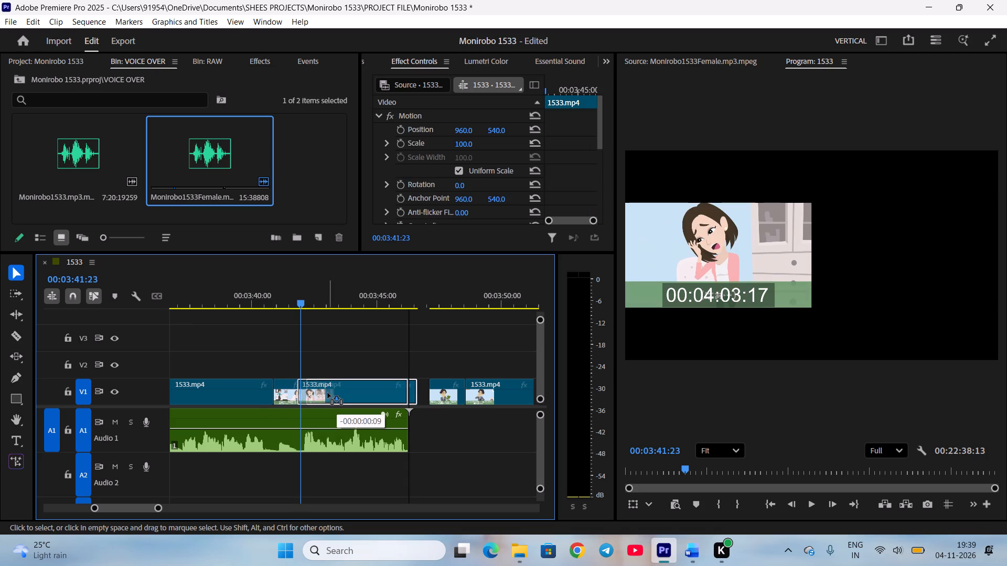
pyautogui.moveTo(328, 393); pyautogui.dragTo(332, 394)
# Trim the end of Haruta's homecoming shot to match the end of the A1 narration and ripple delete the gap behind it.
pyautogui.click(335, 352)
pyautogui.press('space')
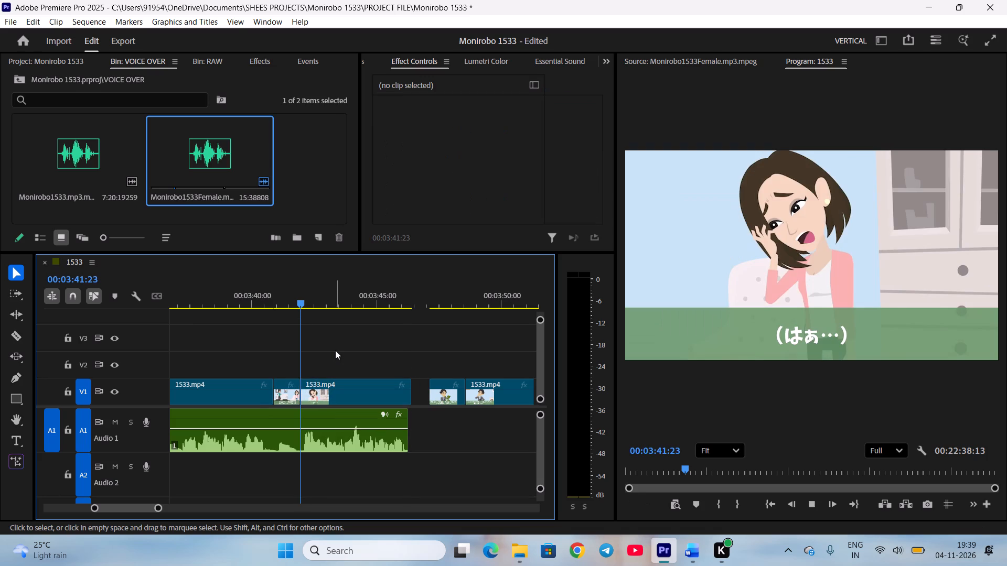
pyautogui.click(356, 347)
pyautogui.click(415, 396)
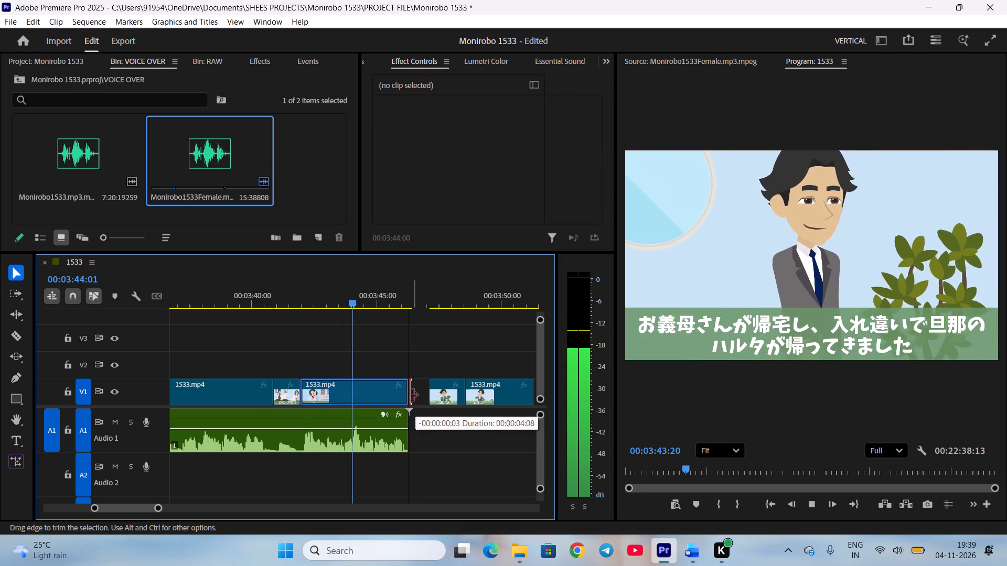
pyautogui.scroll(-4, 371, 364)
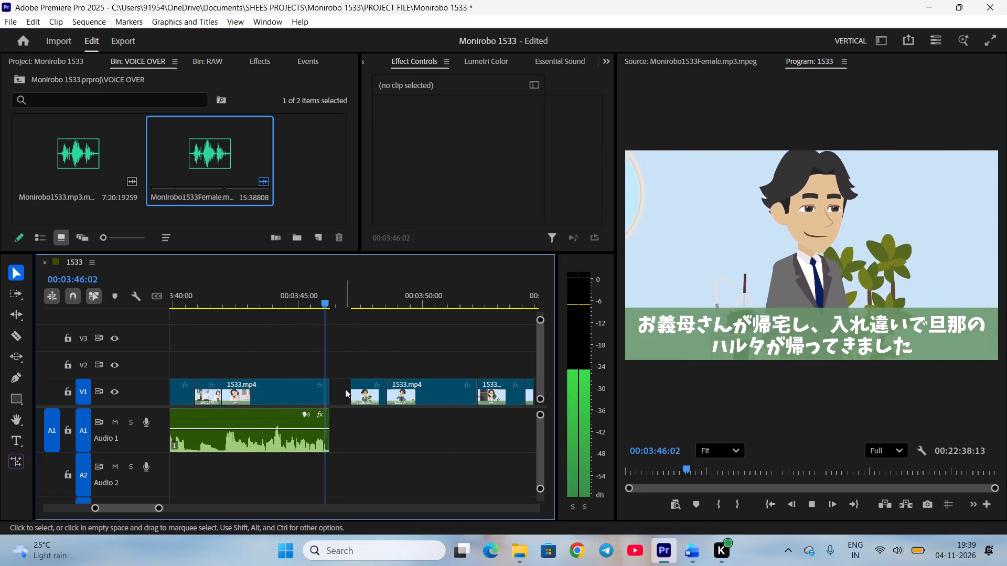
pyautogui.press('space')
pyautogui.rightClick(342, 390)
pyautogui.click(364, 394)
# Review the shots of Haruta's first line up to 00:03:50:14 and save the project.
pyautogui.scroll(-4, 357, 405)
pyautogui.press('space')
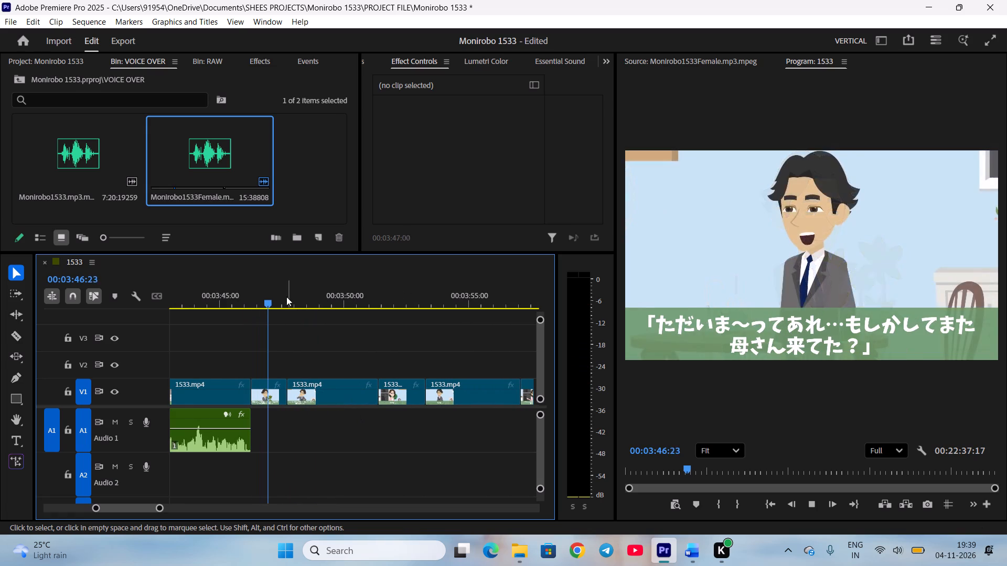
pyautogui.moveTo(285, 295); pyautogui.dragTo(360, 323)
pyautogui.hotkey('ctrl', 's')
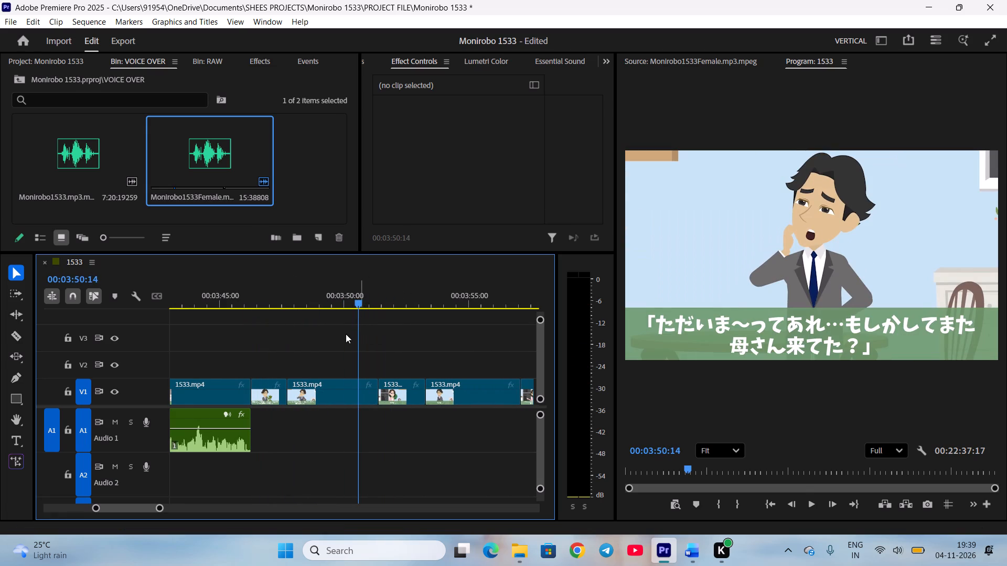
# Open Monirobo1533.mp3 for source playback and set its In point at 00:00:01:05, just before the first spoken line.
pyautogui.doubleClick(88, 149)
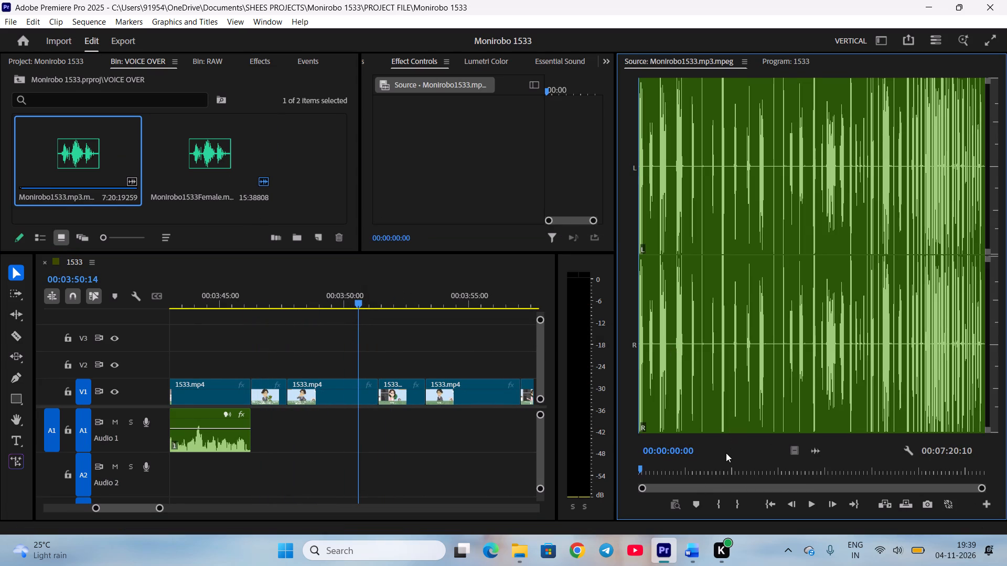
pyautogui.write('==')
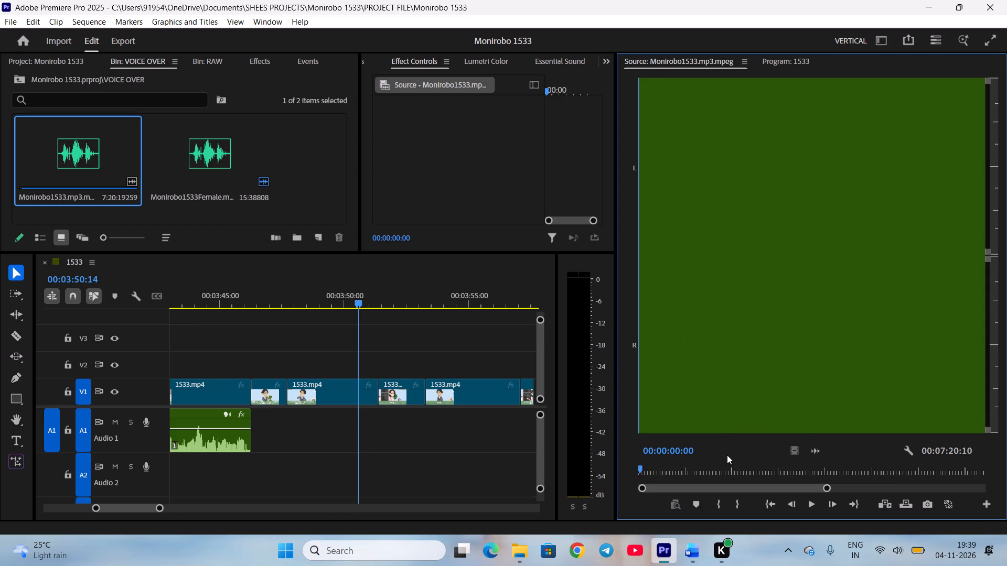
pyautogui.press('i')
pyautogui.press('space')
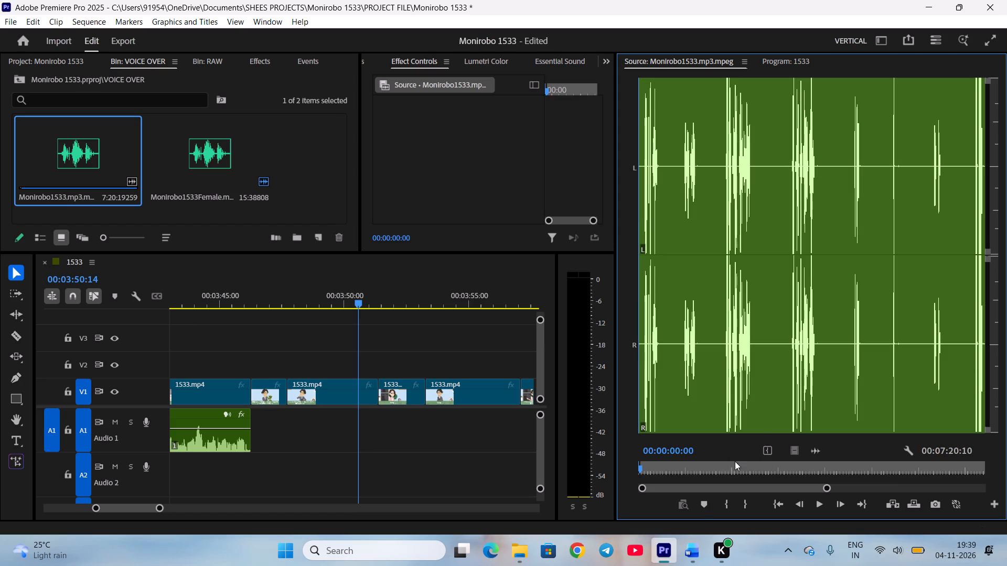
pyautogui.press('=')
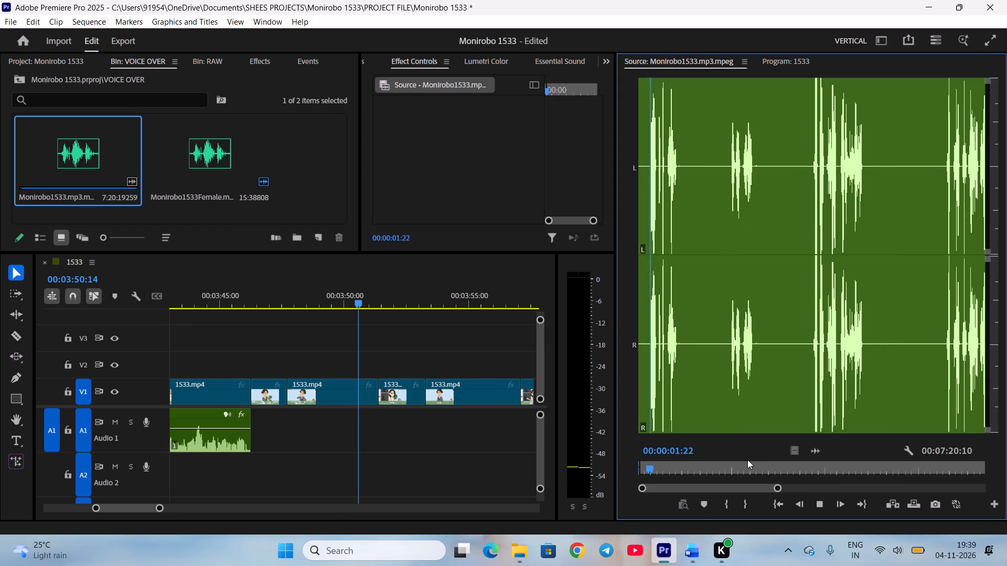
pyautogui.click(650, 466)
pyautogui.scroll(9, 671, 467)
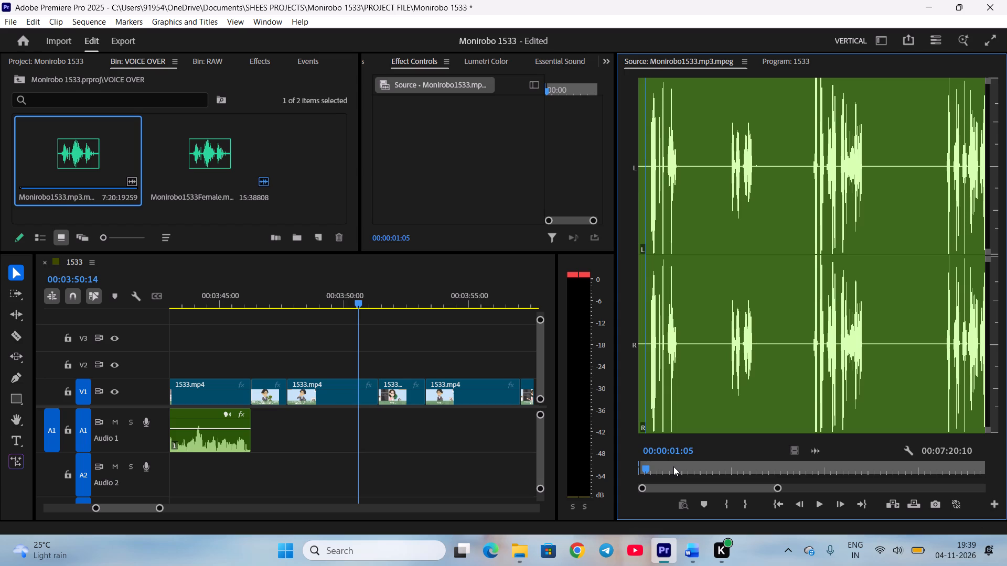
pyautogui.press('i')
# Play the voice-over, compare it with Haruta's "I'm home~" line in the Word script, and set the Out point at 00:00:06:19.
pyautogui.press('space')
pyautogui.click(696, 552)
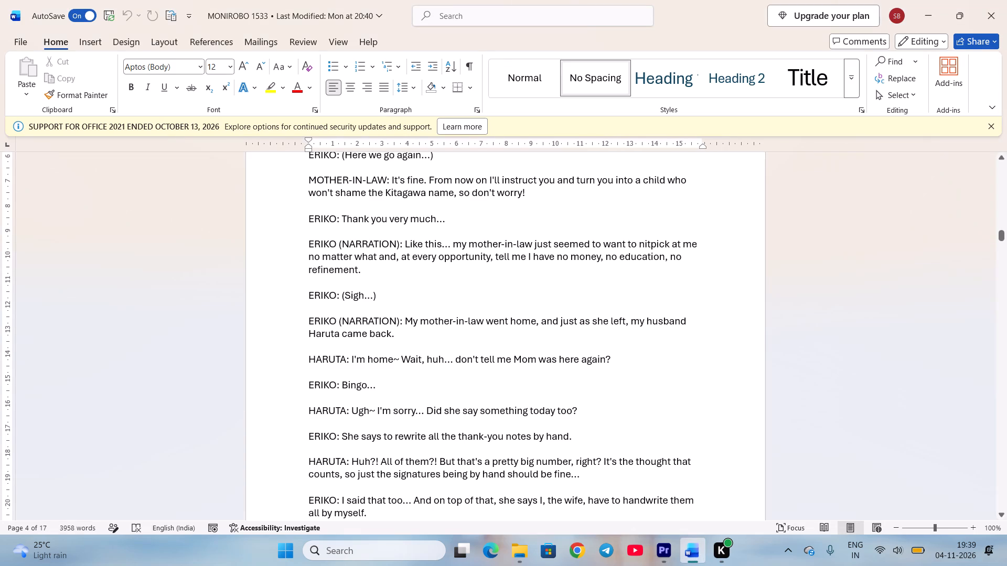
pyautogui.scroll(-4, 623, 385)
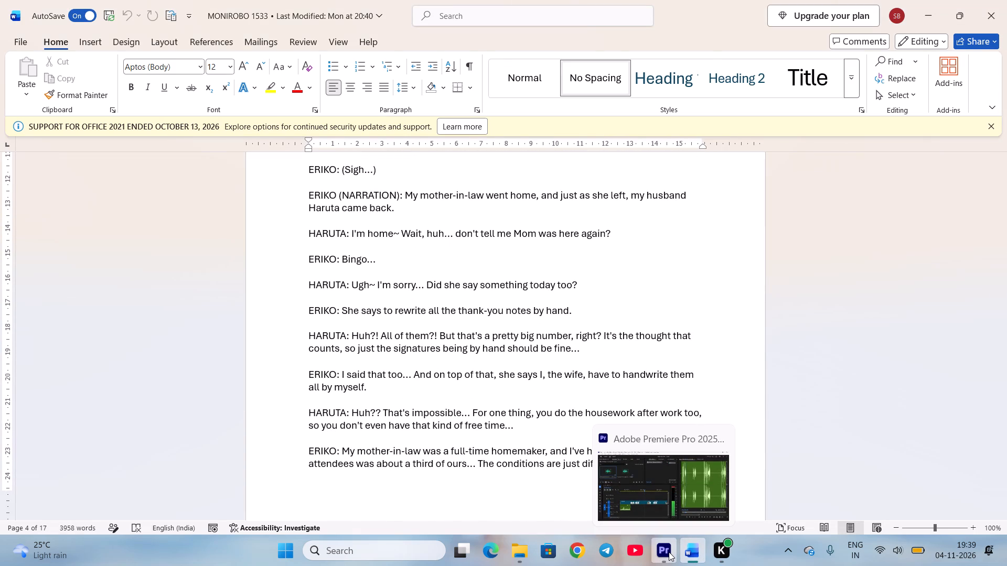
pyautogui.click(669, 552)
pyautogui.press('space')
pyautogui.scroll(5, 773, 476)
pyautogui.scroll(-5, 773, 470)
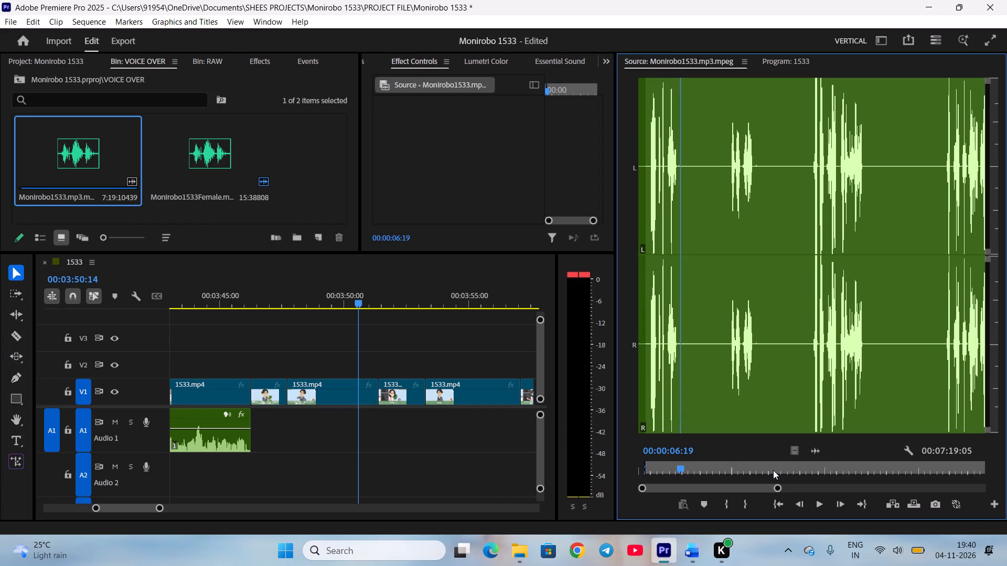
pyautogui.press('o')
# Place the marked Haruta line on A1, trim the silence from its start, and move it directly after the narration clip.
pyautogui.moveTo(818, 449); pyautogui.dragTo(357, 426)
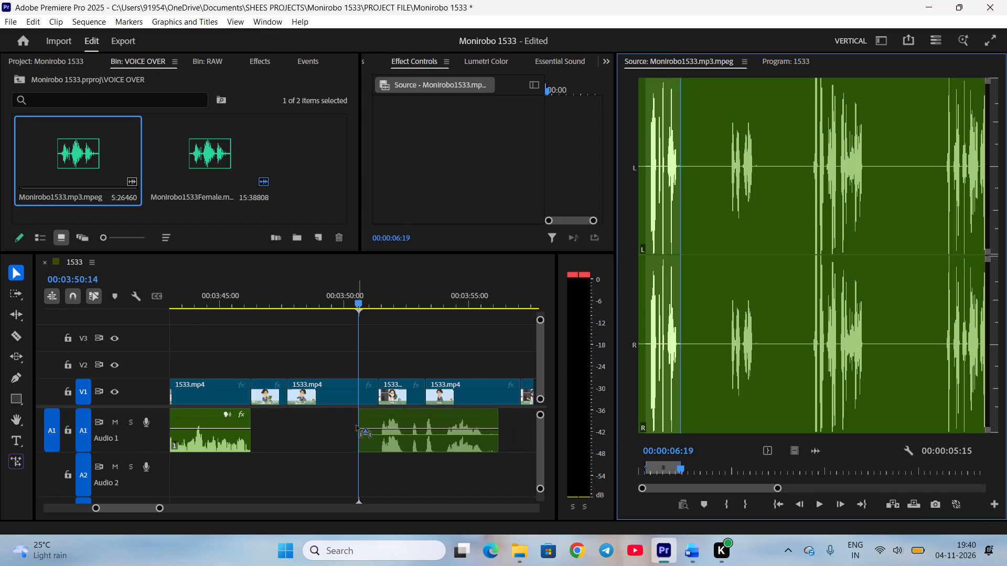
pyautogui.moveTo(357, 426); pyautogui.dragTo(283, 417)
pyautogui.moveTo(286, 437); pyautogui.dragTo(305, 434)
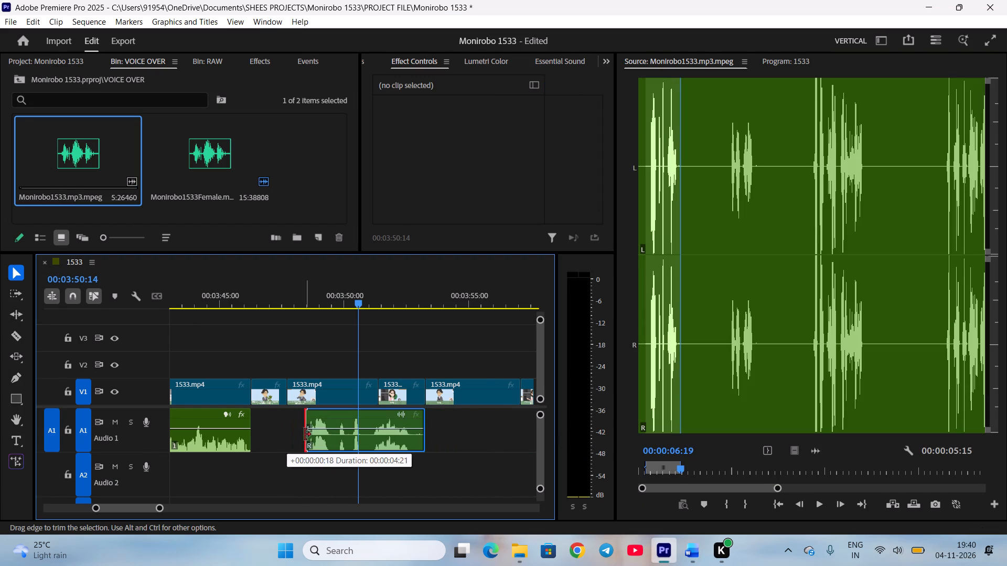
pyautogui.moveTo(305, 434); pyautogui.dragTo(303, 434)
pyautogui.moveTo(314, 438); pyautogui.dragTo(264, 437)
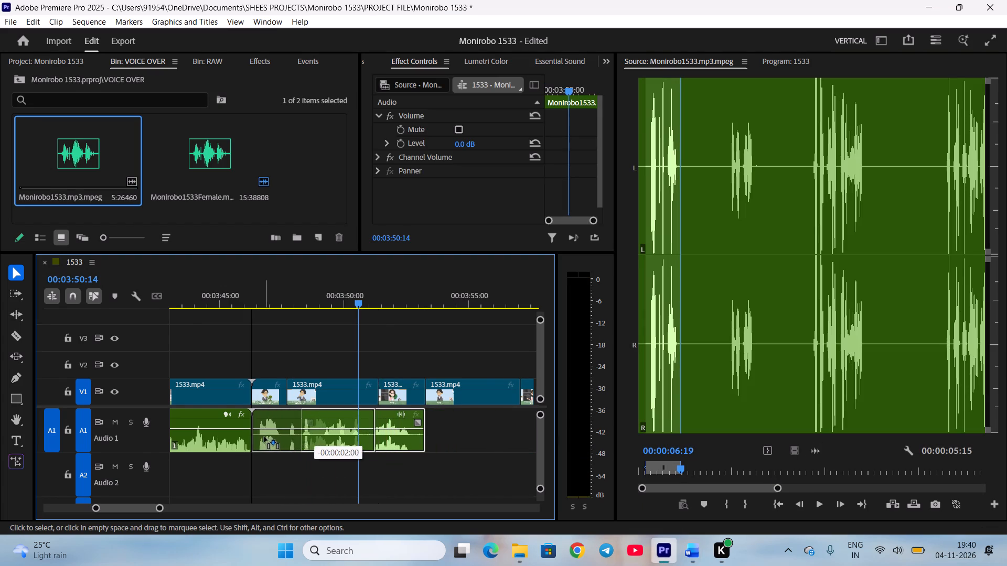
pyautogui.moveTo(264, 437); pyautogui.dragTo(266, 437)
pyautogui.click(294, 459)
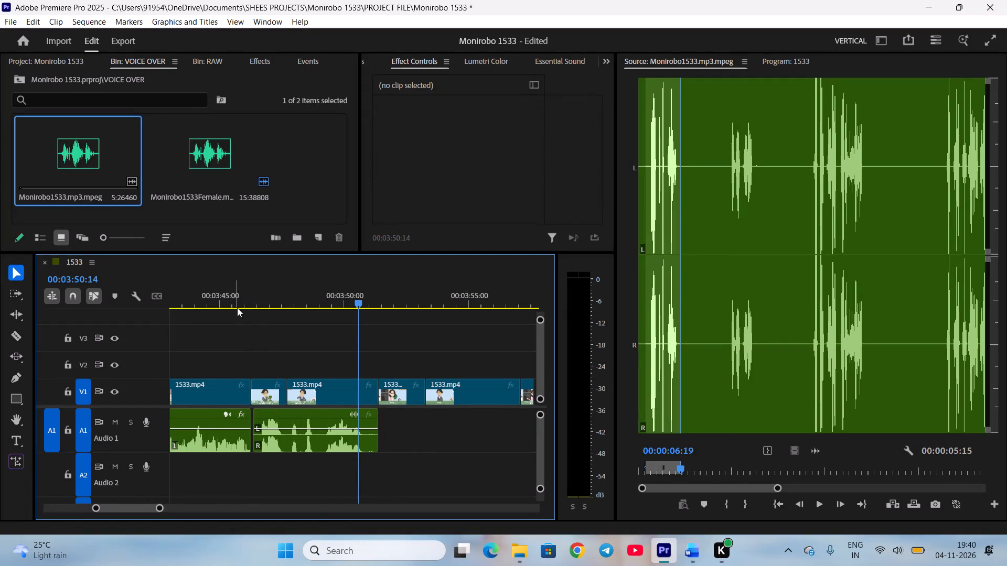
pyautogui.click(229, 289)
pyautogui.moveTo(296, 449); pyautogui.dragTo(290, 449)
pyautogui.click(329, 473)
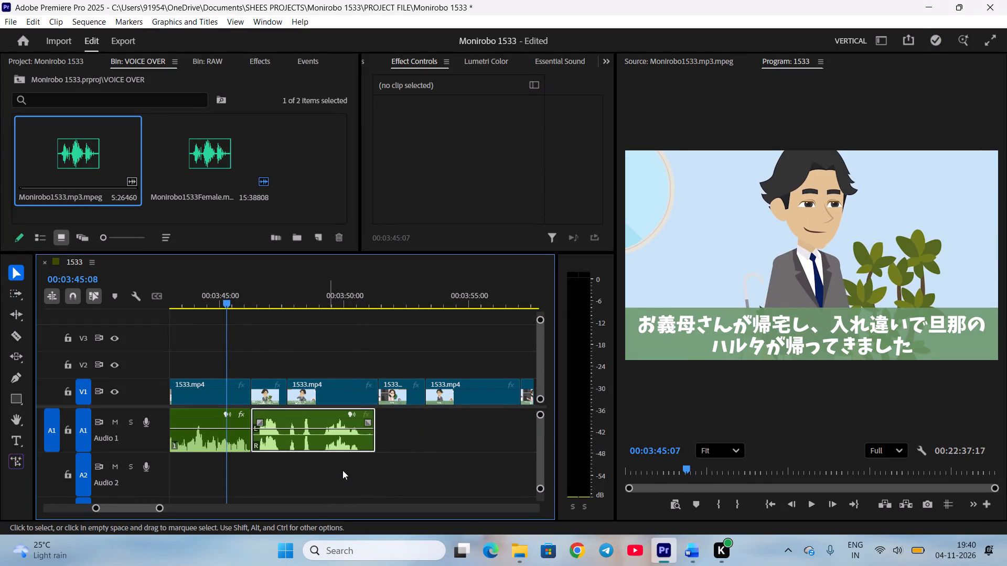
# Play Haruta's line against his shots and trim the ends of its A1 clip and the V1 clip above it to 00:03:50:19.
pyautogui.press('space')
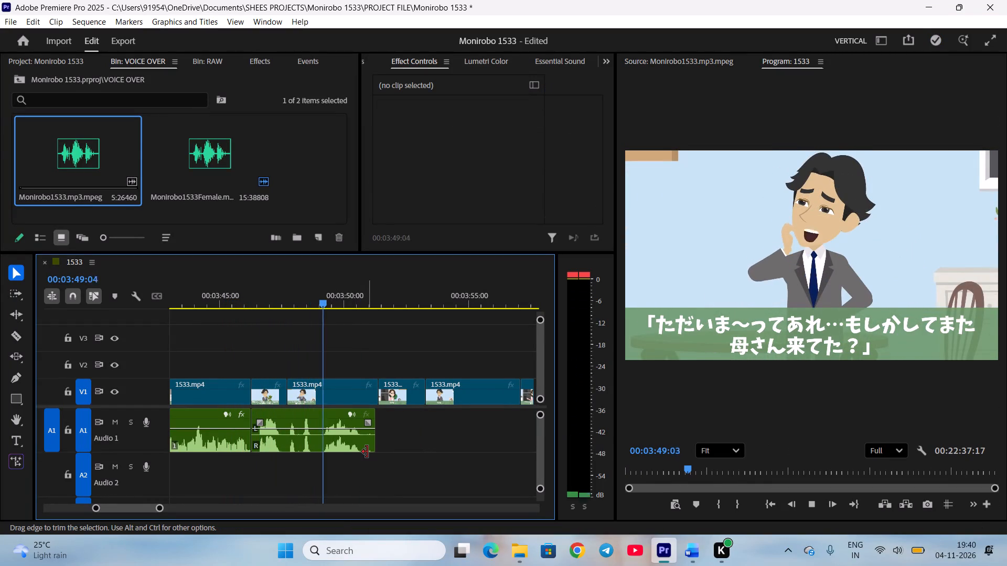
pyautogui.press('space')
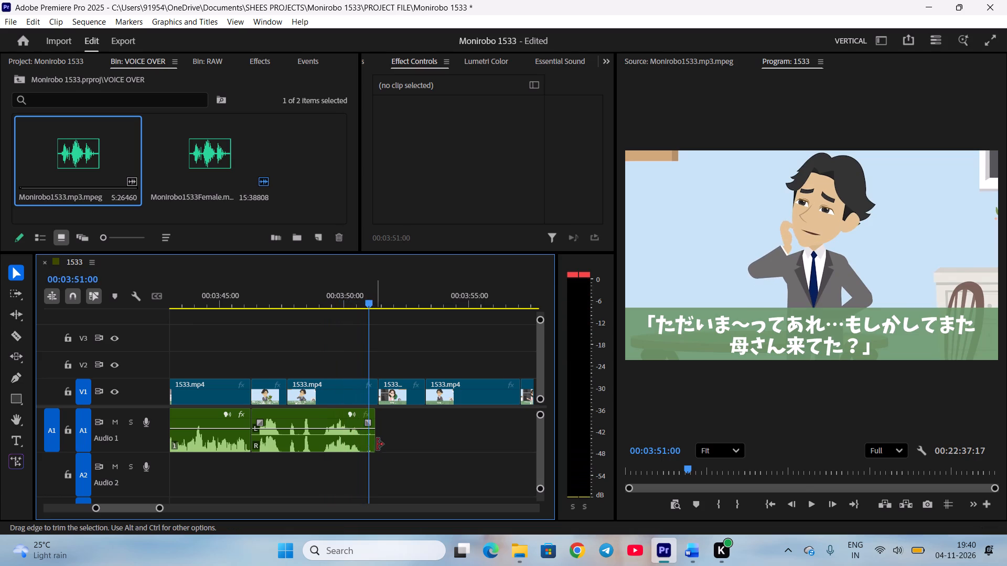
pyautogui.moveTo(379, 441); pyautogui.dragTo(368, 439)
pyautogui.moveTo(374, 389); pyautogui.dragTo(369, 389)
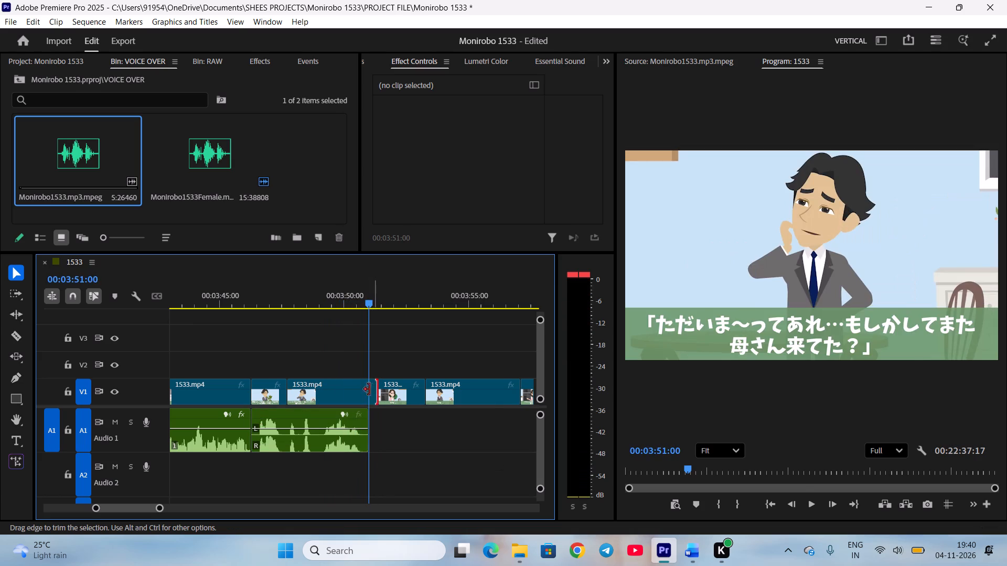
pyautogui.moveTo(369, 389); pyautogui.dragTo(366, 389)
pyautogui.moveTo(365, 294); pyautogui.dragTo(365, 303)
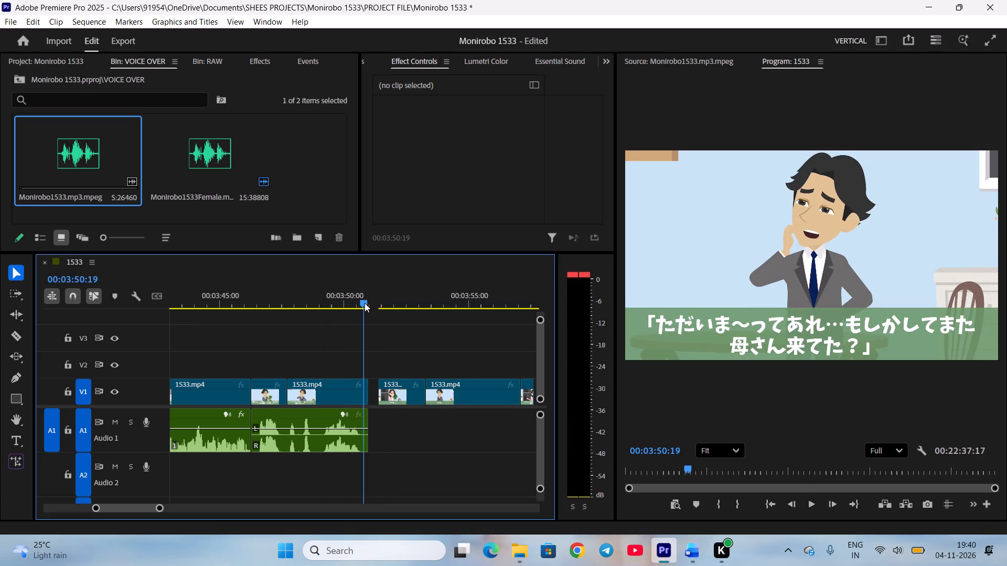
pyautogui.moveTo(365, 303); pyautogui.dragTo(366, 303)
pyautogui.moveTo(352, 363); pyautogui.dragTo(348, 424)
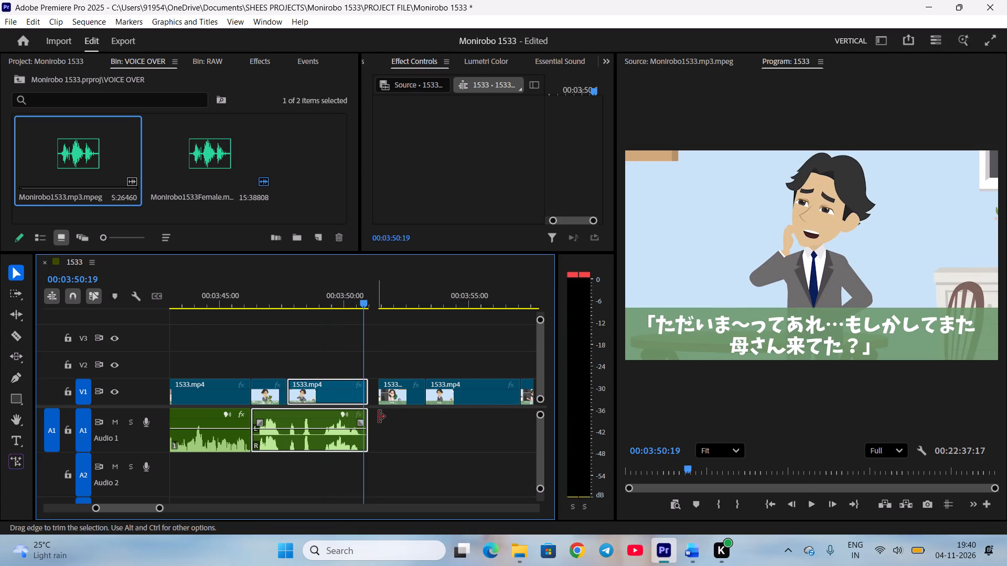
pyautogui.moveTo(379, 417); pyautogui.dragTo(372, 416)
pyautogui.click(314, 291)
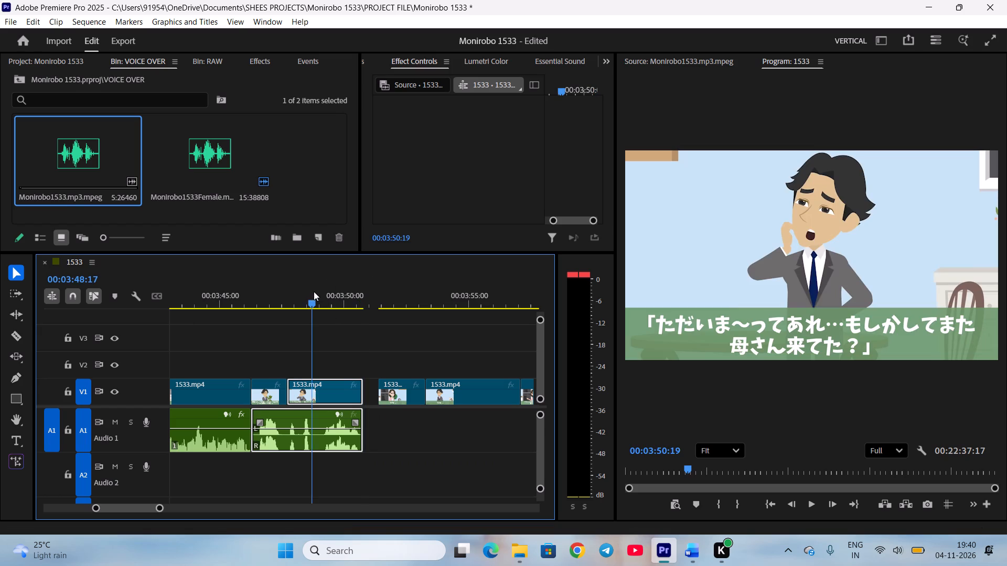
# Play Haruta's "I'm home~" line to its end, ripple delete the V1 gap after his shot, and save the project.
pyautogui.click(272, 288)
pyautogui.press('space')
pyautogui.click(318, 331)
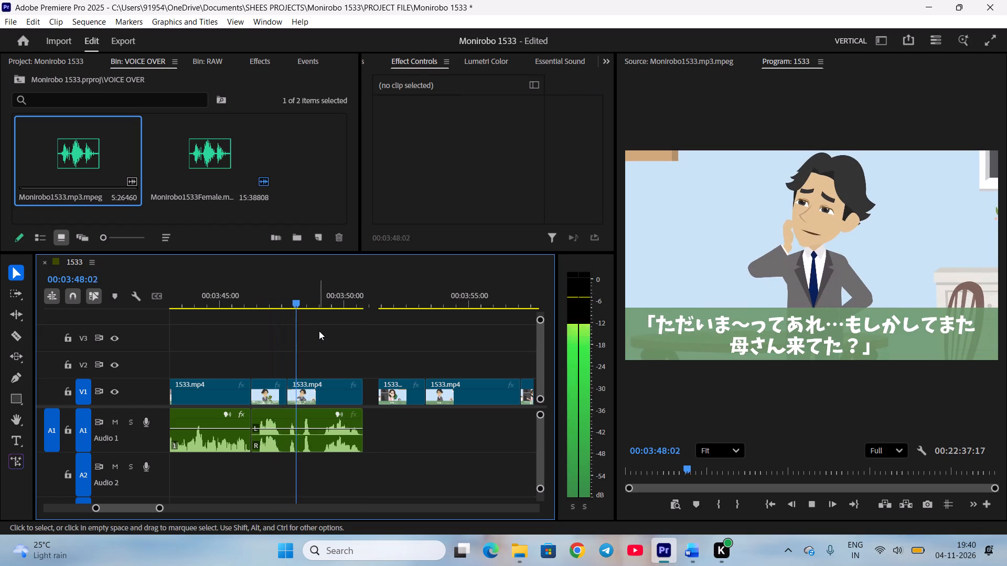
pyautogui.scroll(-4, 335, 332)
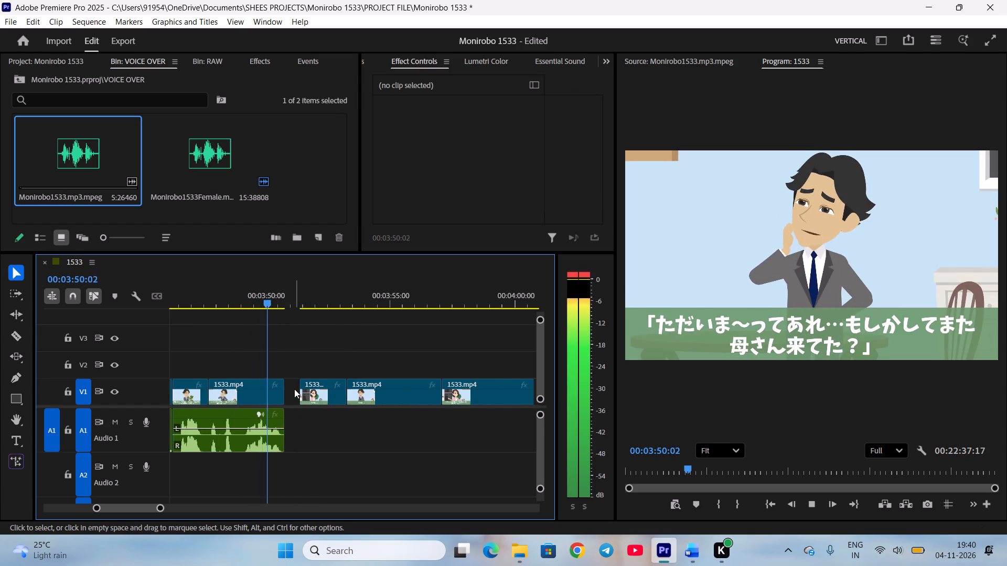
pyautogui.rightClick(294, 389)
pyautogui.click(322, 398)
pyautogui.scroll(-4, 323, 399)
pyautogui.press('space')
pyautogui.scroll(3, 346, 398)
pyautogui.press('space')
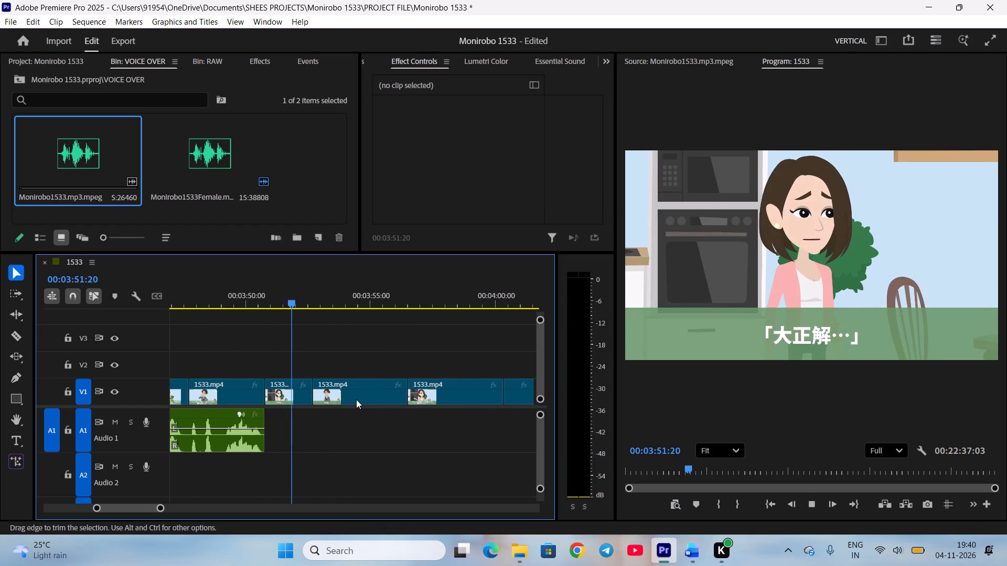
pyautogui.hotkey('ctrl', 's')
# Open the Monirobo1533Female voice-over as source and mark Eriko's "Bingo..." line from 00:03:52:07 to 00:03:53:10.
pyautogui.doubleClick(215, 161)
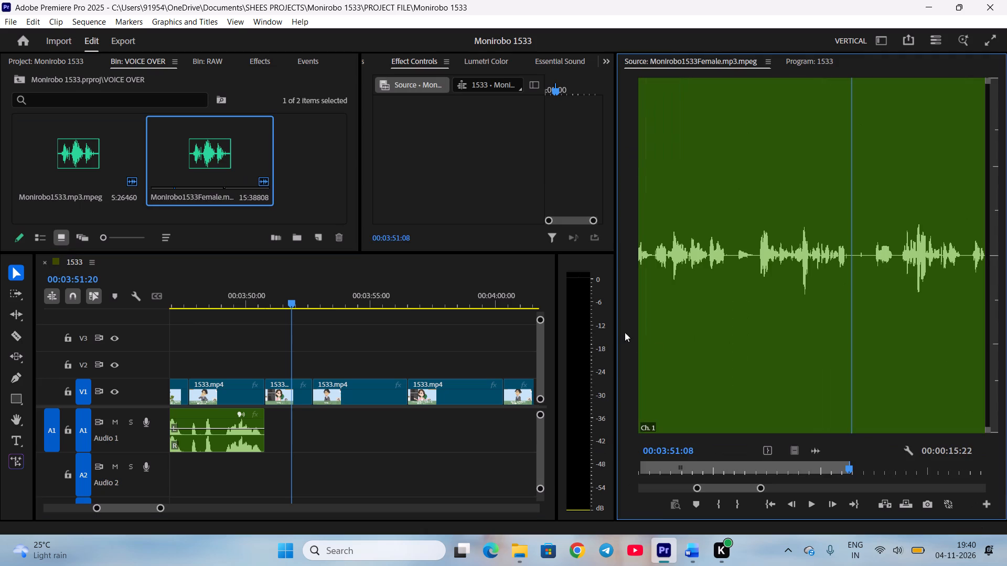
pyautogui.press('space')
pyautogui.press('space')
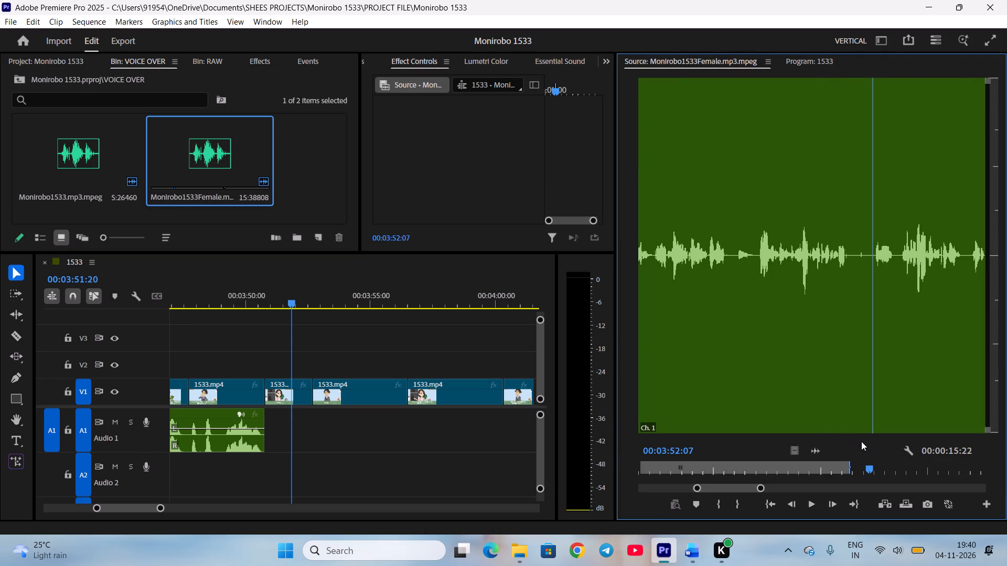
pyautogui.press('i')
pyautogui.press('space')
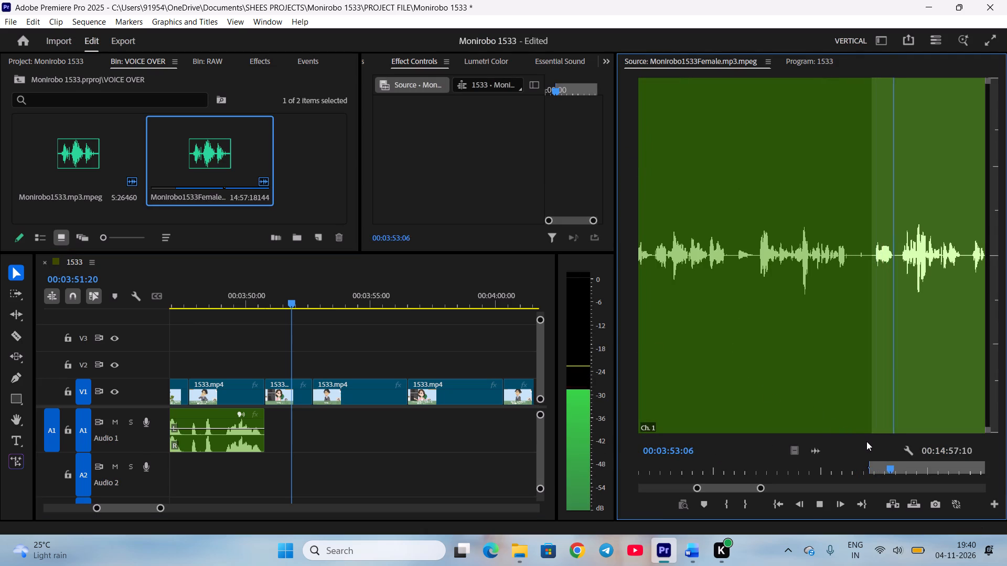
pyautogui.press('space')
pyautogui.press('o')
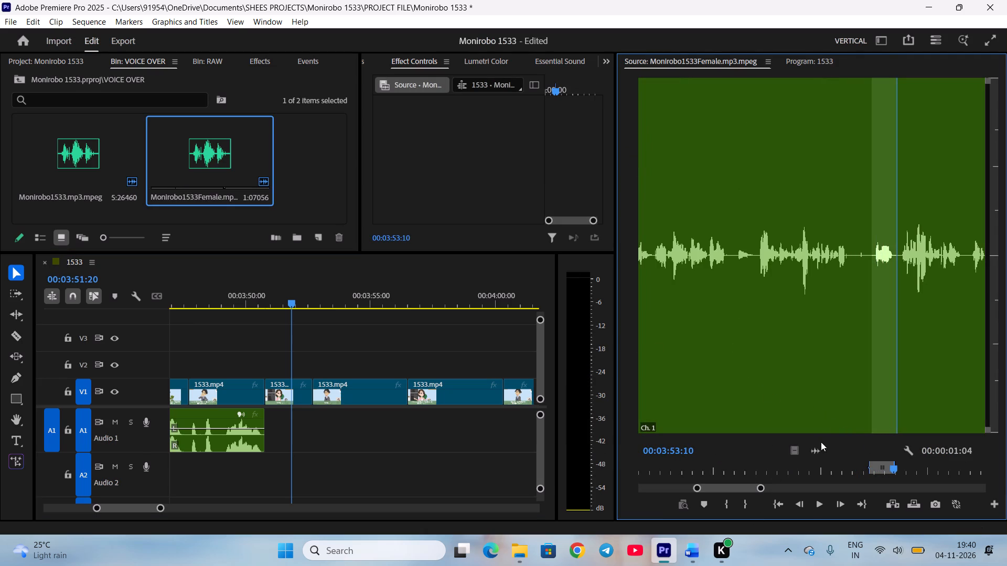
# Place the marked "Bingo..." line on A1 directly after Haruta's clip and play it against Eriko's shot.
pyautogui.moveTo(819, 451); pyautogui.dragTo(272, 432)
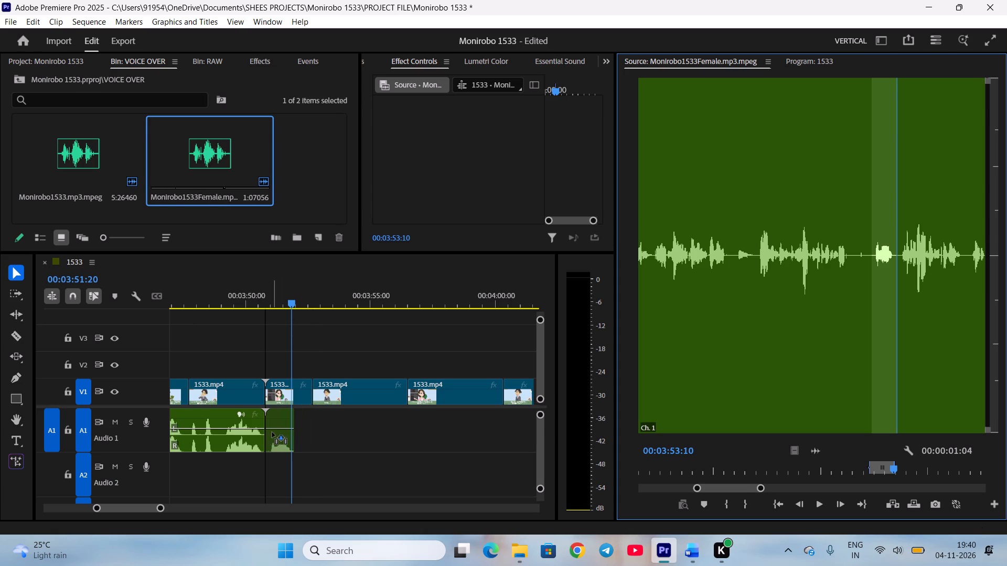
pyautogui.moveTo(272, 432); pyautogui.dragTo(270, 433)
pyautogui.click(266, 296)
pyautogui.press('space')
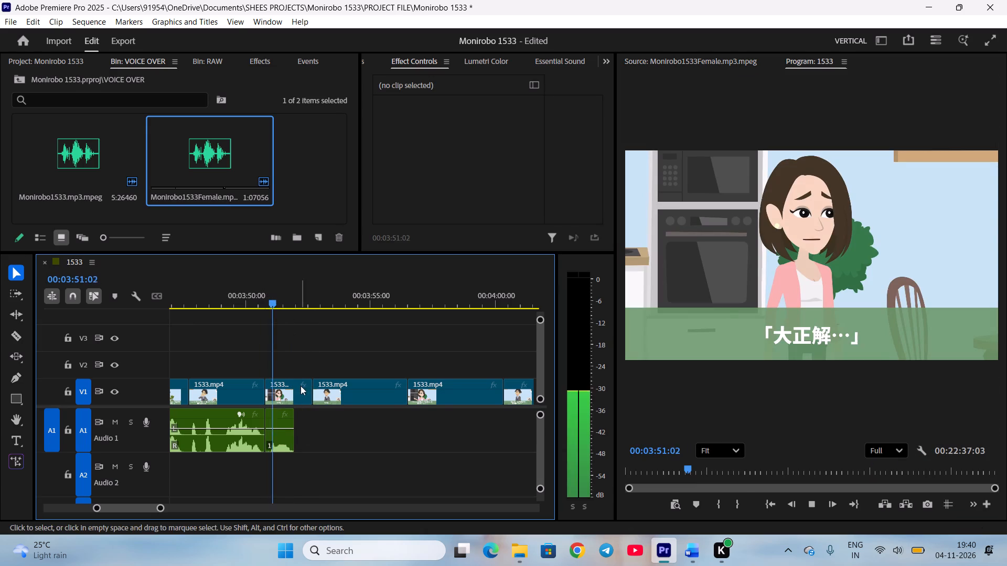
# Trim the end of Eriko's V1 shot to match her "Bingo..." audio, ripple delete the resulting gap, and save the project.
pyautogui.press('space')
pyautogui.moveTo(308, 398); pyautogui.dragTo(291, 396)
pyautogui.rightClick(305, 391)
pyautogui.click(330, 398)
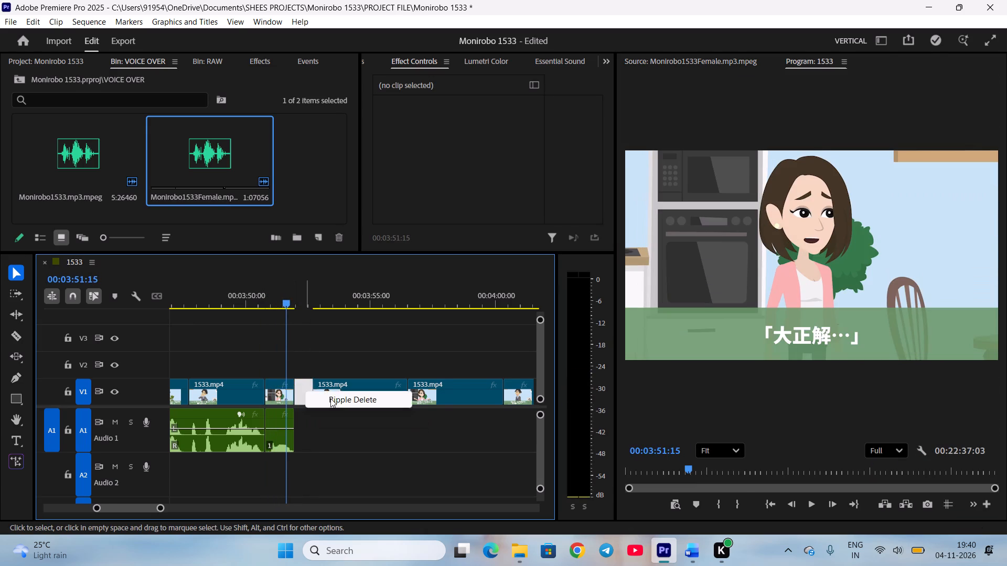
pyautogui.scroll(-3, 336, 402)
pyautogui.press('space')
pyautogui.hotkey('ctrl', 's')
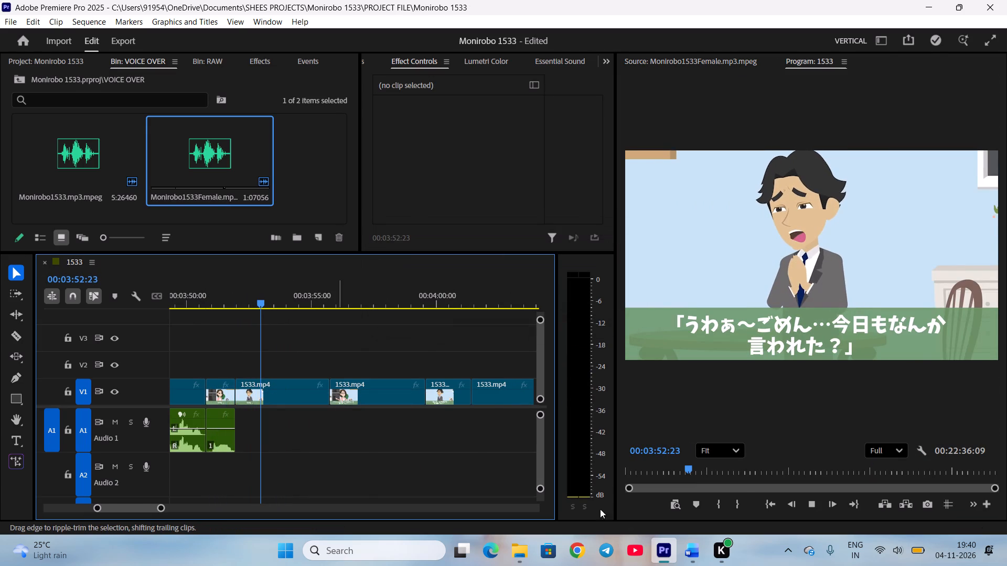
# Check Haruta's "Ugh~ I'm sorry..." line in the Word script and mark it in Monirobo1533.mp3 from 00:00:14:06 to 00:00:18:15.
pyautogui.click(692, 557)
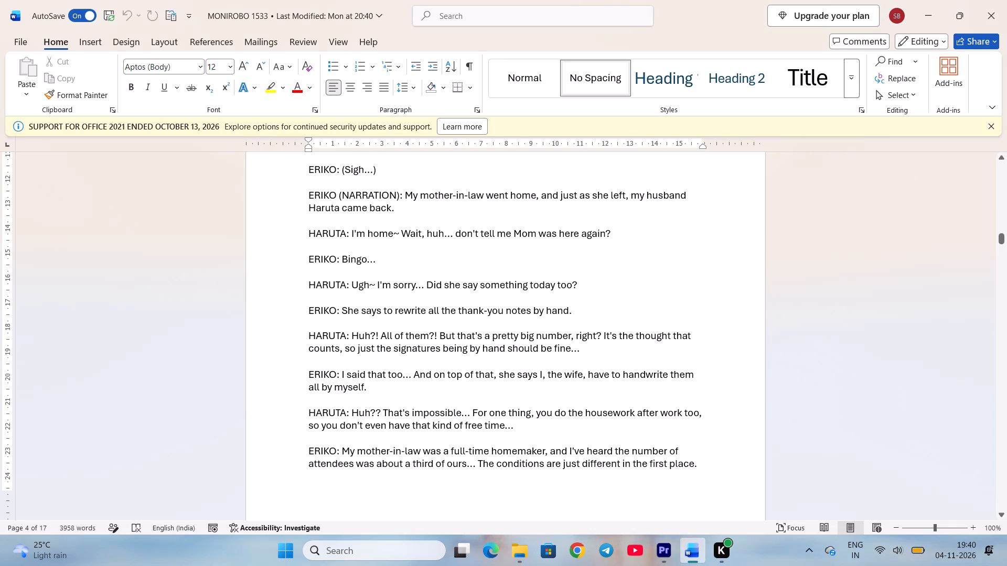
pyautogui.scroll(-1, 615, 436)
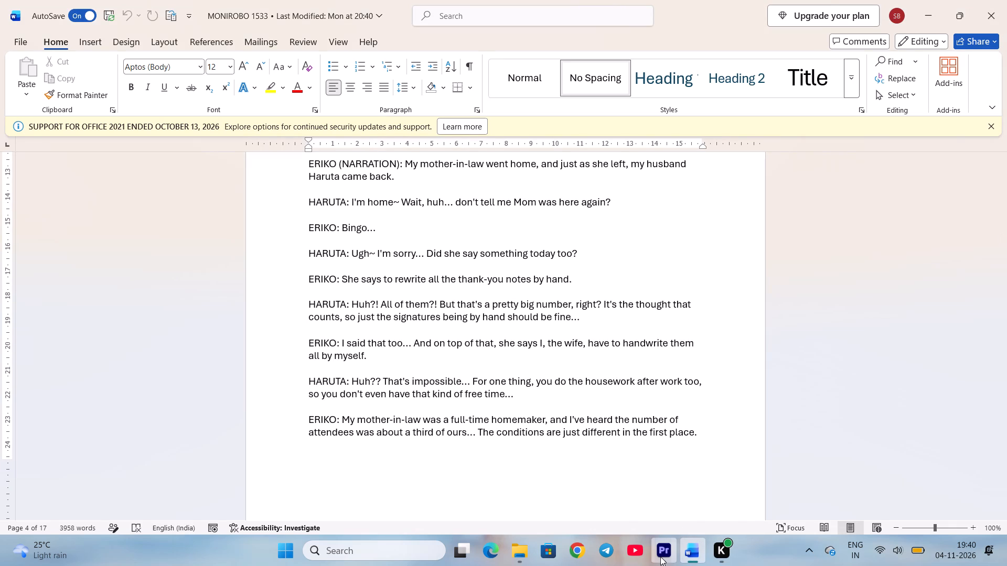
pyautogui.click(660, 557)
pyautogui.doubleClick(82, 151)
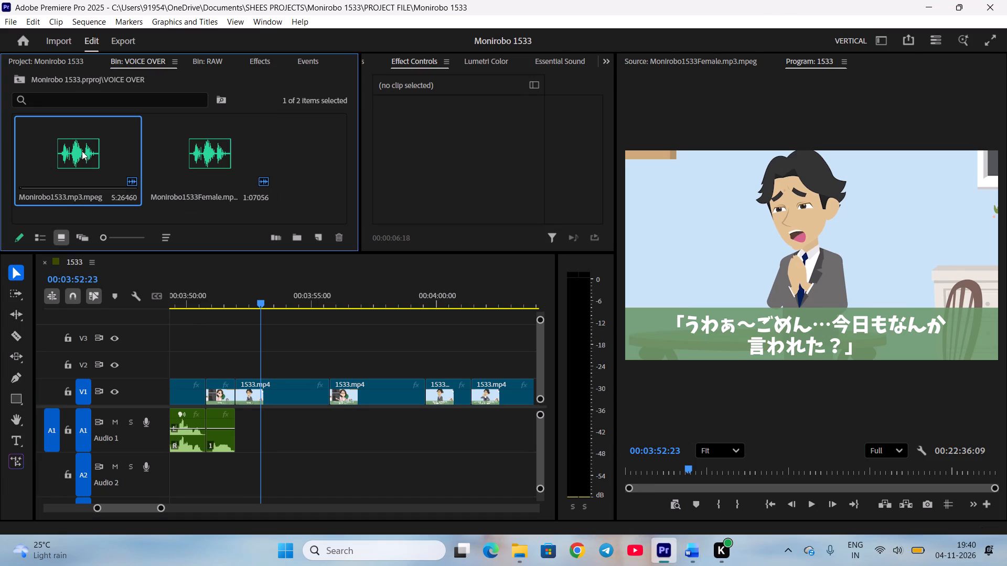
pyautogui.click(729, 464)
pyautogui.scroll(2, 726, 462)
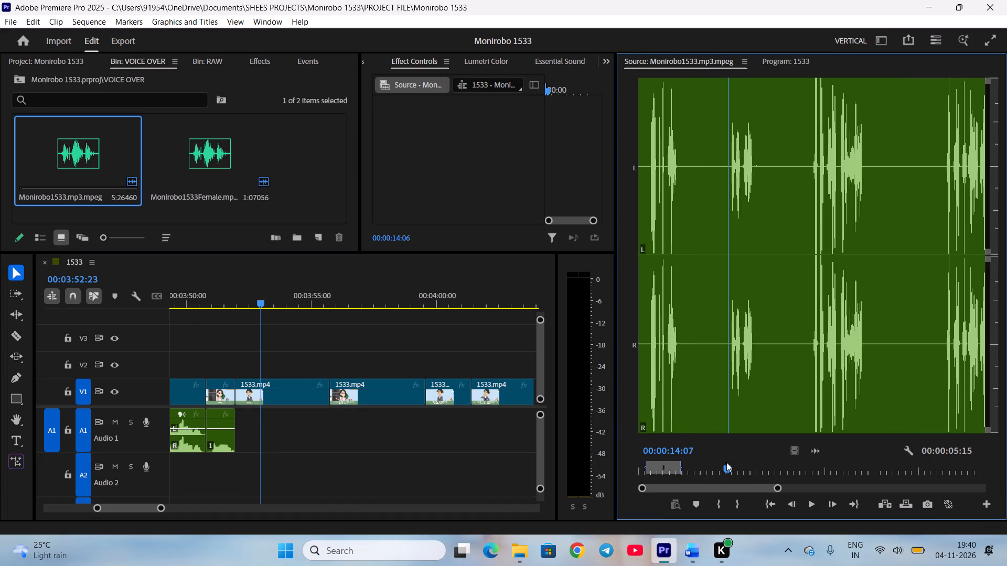
pyautogui.press('i')
pyautogui.press('space')
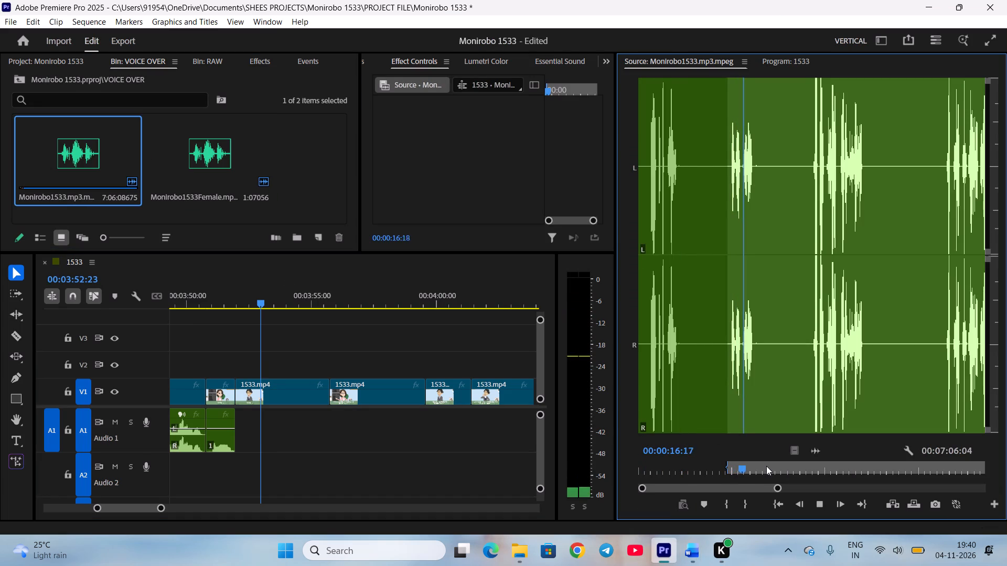
pyautogui.press('space')
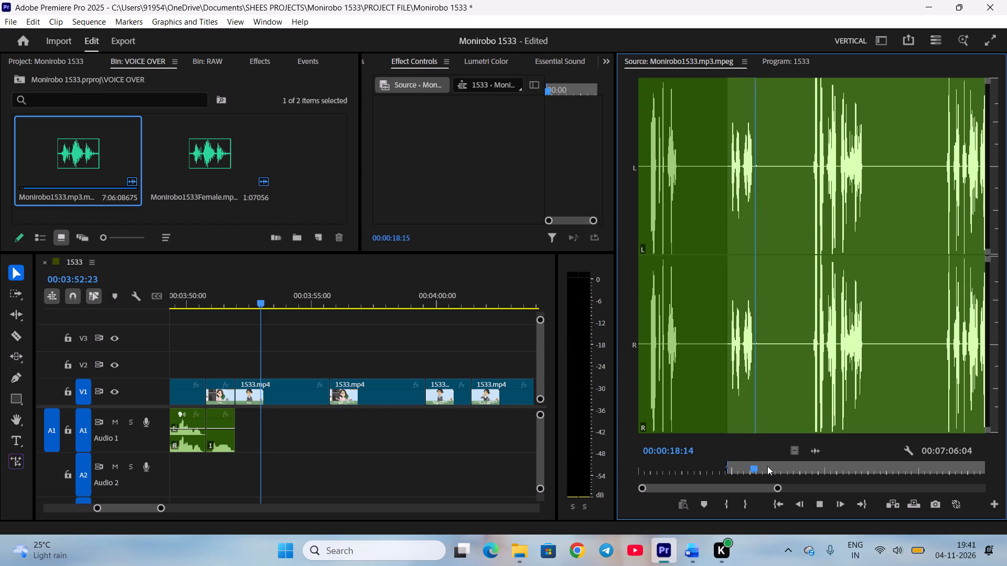
pyautogui.press('o')
# Place the marked Haruta line on A1, trim the silence from its start, and move it directly after Eriko's "Bingo..." clip.
pyautogui.moveTo(814, 449); pyautogui.dragTo(246, 423)
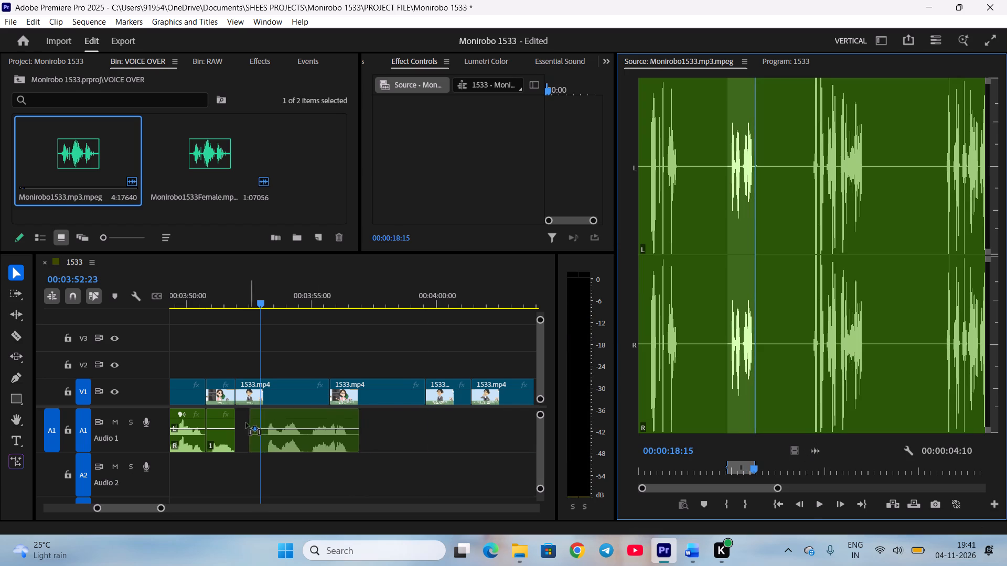
pyautogui.moveTo(246, 423); pyautogui.dragTo(243, 424)
pyautogui.moveTo(242, 440); pyautogui.dragTo(252, 437)
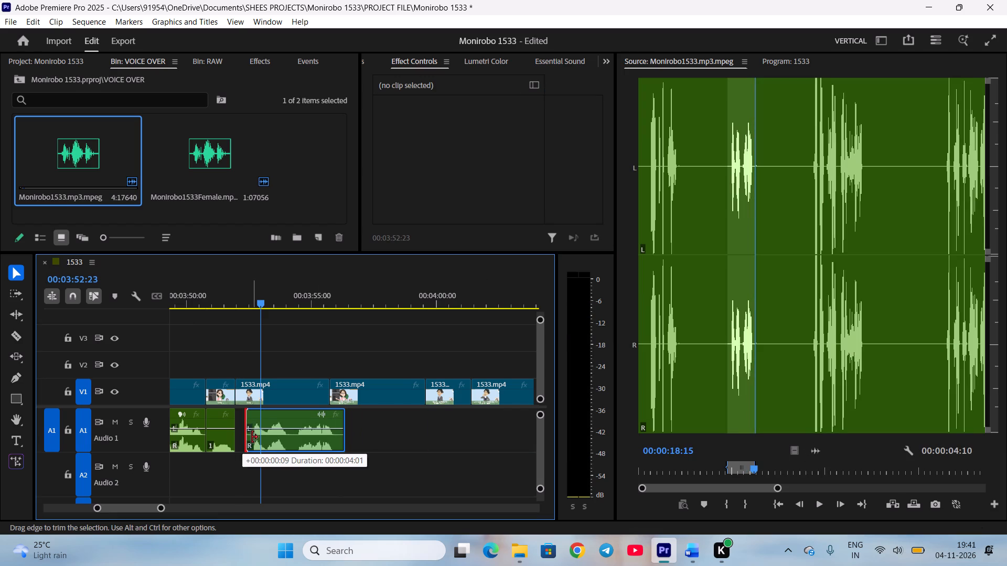
pyautogui.moveTo(252, 437); pyautogui.dragTo(254, 437)
pyautogui.moveTo(277, 443); pyautogui.dragTo(276, 443)
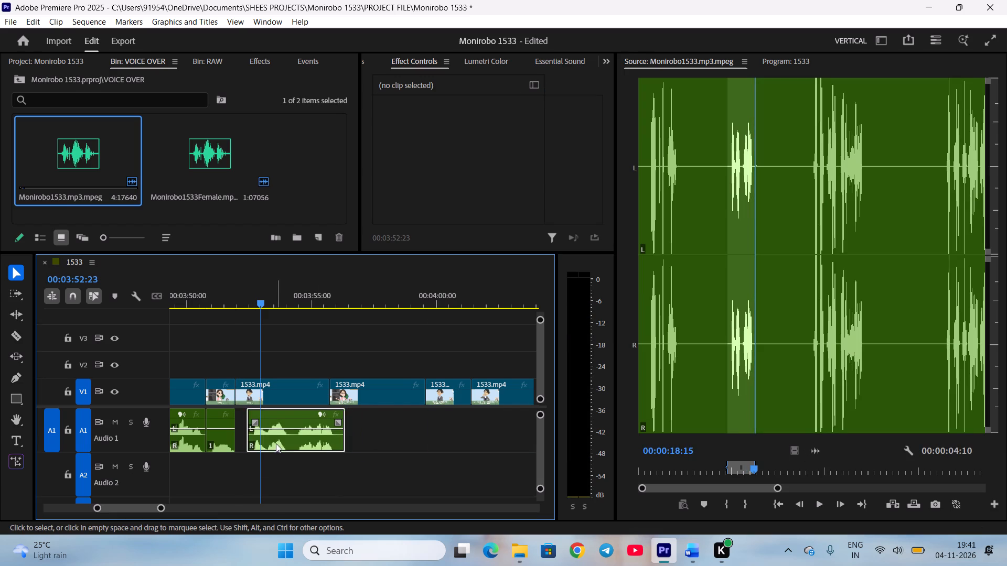
pyautogui.moveTo(276, 443); pyautogui.dragTo(270, 443)
# Play Haruta's apology line, trim its A1 clip end back to the end of his V1 shot, and save the project.
pyautogui.click(309, 467)
pyautogui.press('space')
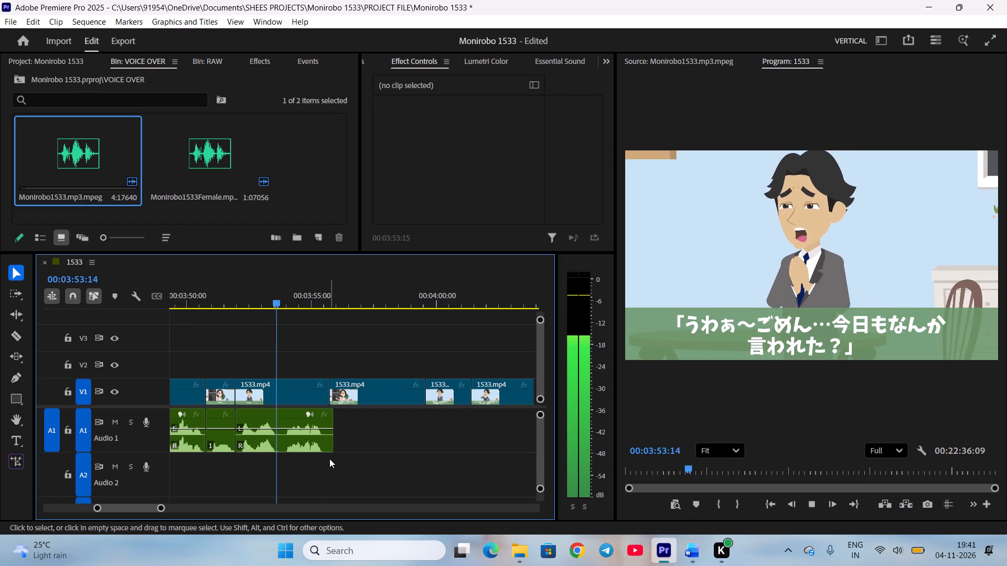
pyautogui.press('space')
pyautogui.moveTo(331, 438); pyautogui.dragTo(326, 438)
pyautogui.press('space')
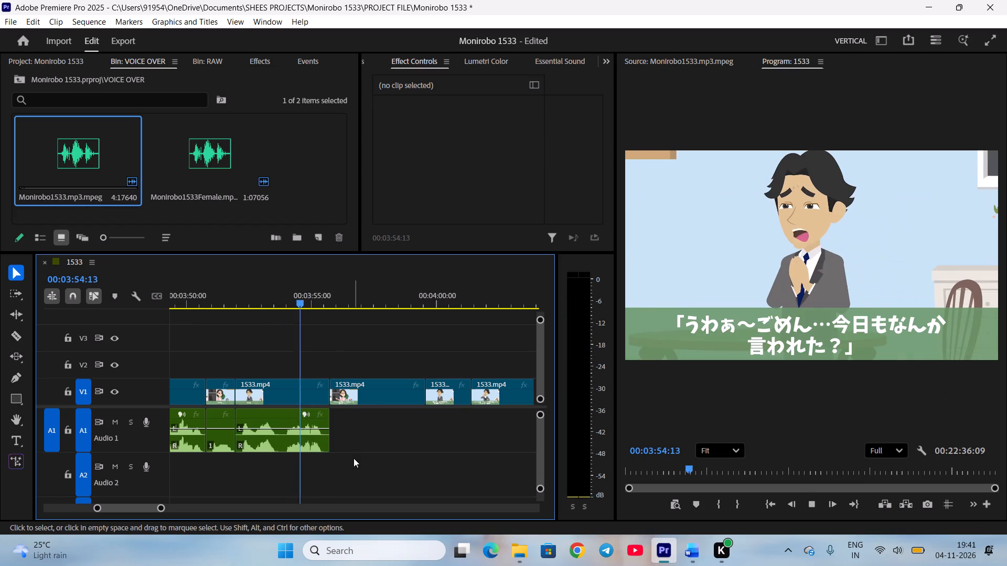
pyautogui.scroll(-5, 353, 458)
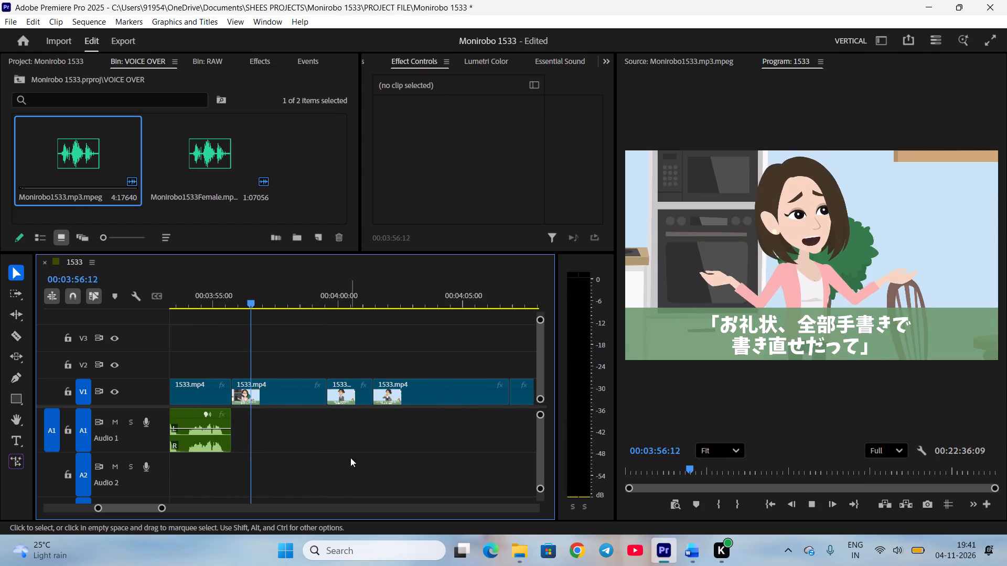
pyautogui.hotkey('ctrl', 's')
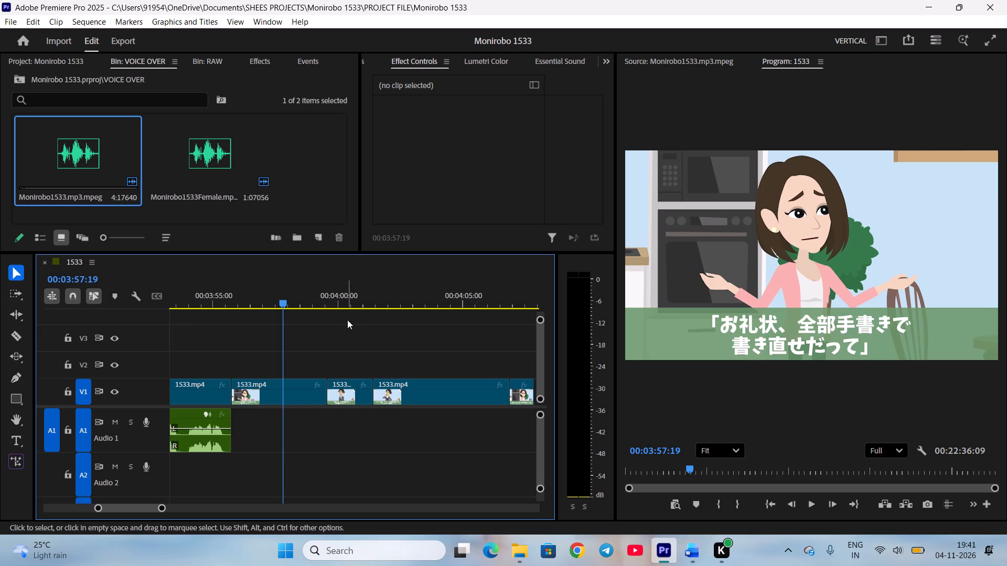
pyautogui.hotkey('ctrl', 's')
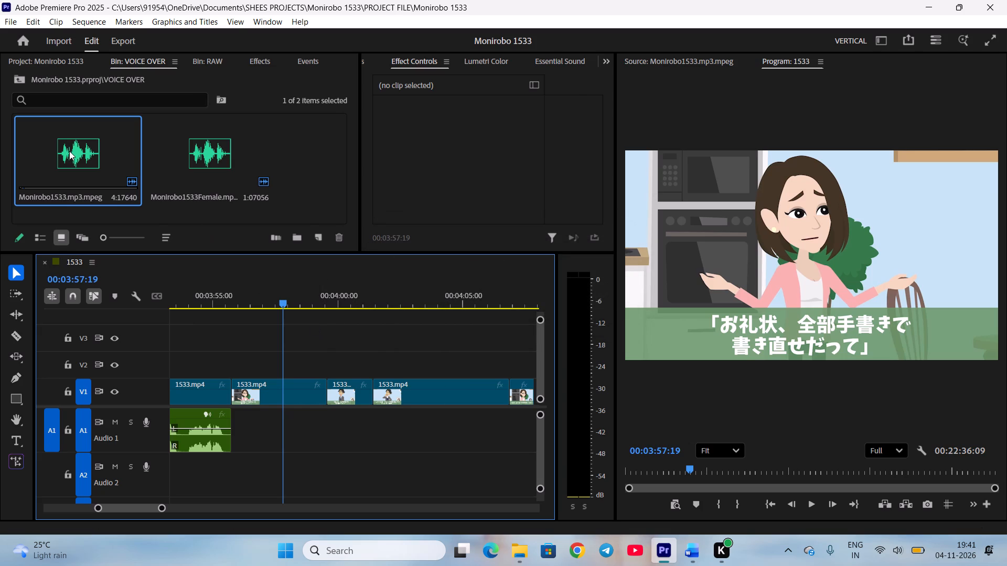
# Reopen the female voice-over and, checking the Word script, mark Eriko's "rewrite all the thank-you notes" line from 00:03:53:12 to 00:03:56:14.
pyautogui.doubleClick(75, 166)
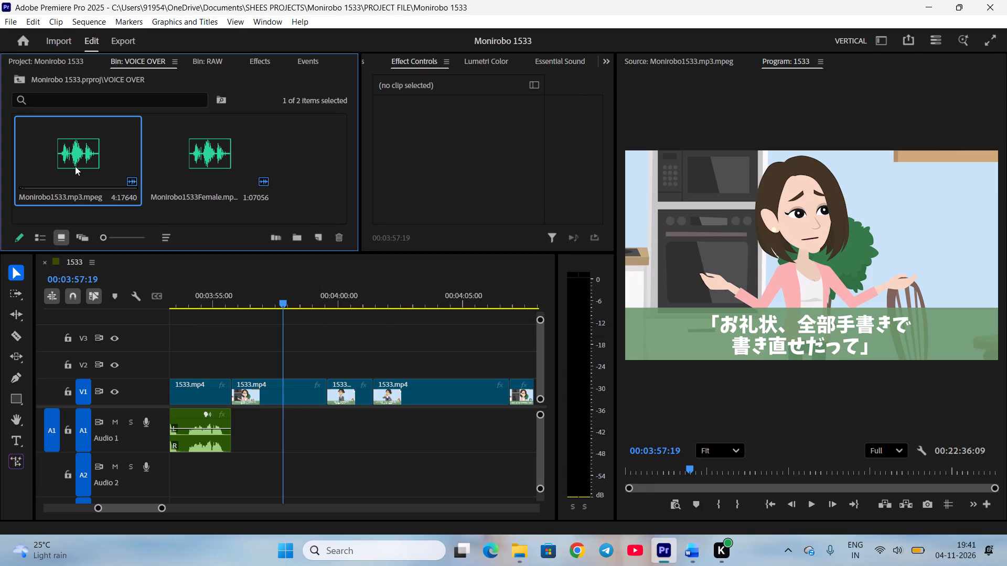
pyautogui.doubleClick(192, 155)
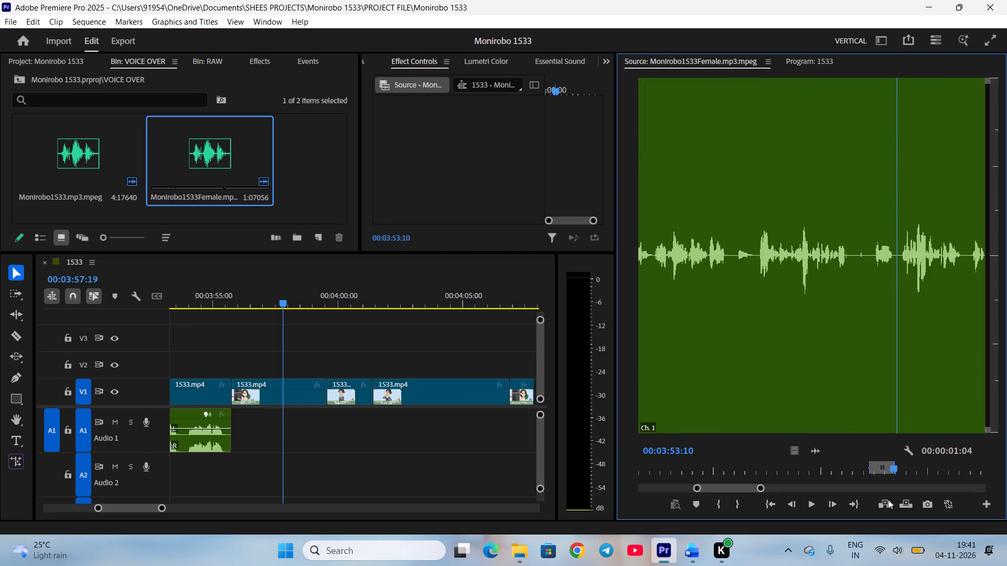
pyautogui.press('space')
pyautogui.press('space')
pyautogui.scroll(-3, 888, 456)
pyautogui.scroll(1, 888, 456)
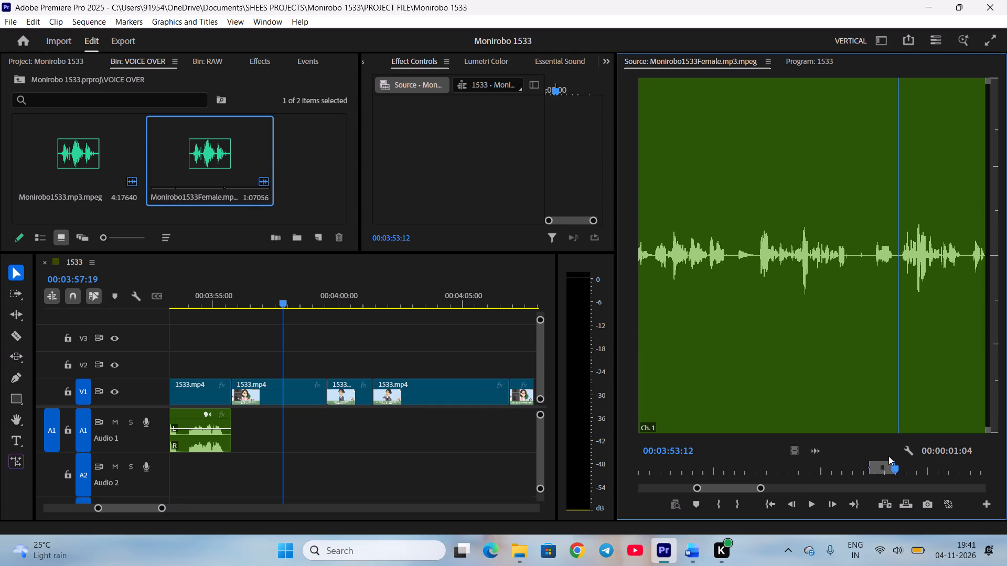
pyautogui.press('i')
pyautogui.press('space')
pyautogui.click(691, 561)
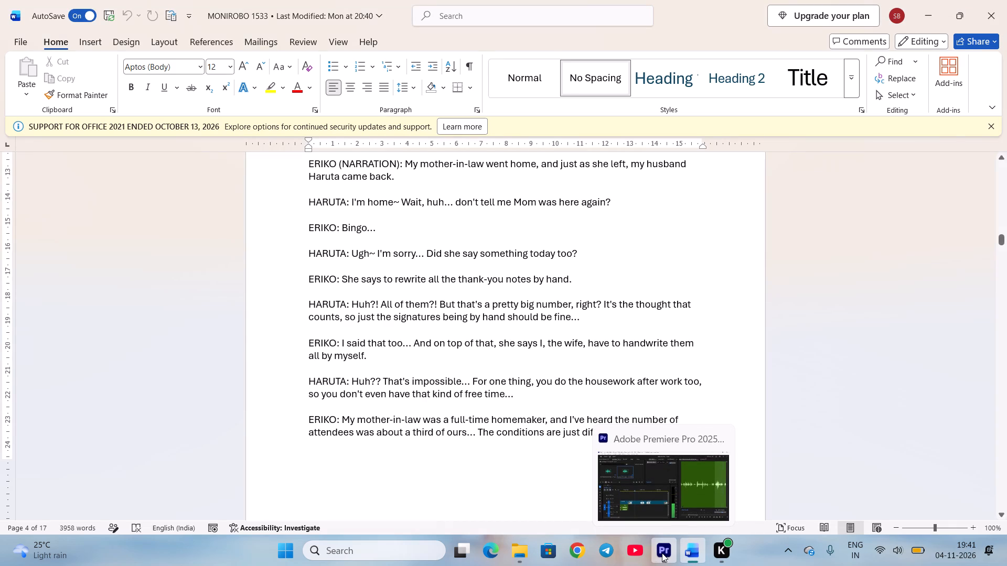
pyautogui.click(662, 553)
pyautogui.press('space')
pyautogui.click(740, 464)
pyautogui.press('space')
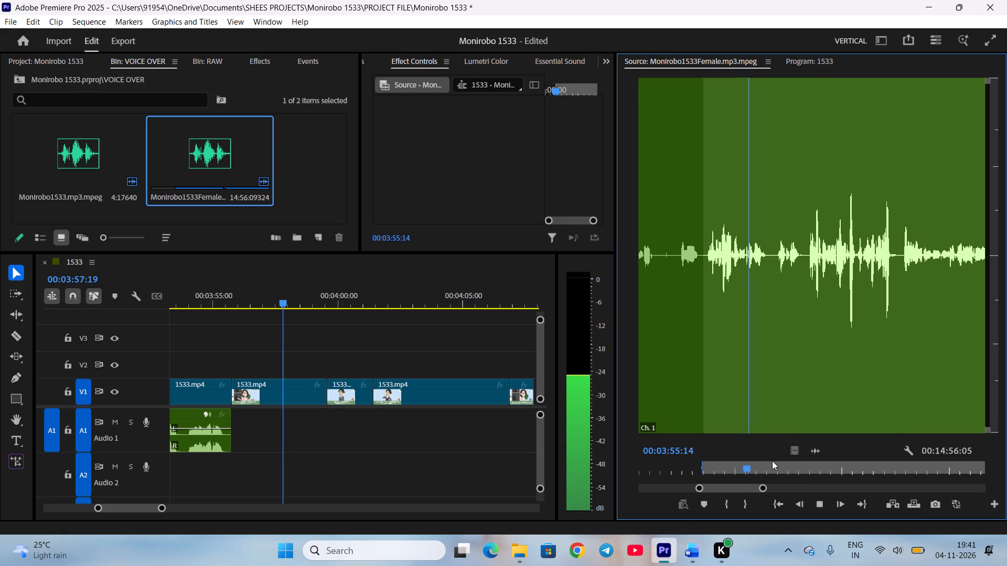
pyautogui.press('space')
pyautogui.press('o')
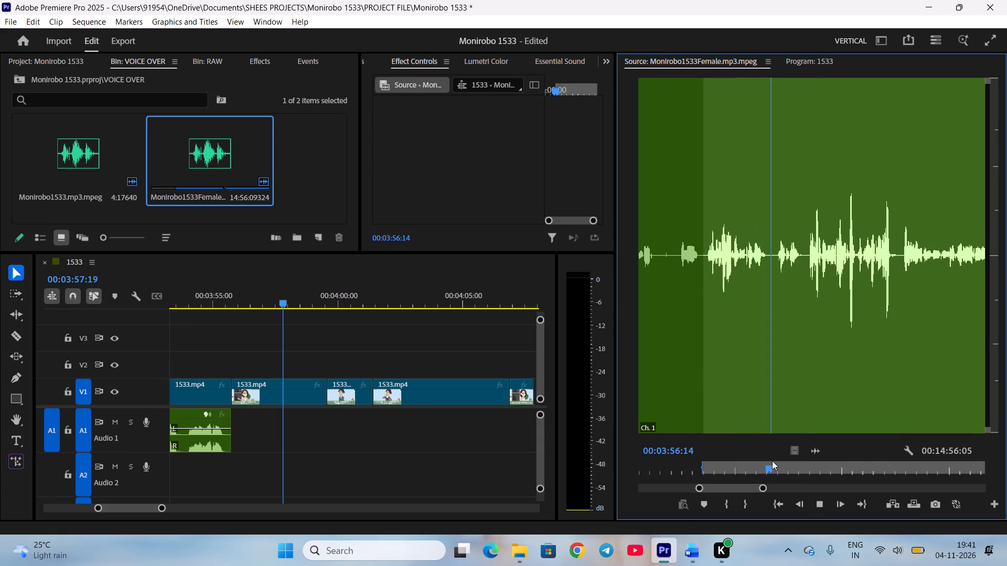
# Place Eriko's marked thank-you notes line on A1 directly after Haruta's apology clip and play it.
pyautogui.moveTo(808, 451); pyautogui.dragTo(237, 424)
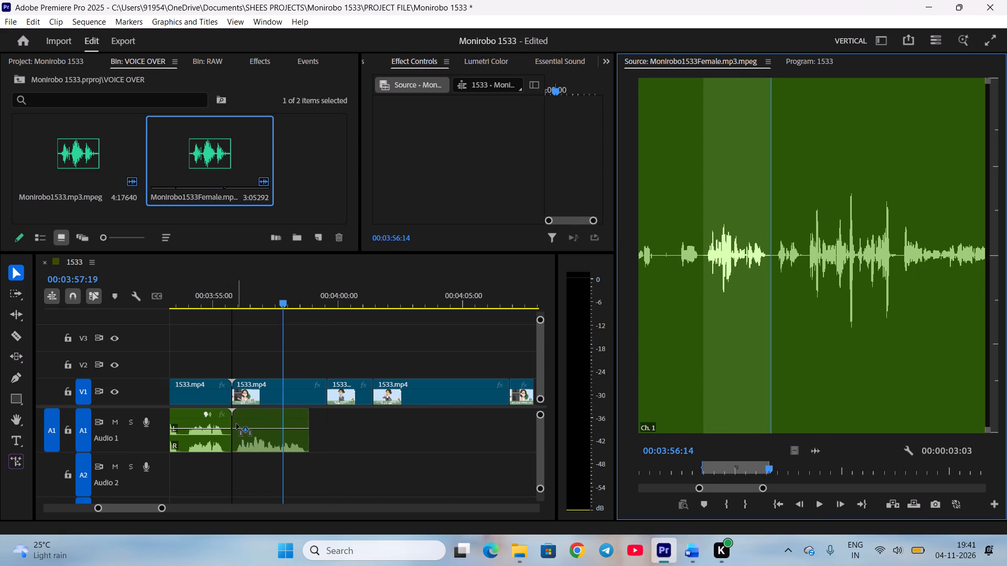
pyautogui.moveTo(237, 424); pyautogui.dragTo(236, 424)
pyautogui.press('space')
pyautogui.press('space')
# Trim the end of Eriko's V1 shot to match her thank-you notes line, ripple delete the gap, and preview Haruta's following shots.
pyautogui.moveTo(324, 394); pyautogui.dragTo(307, 394)
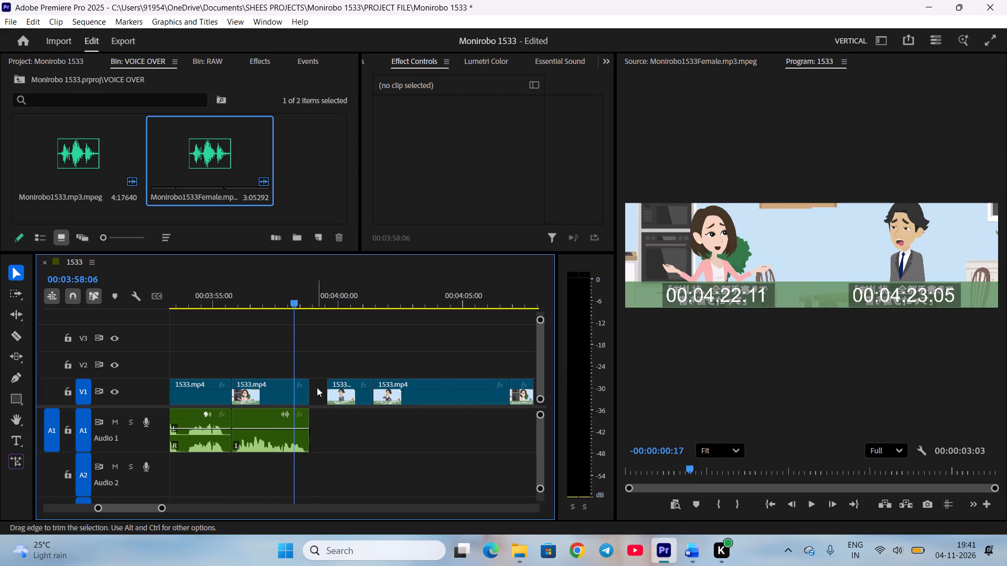
pyautogui.rightClick(317, 387)
pyautogui.click(336, 396)
pyautogui.scroll(-4, 335, 397)
pyautogui.press('space')
pyautogui.moveTo(259, 293); pyautogui.dragTo(315, 311)
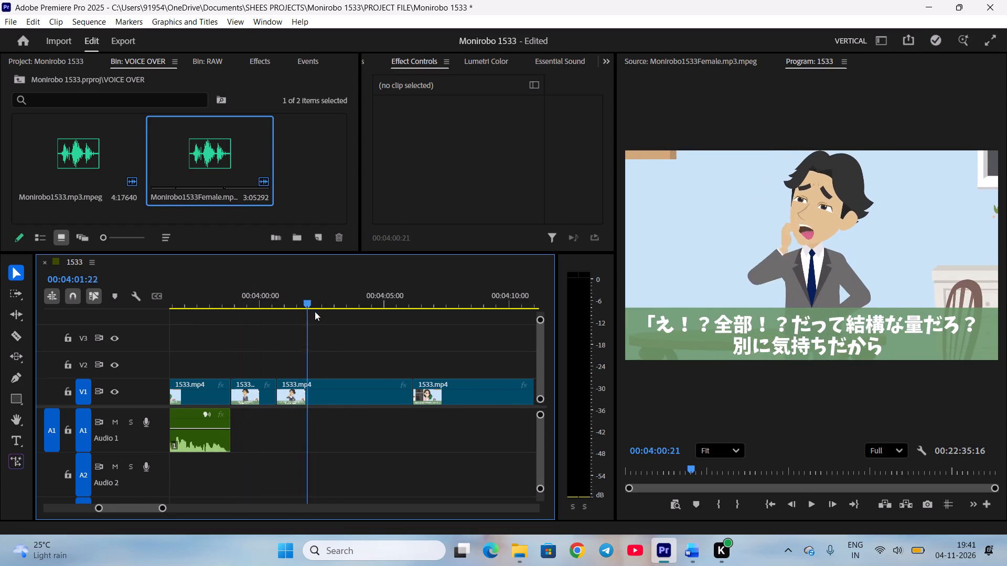
# Preview Haruta's "Huh?! All of them?!" shot nearly to its end and save the project.
pyautogui.moveTo(315, 311); pyautogui.dragTo(408, 331)
pyautogui.hotkey('ctrl', 's')
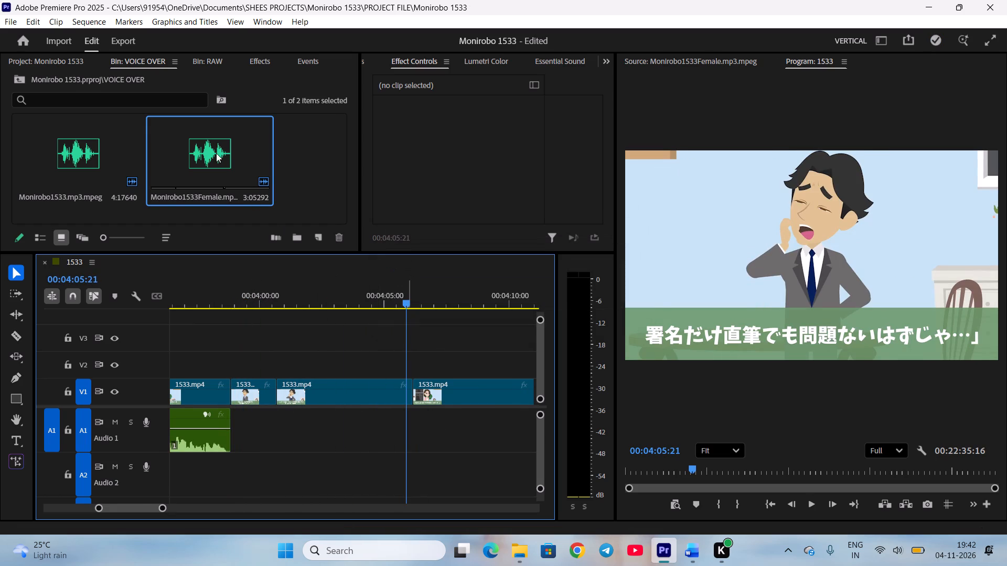
# Reopen Haruta's voice-over and, checking the Word script, mark his "Huh?! All of them?!" line from 00:00:27:08 to 00:00:36:00.
pyautogui.click(216, 153)
pyautogui.doubleClick(101, 155)
pyautogui.press('space')
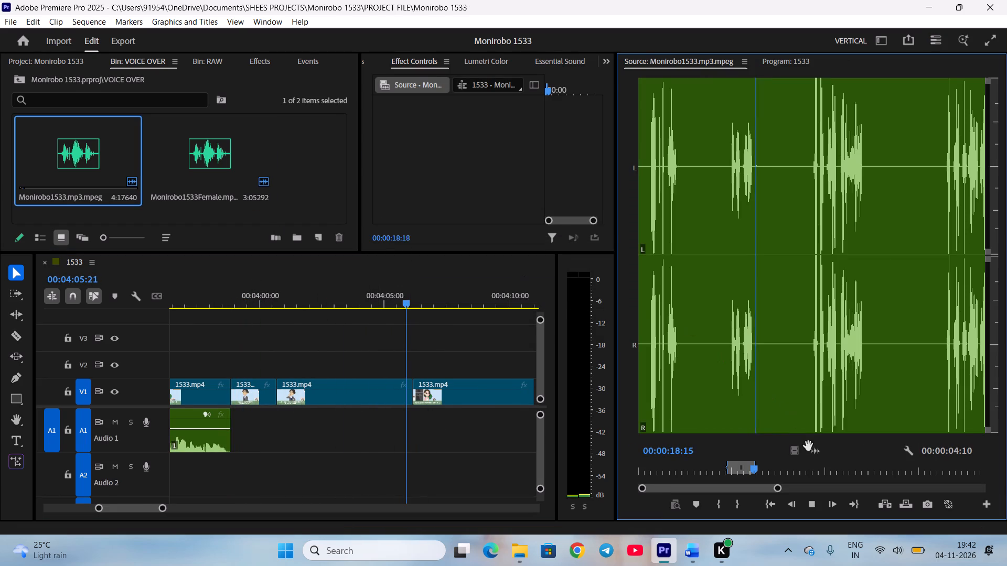
pyautogui.click(808, 466)
pyautogui.scroll(-7, 814, 472)
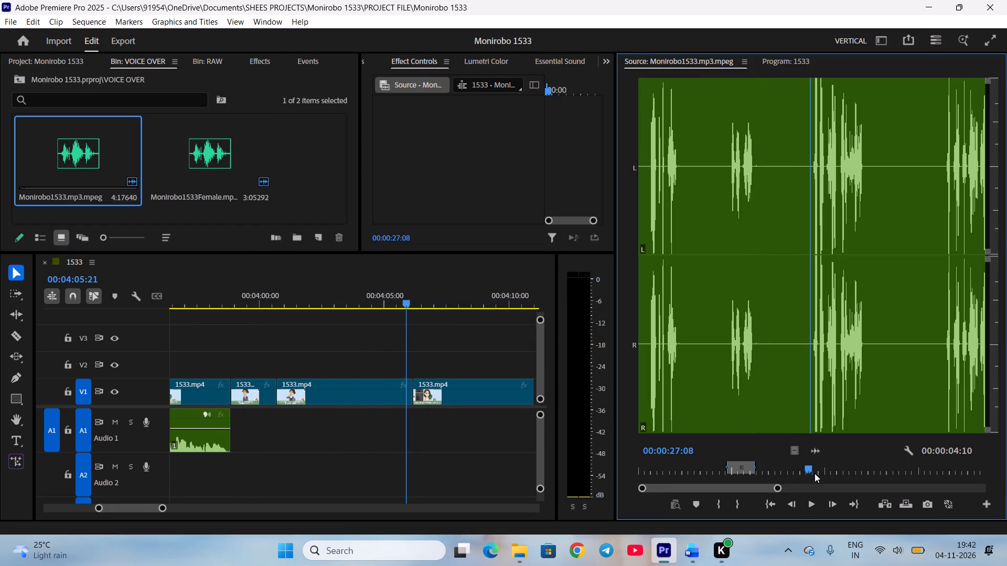
pyautogui.press('i')
pyautogui.press('space')
pyautogui.click(688, 559)
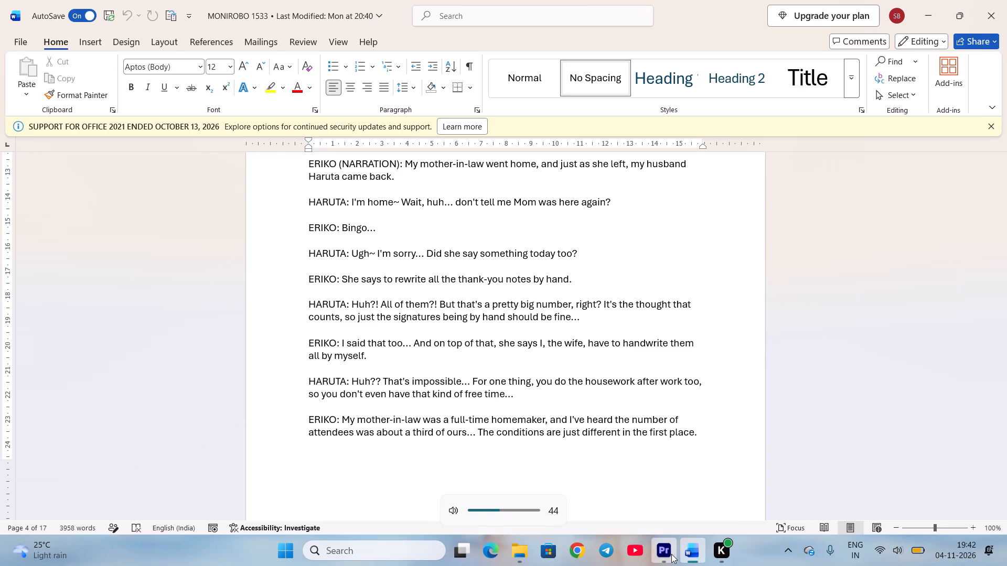
pyautogui.click(671, 554)
pyautogui.press('space')
pyautogui.scroll(6, 861, 459)
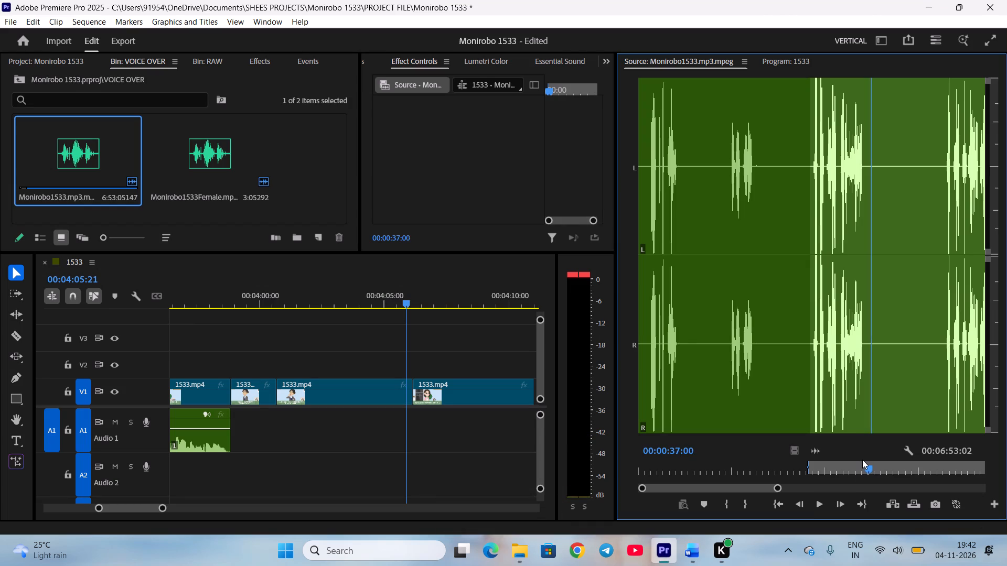
pyautogui.scroll(20, 862, 460)
pyautogui.scroll(7, 862, 460)
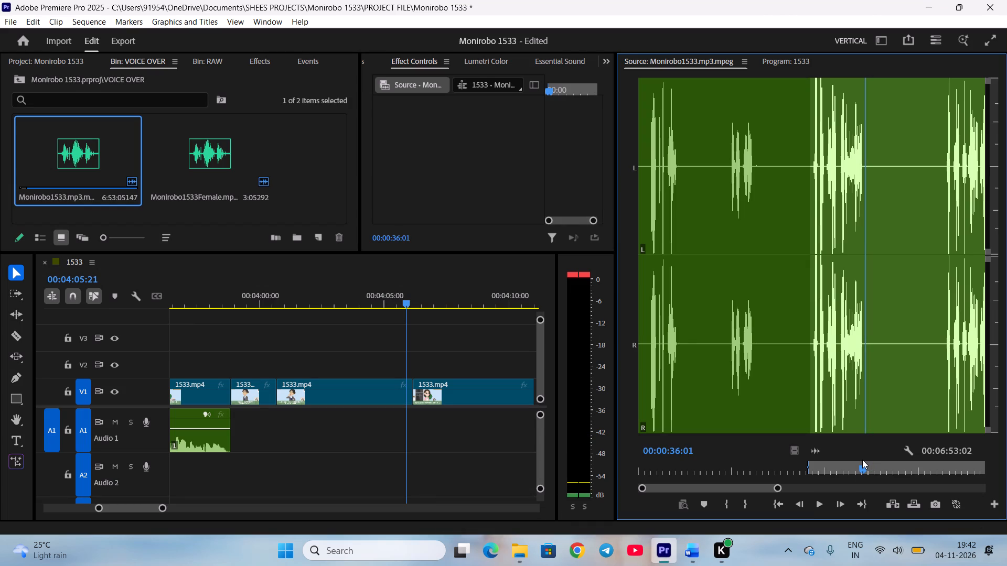
pyautogui.scroll(1, 862, 460)
pyautogui.press('o')
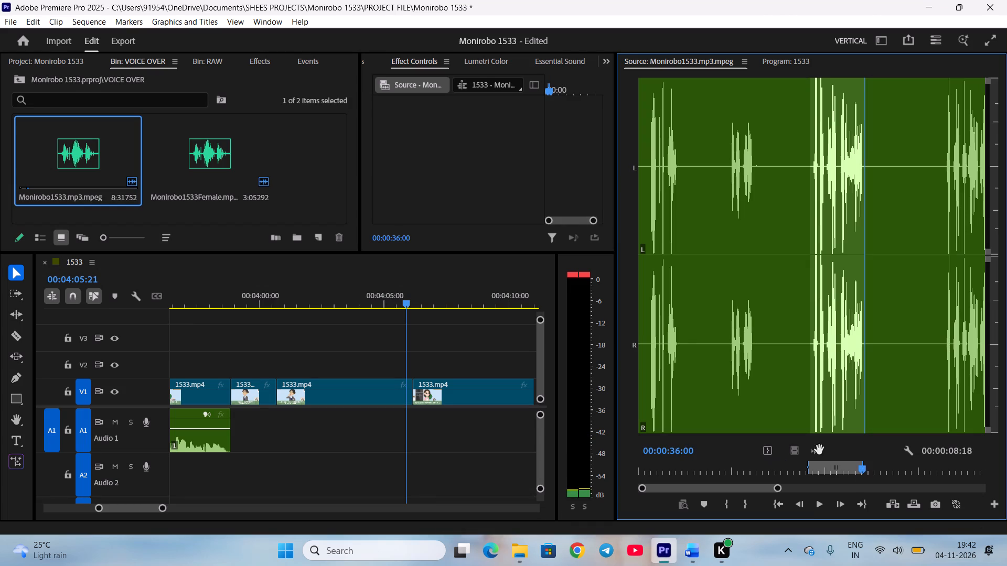
# Place Haruta's marked "Huh?! All of them?!" line on A1 directly after Eriko's thank-you notes clip.
pyautogui.moveTo(819, 450); pyautogui.dragTo(250, 429)
pyautogui.moveTo(249, 440); pyautogui.dragTo(259, 440)
pyautogui.moveTo(297, 441); pyautogui.dragTo(268, 438)
pyautogui.click(283, 462)
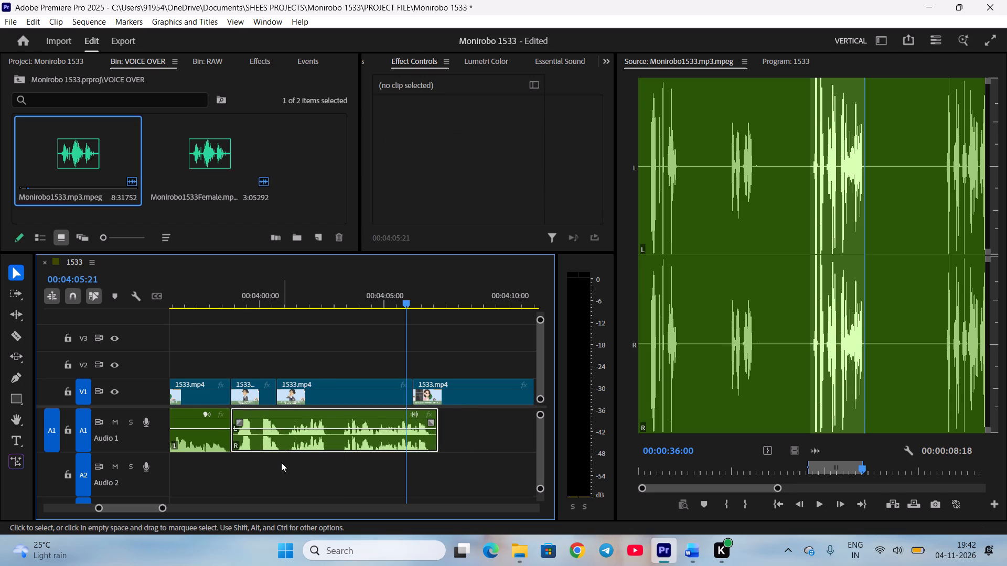
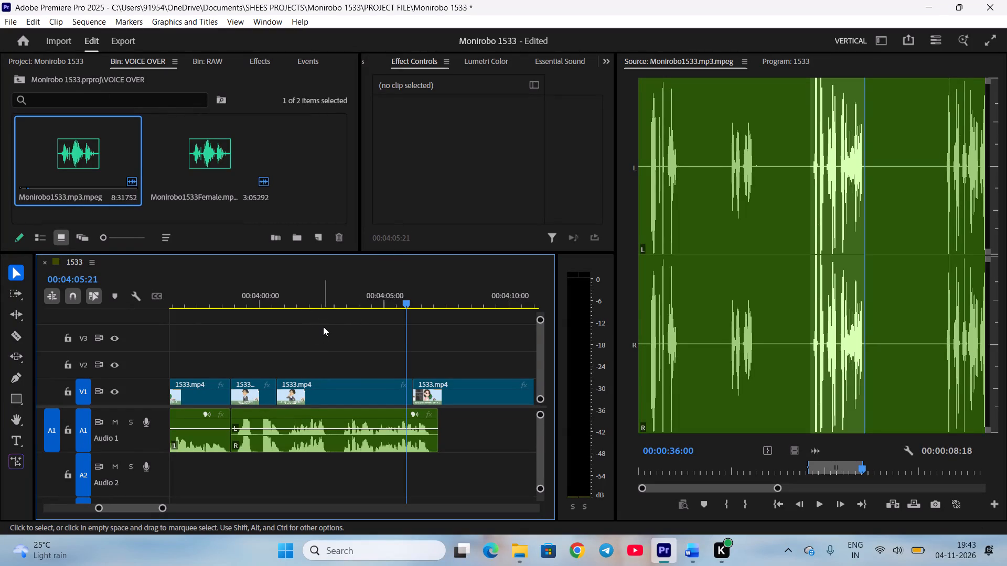
# Cut Haruta's "Huh?! All of them?!" clip on A1 at 00:03:59:19, trim the silence after the cut and close the gap.
pyautogui.press('=')
pyautogui.scroll(12, 366, 332)
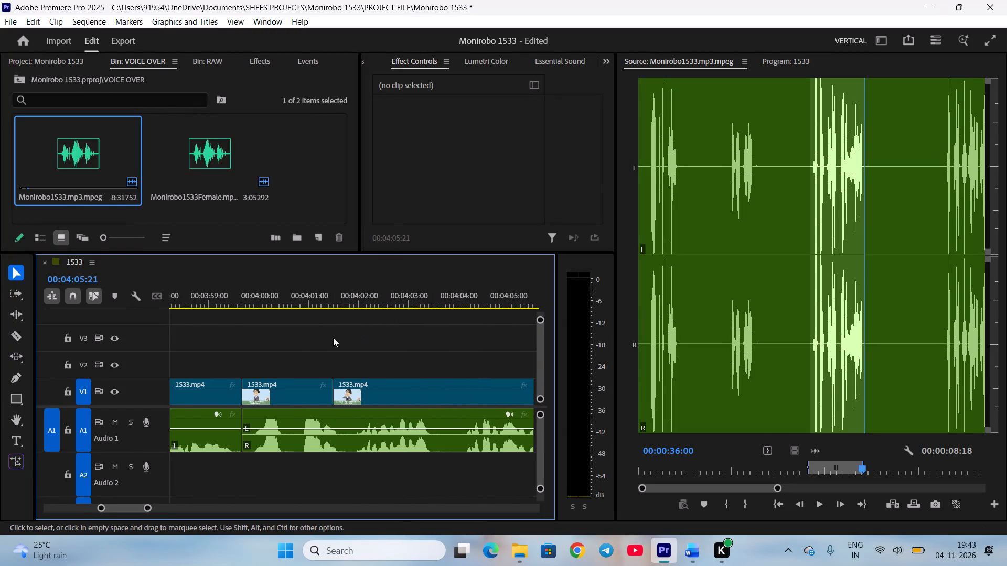
pyautogui.moveTo(303, 294); pyautogui.dragTo(291, 318)
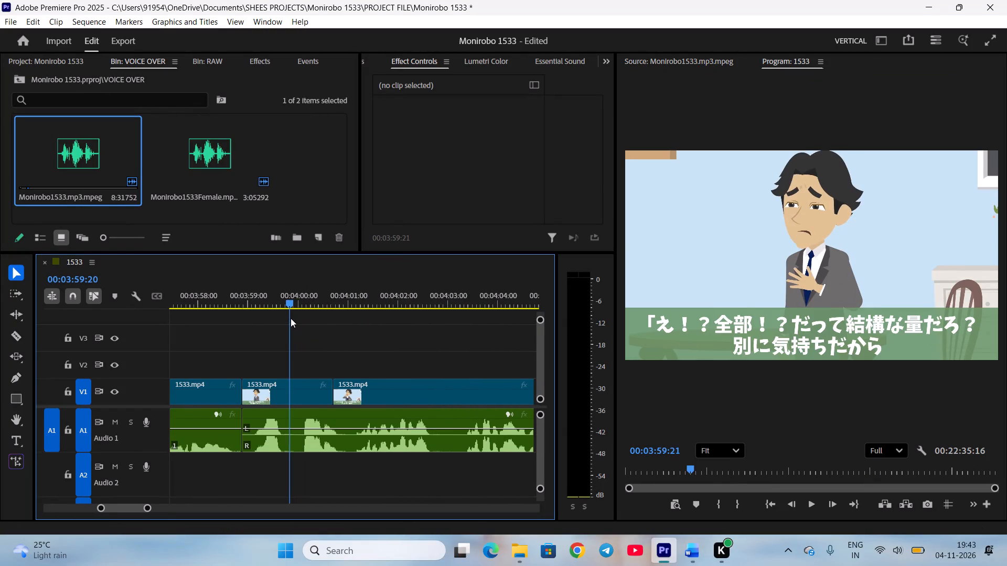
pyautogui.moveTo(291, 318); pyautogui.dragTo(288, 321)
pyautogui.click(315, 444)
pyautogui.press('c')
pyautogui.moveTo(288, 442); pyautogui.dragTo(298, 440)
pyautogui.moveTo(324, 448); pyautogui.dragTo(309, 446)
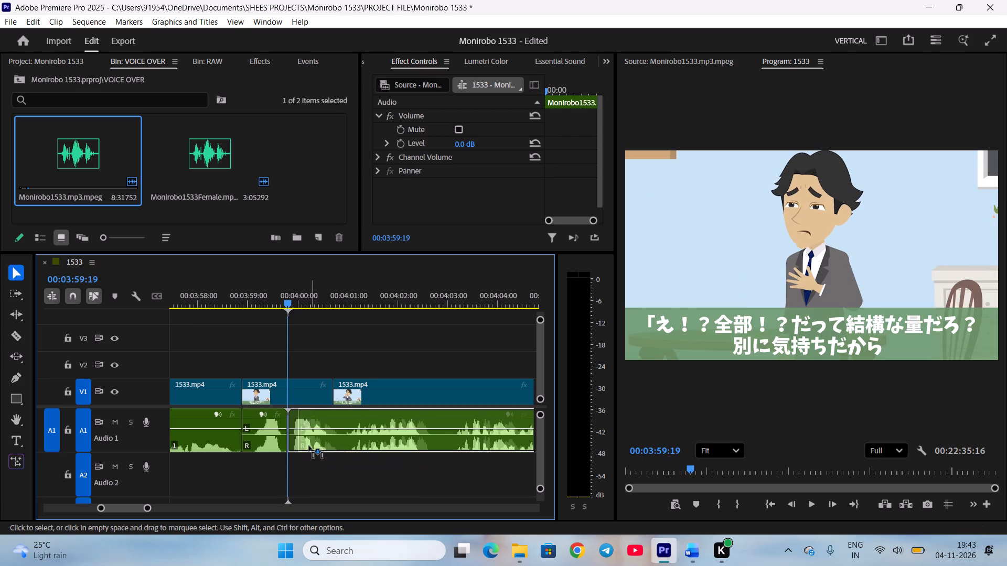
pyautogui.moveTo(309, 446); pyautogui.dragTo(309, 446)
pyautogui.click(341, 461)
# Cut Haruta's remaining A1 clip at 00:04:02:15 and 00:04:03:02 and delete the silent section between the cuts.
pyautogui.press('space')
pyautogui.press('space')
pyautogui.scroll(-6, 343, 462)
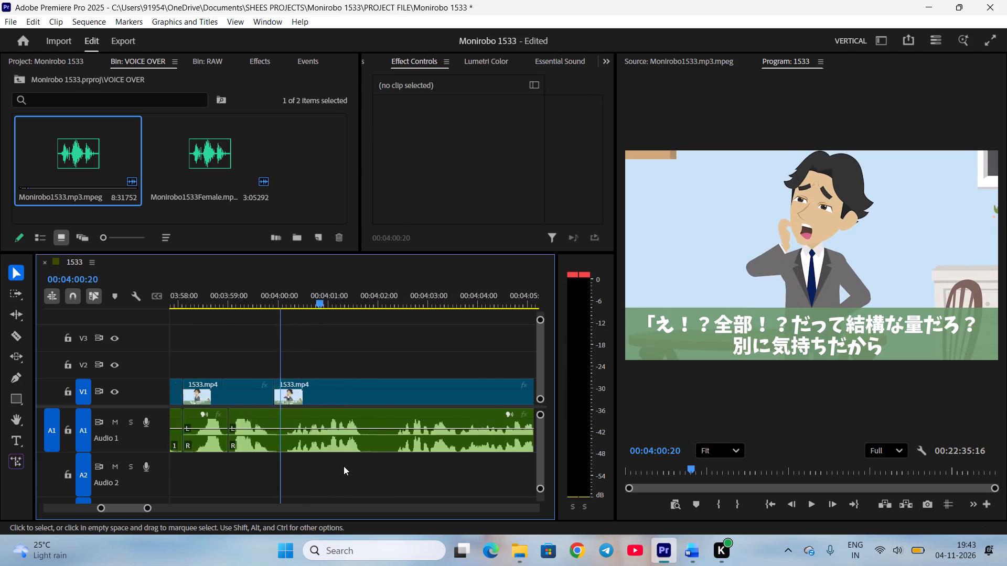
pyautogui.press('space')
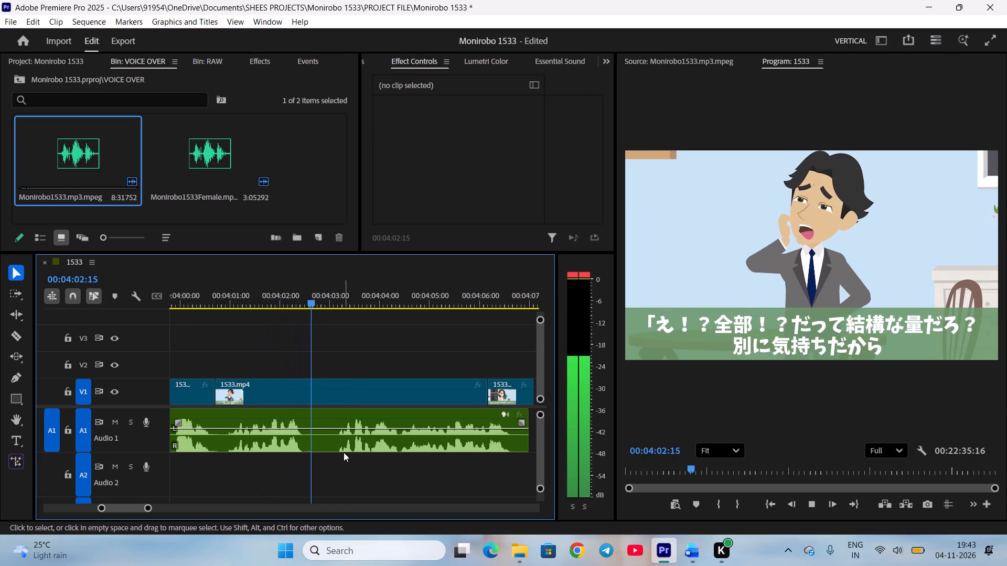
pyautogui.press('space')
pyautogui.click(341, 446)
pyautogui.press('c')
pyautogui.moveTo(337, 296); pyautogui.dragTo(337, 299)
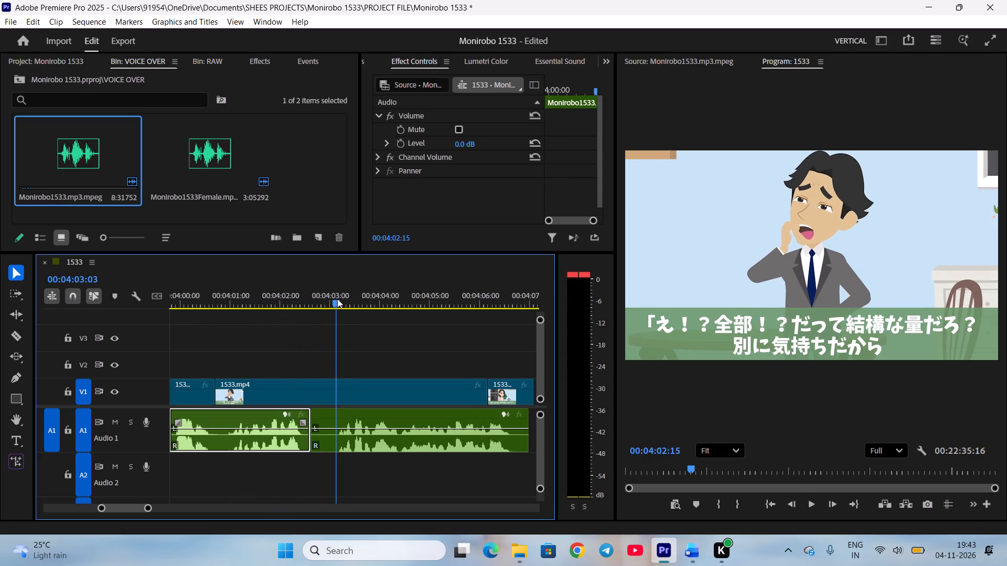
pyautogui.moveTo(337, 299); pyautogui.dragTo(335, 302)
pyautogui.click(369, 445)
pyautogui.press('c')
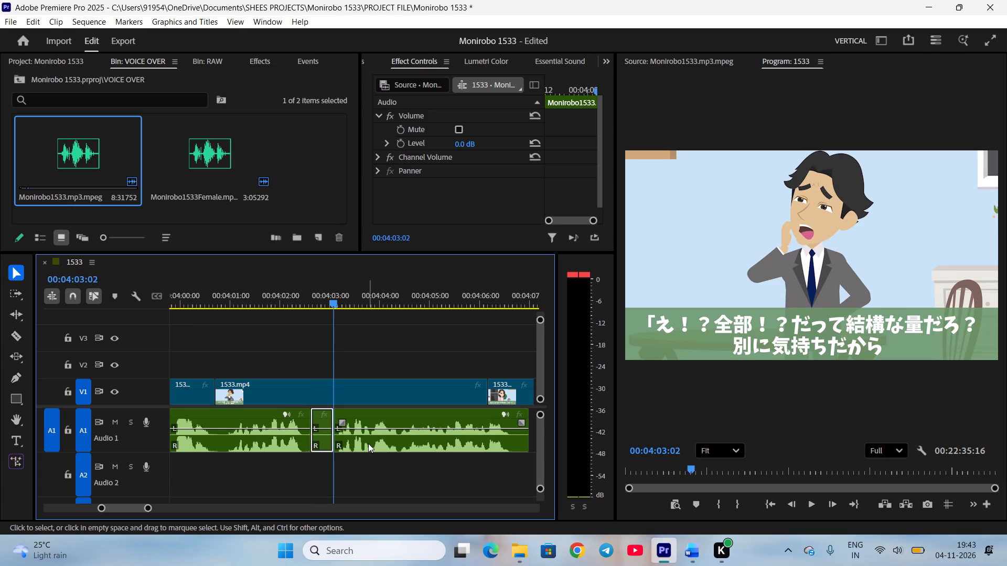
pyautogui.press('BackSpace')
# Cut the clip before the gap at 00:04:02:13, delete the leftover sliver and move Haruta's last part directly against the cut.
pyautogui.moveTo(316, 299); pyautogui.dragTo(309, 309)
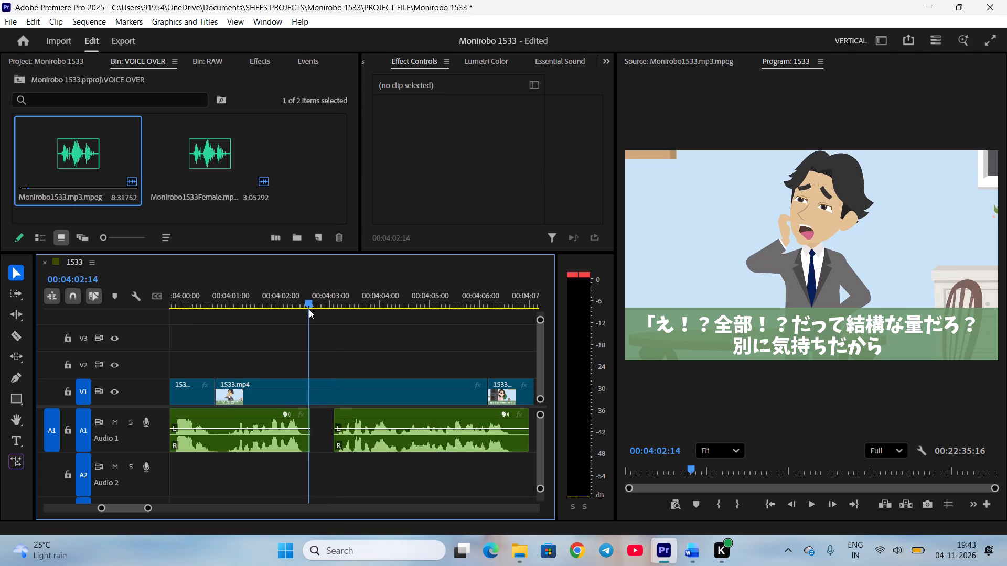
pyautogui.moveTo(309, 309); pyautogui.dragTo(307, 317)
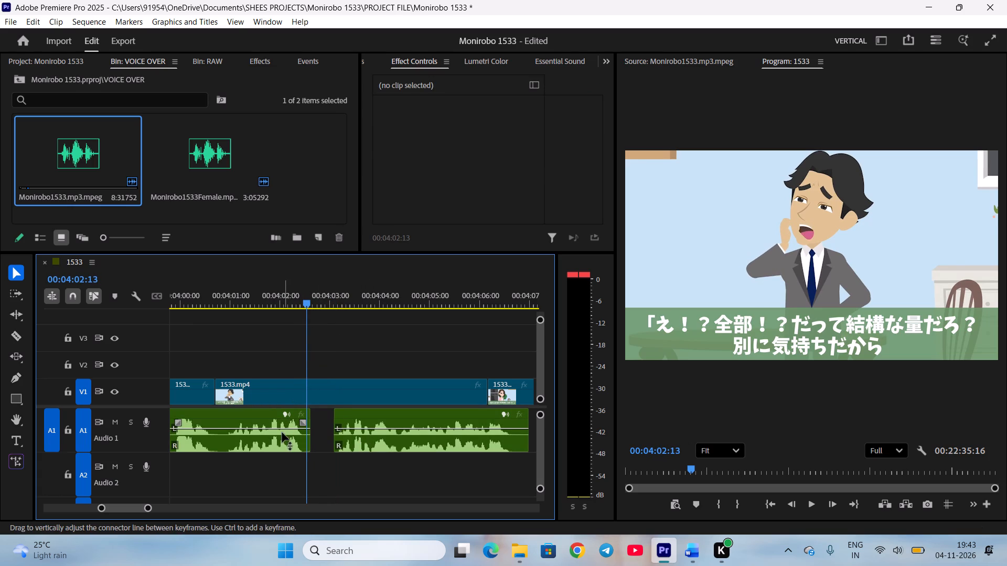
pyautogui.click(282, 432)
pyautogui.press('c')
pyautogui.click(308, 439)
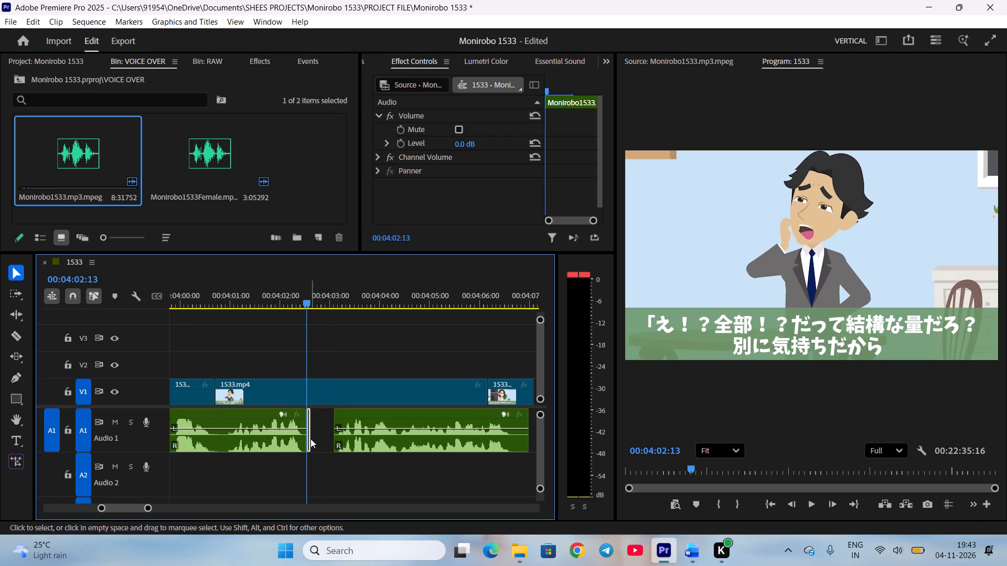
pyautogui.press('BackSpace')
pyautogui.moveTo(361, 437); pyautogui.dragTo(338, 442)
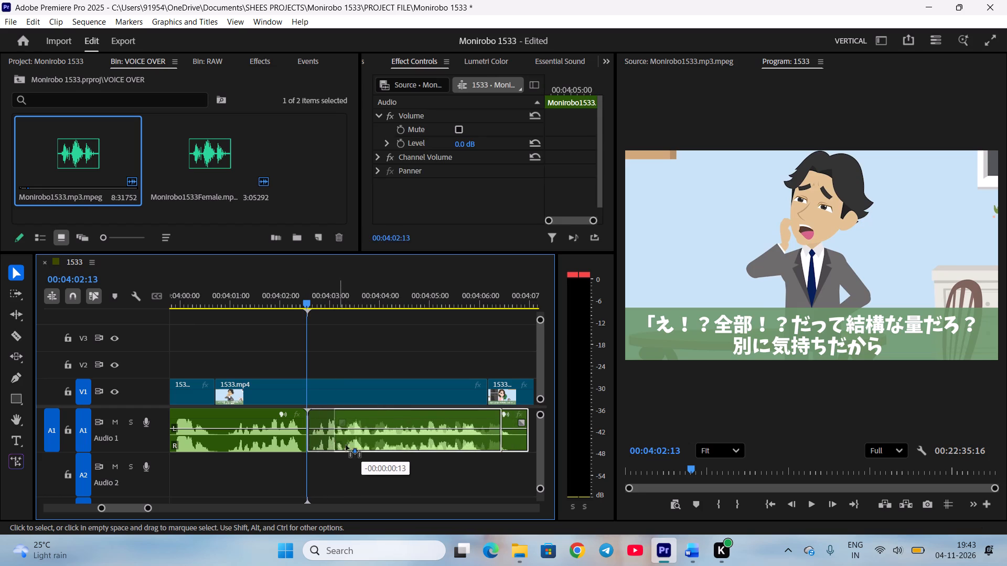
pyautogui.click(365, 453)
# Trim the end of Haruta's last A1 part to line up with the end of his V1 shot.
pyautogui.press('space')
pyautogui.scroll(-4, 382, 461)
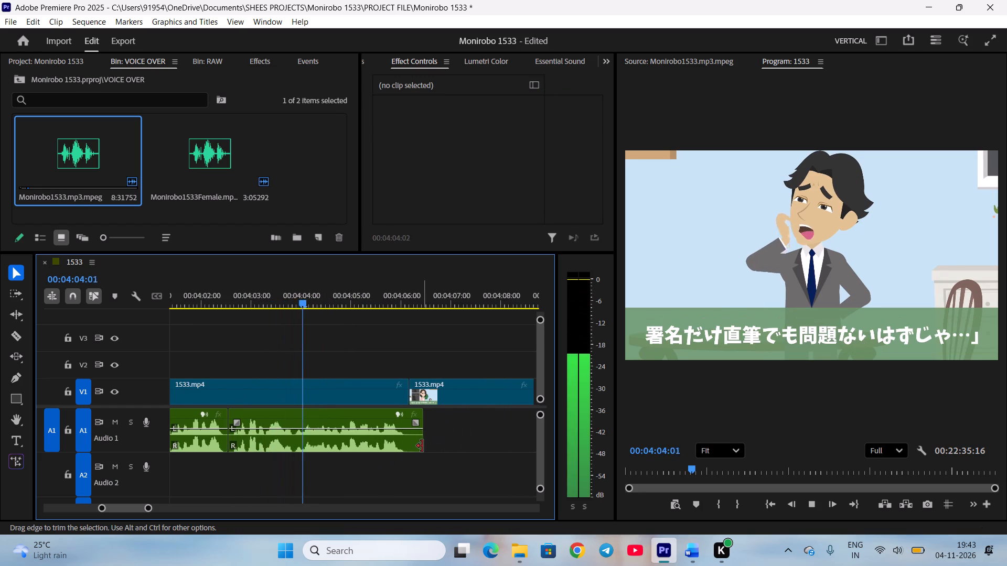
pyautogui.moveTo(422, 446); pyautogui.dragTo(410, 443)
pyautogui.click(427, 456)
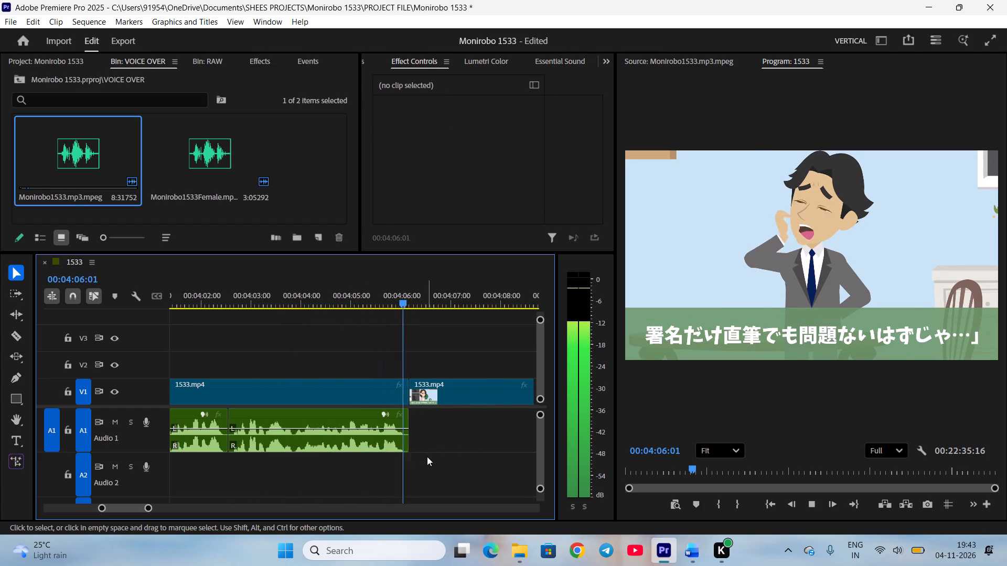
# Play back Haruta's tightened "Huh?! All of them?!" line from its start to check it against his shots.
pyautogui.press('space')
pyautogui.press('-')
pyautogui.scroll(3, 426, 450)
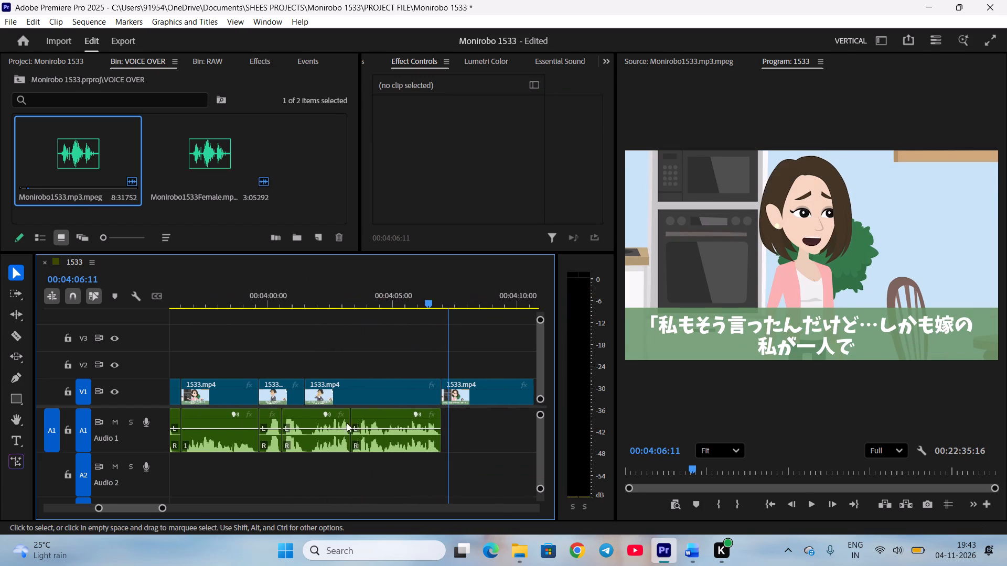
pyautogui.click(271, 306)
pyautogui.press('space')
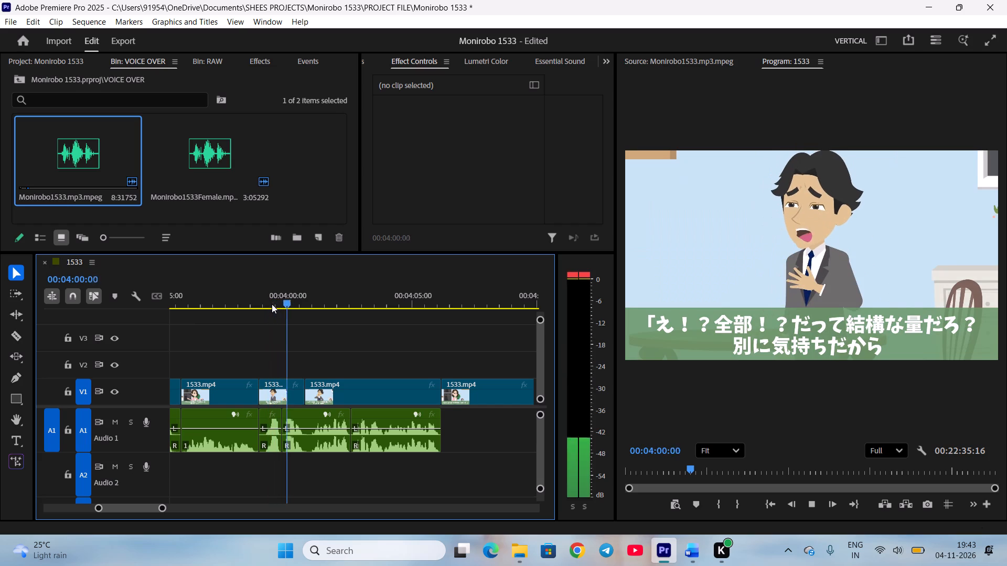
pyautogui.scroll(-2, 381, 332)
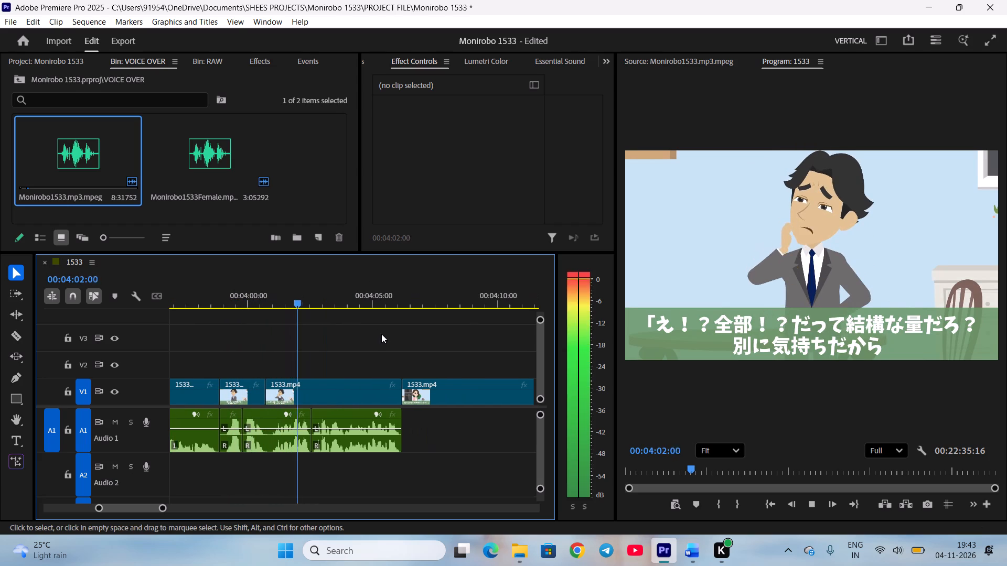
pyautogui.scroll(-3, 381, 334)
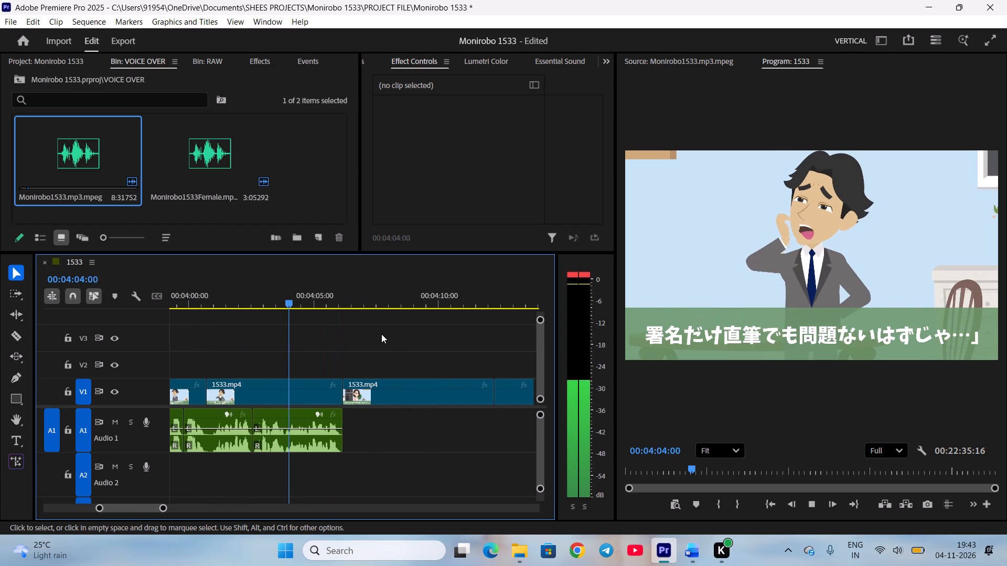
pyautogui.scroll(-4, 381, 334)
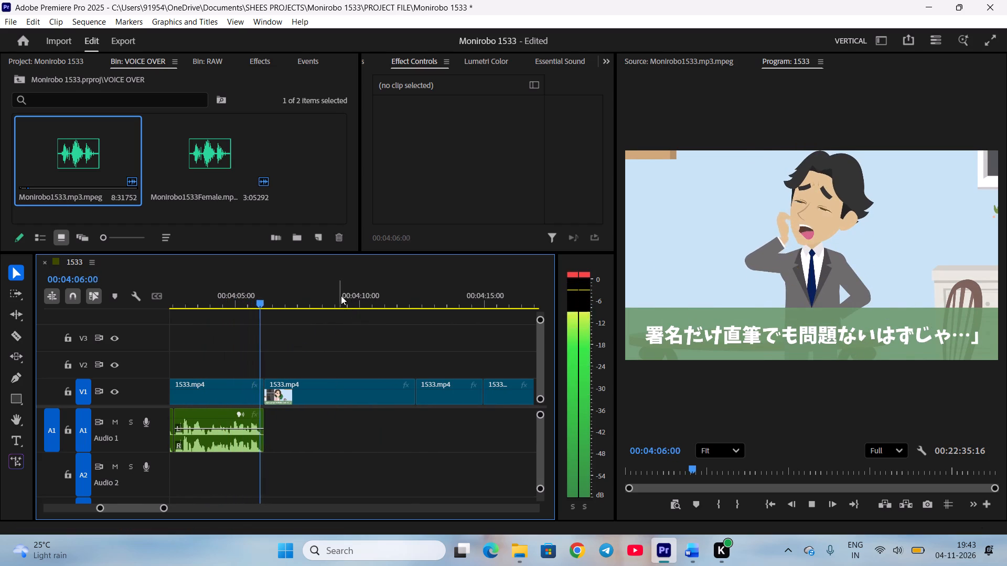
pyautogui.scroll(-3, 331, 327)
# Scrub through Eriko's following shot to 00:04:11:06 and save the project.
pyautogui.moveTo(254, 302); pyautogui.dragTo(335, 318)
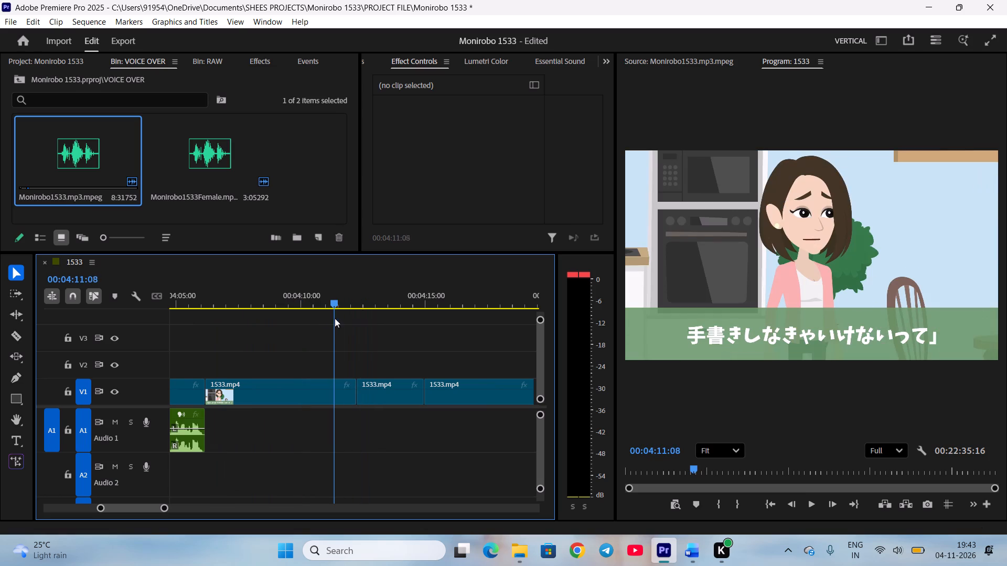
pyautogui.moveTo(335, 318); pyautogui.dragTo(334, 318)
pyautogui.hotkey('ctrl', 's')
# Reopen the female voice-over and, checking the Word script, mark Eriko's "I said that too..." line from 00:03:56:18 to 00:04:02:12.
pyautogui.doubleClick(222, 153)
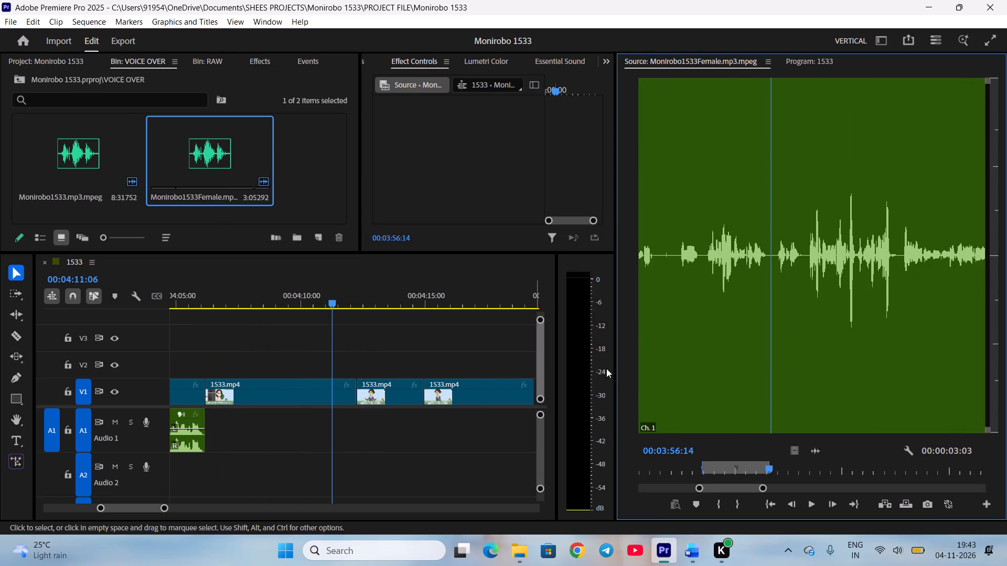
pyautogui.scroll(-7, 778, 472)
pyautogui.scroll(3, 786, 467)
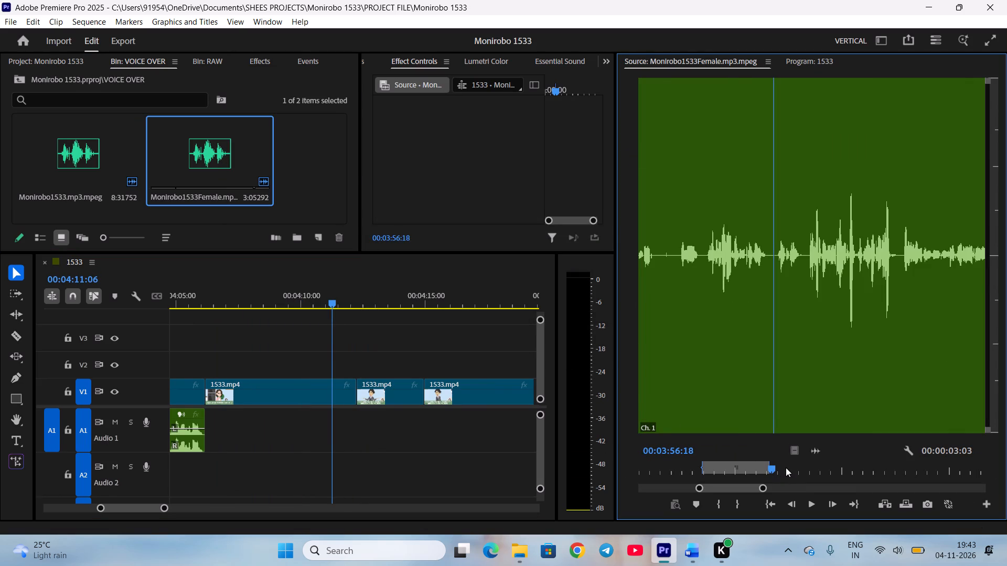
pyautogui.press('i')
pyautogui.press('space')
pyautogui.click(689, 565)
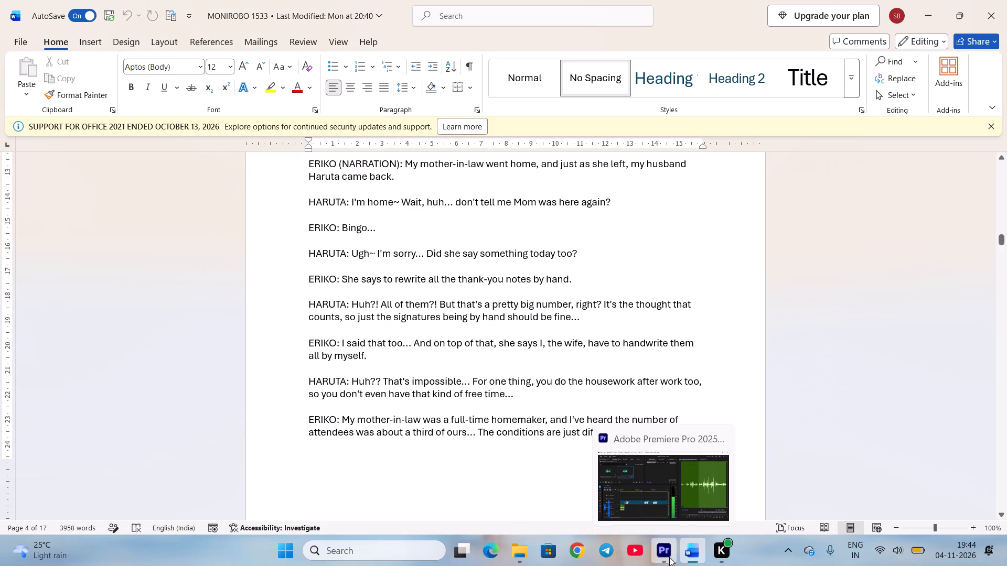
pyautogui.click(669, 557)
pyautogui.press('space')
pyautogui.scroll(7, 862, 454)
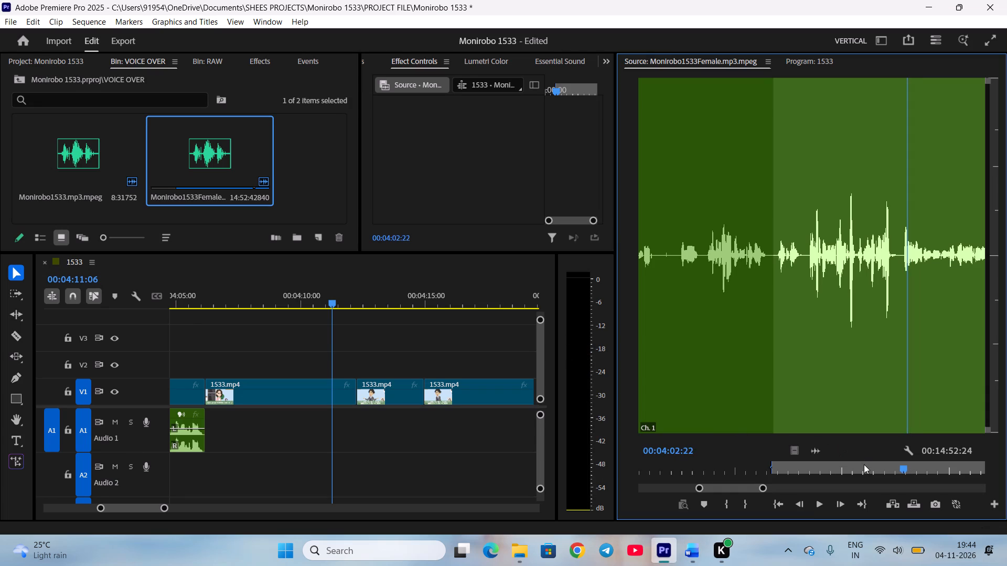
pyautogui.scroll(10, 864, 464)
pyautogui.scroll(-2, 864, 465)
pyautogui.scroll(1, 864, 465)
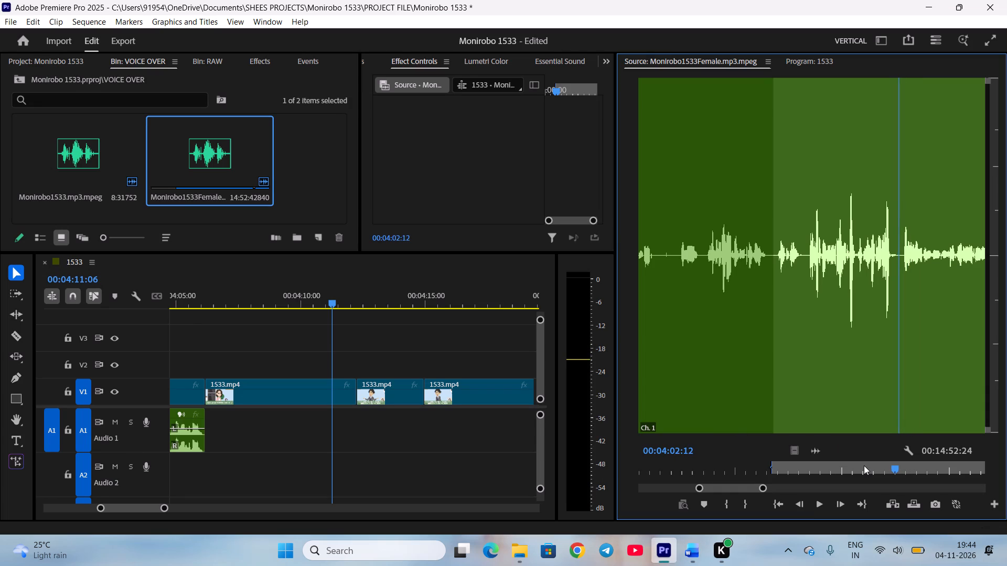
pyautogui.press('o')
# Place Eriko's marked "I said that too..." line on A1 directly after Haruta's last clip.
pyautogui.moveTo(815, 454); pyautogui.dragTo(230, 426)
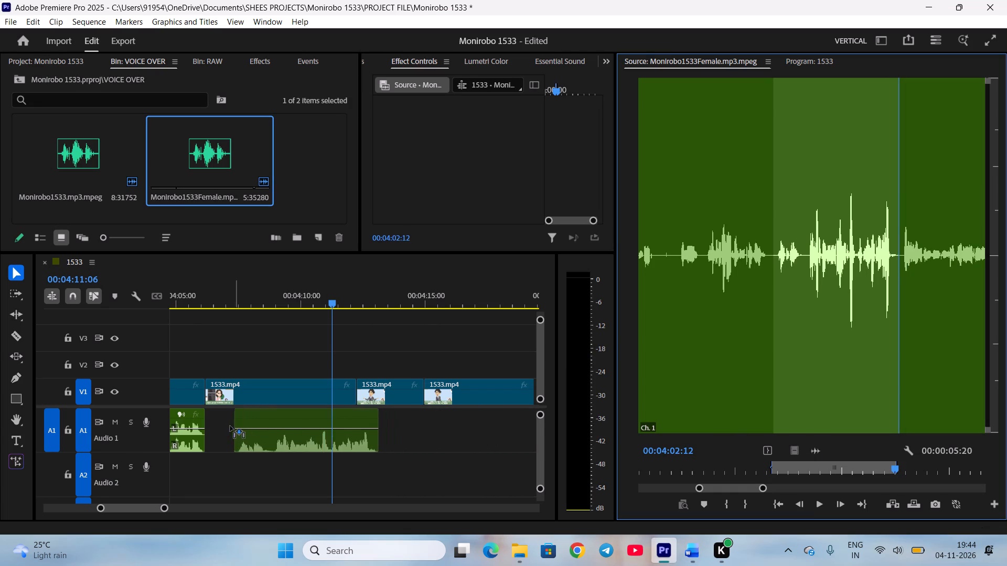
pyautogui.moveTo(230, 426); pyautogui.dragTo(204, 426)
# Trim the end of Eriko's V1 shot to match her "I said that too..." line and ripple delete the gap.
pyautogui.press('space')
pyautogui.press('space')
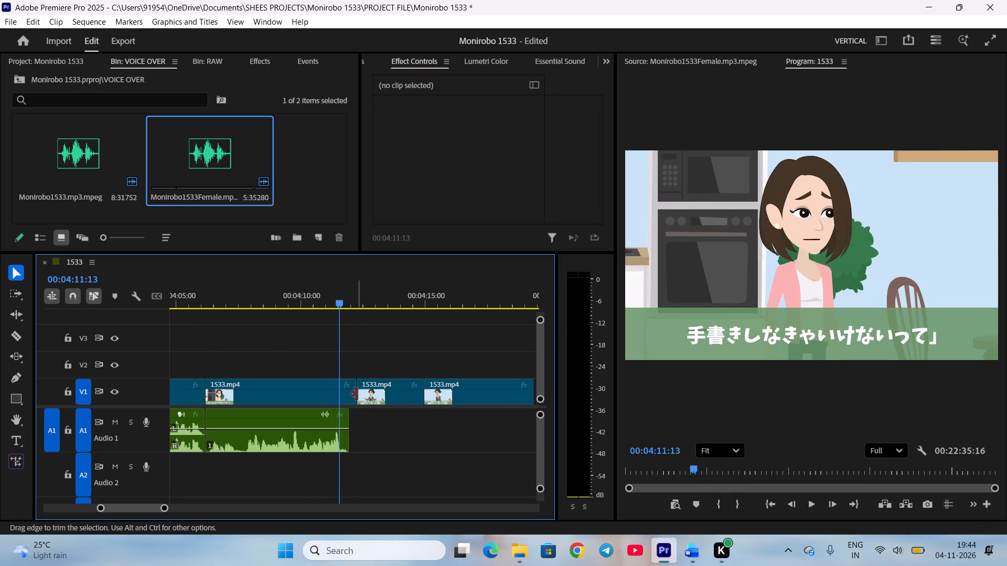
pyautogui.moveTo(351, 395); pyautogui.dragTo(346, 397)
pyautogui.rightClick(352, 390)
pyautogui.click(373, 400)
# Preview Haruta's following shots up to Eriko's next one, return to 00:04:18:18 and save the project.
pyautogui.scroll(-6, 369, 407)
pyautogui.press('space')
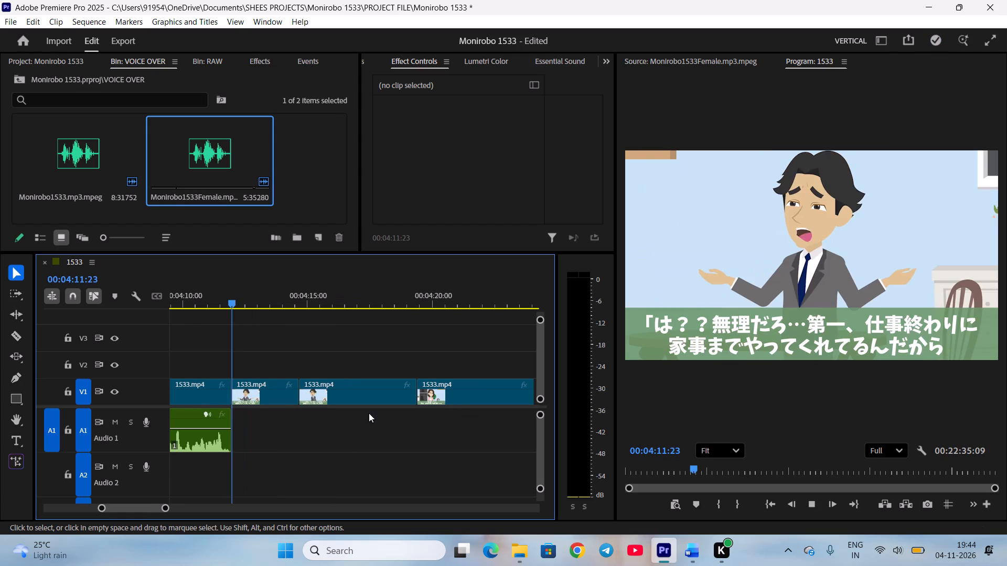
pyautogui.moveTo(269, 293); pyautogui.dragTo(427, 334)
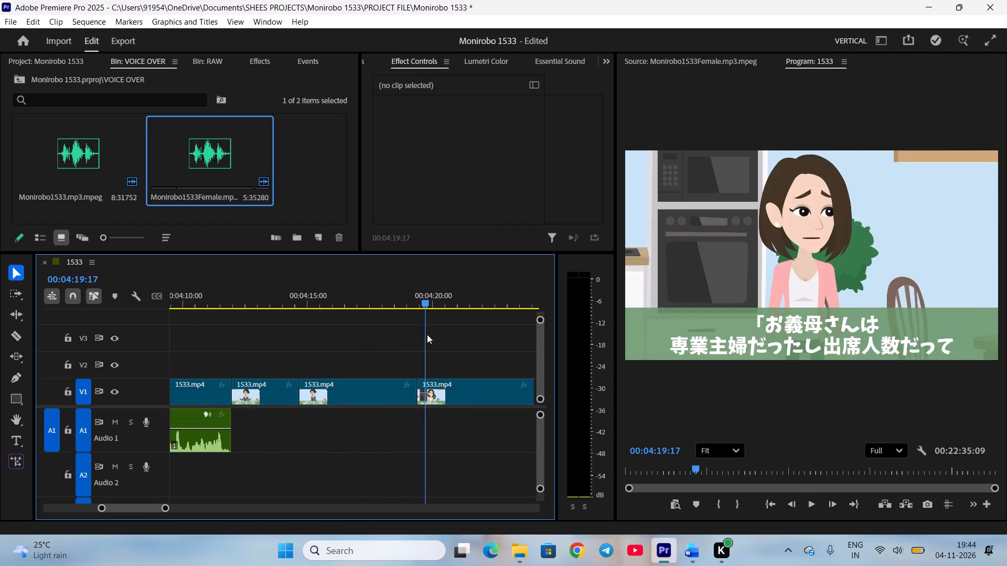
pyautogui.moveTo(427, 334); pyautogui.dragTo(402, 335)
pyautogui.hotkey('ctrl', 's')
# Reopen Haruta's voice-over and, checking the Word script, mark his "Huh?? That's impossible..." line from 00:00:48:11 to 00:00:56:14.
pyautogui.doubleClick(103, 152)
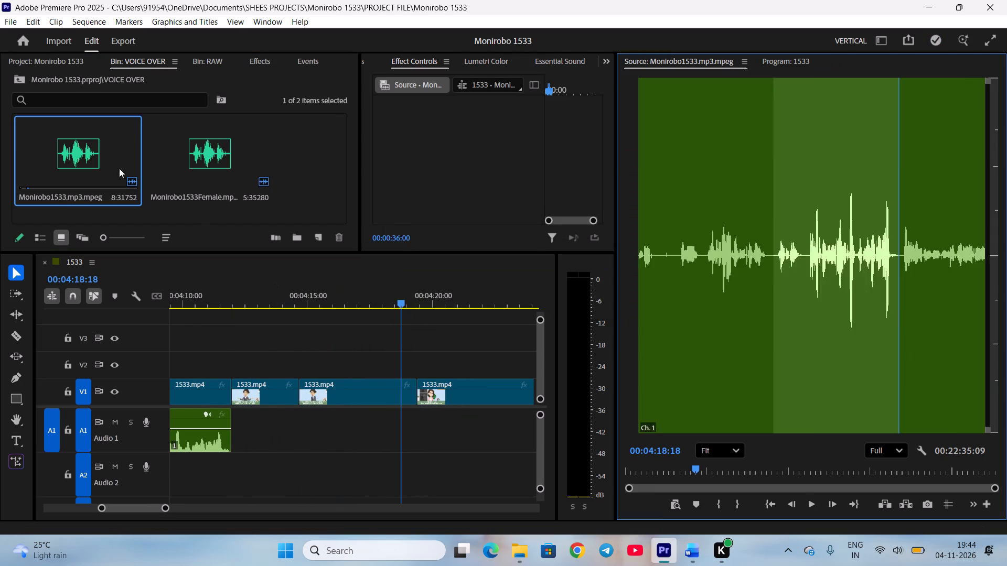
pyautogui.press('space')
pyautogui.press('space')
pyautogui.moveTo(751, 488); pyautogui.dragTo(757, 487)
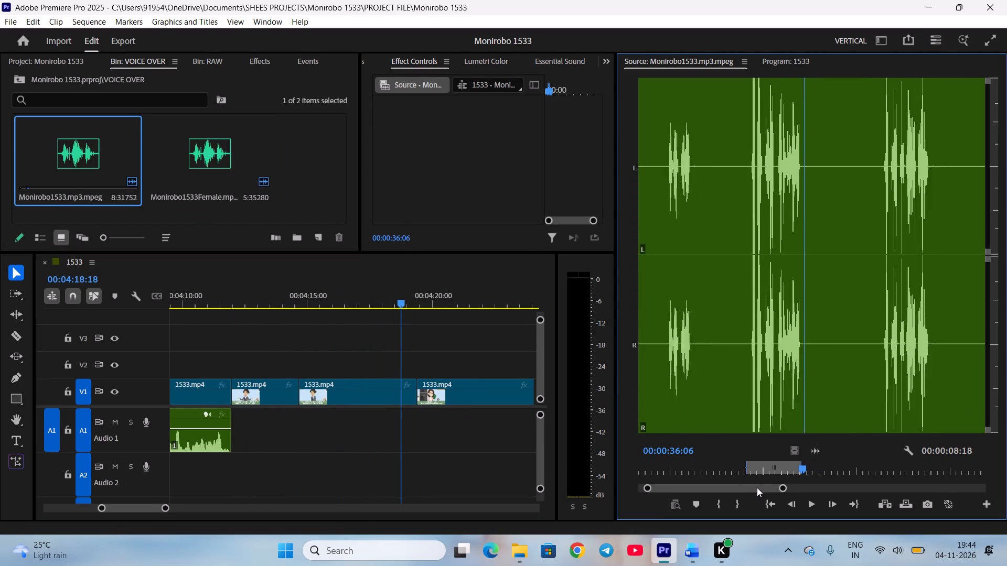
pyautogui.moveTo(757, 487); pyautogui.dragTo(766, 487)
pyautogui.click(755, 467)
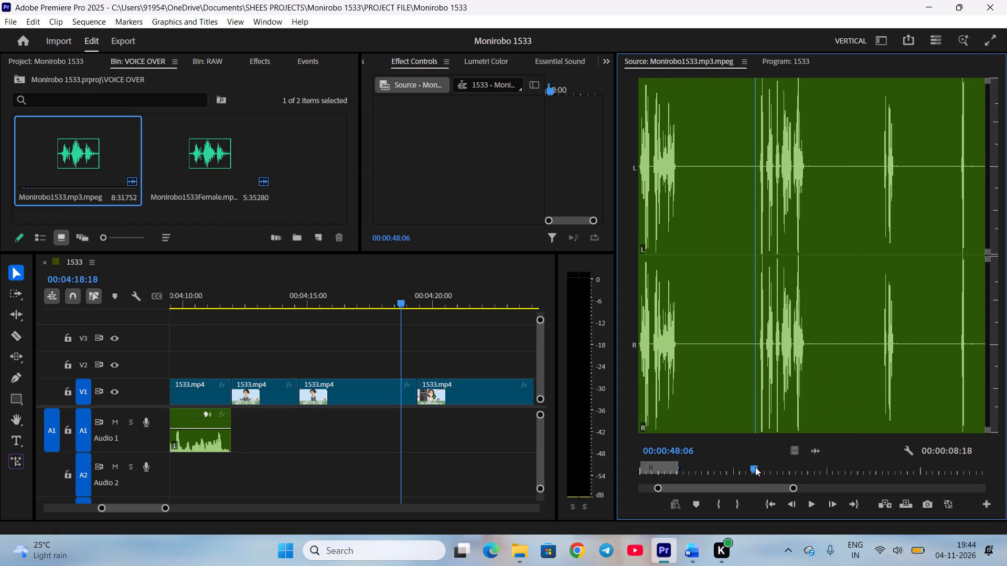
pyautogui.scroll(-8, 755, 467)
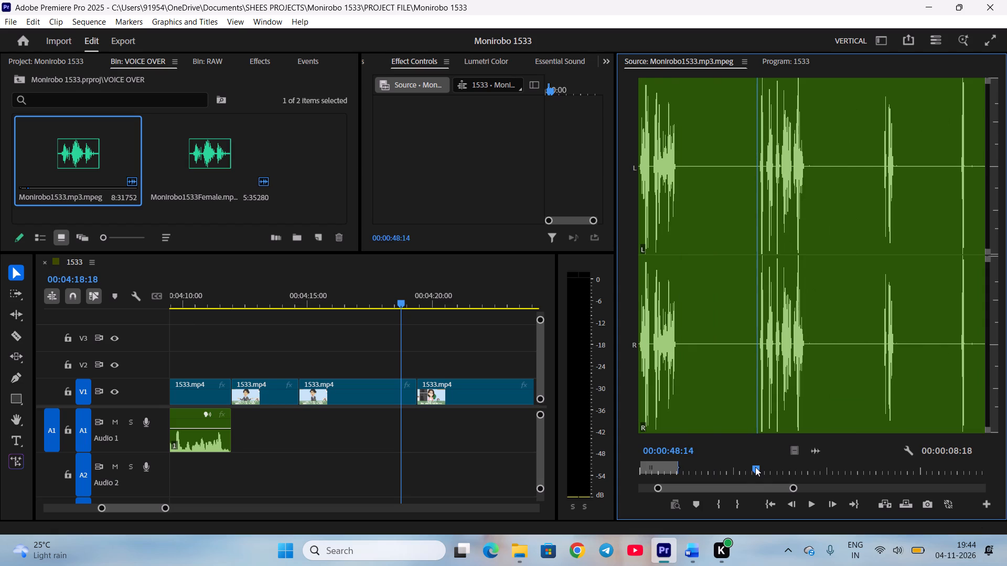
pyautogui.scroll(3, 755, 467)
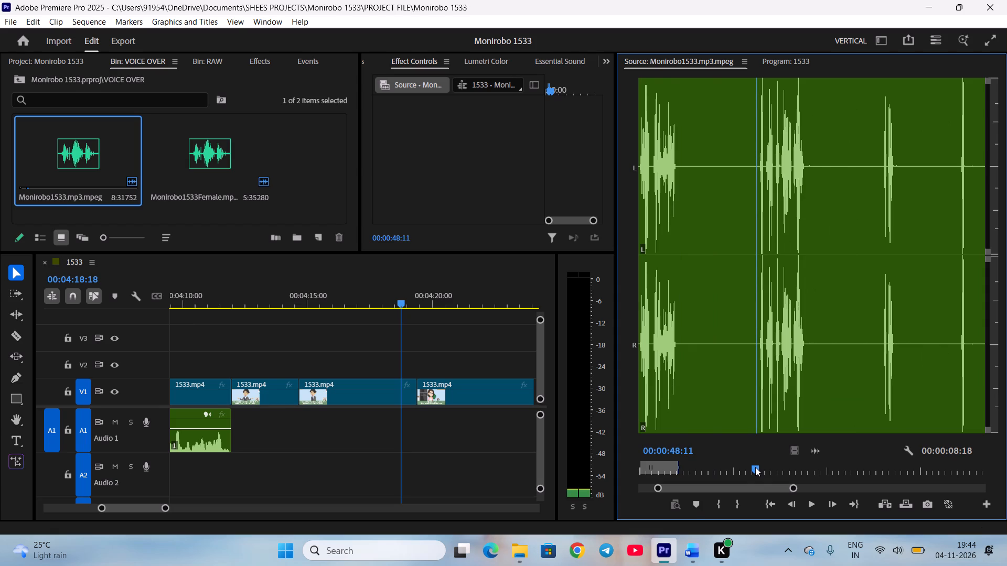
pyautogui.press('i')
pyautogui.press('space')
pyautogui.click(694, 553)
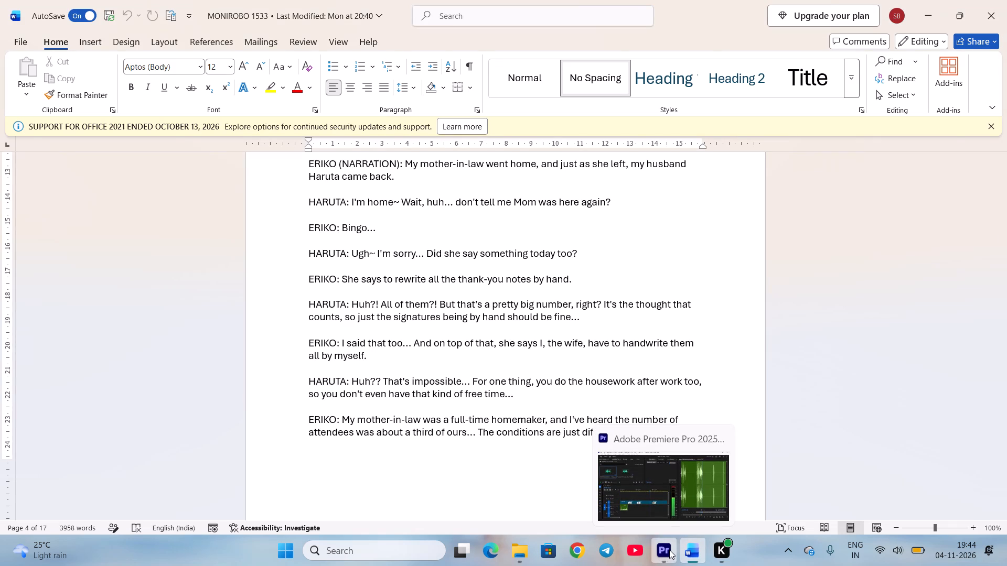
pyautogui.press('space')
pyautogui.scroll(-10, 885, 456)
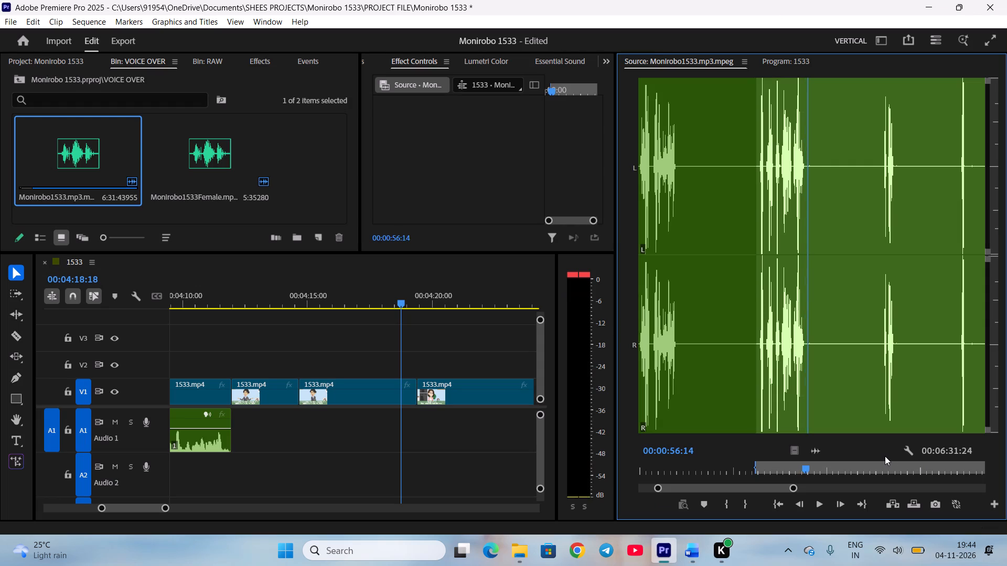
pyautogui.press('o')
# Place Haruta's marked line on A1, trim its silent start and butt it against Eriko's "I said that too..." clip.
pyautogui.moveTo(821, 447); pyautogui.dragTo(346, 431)
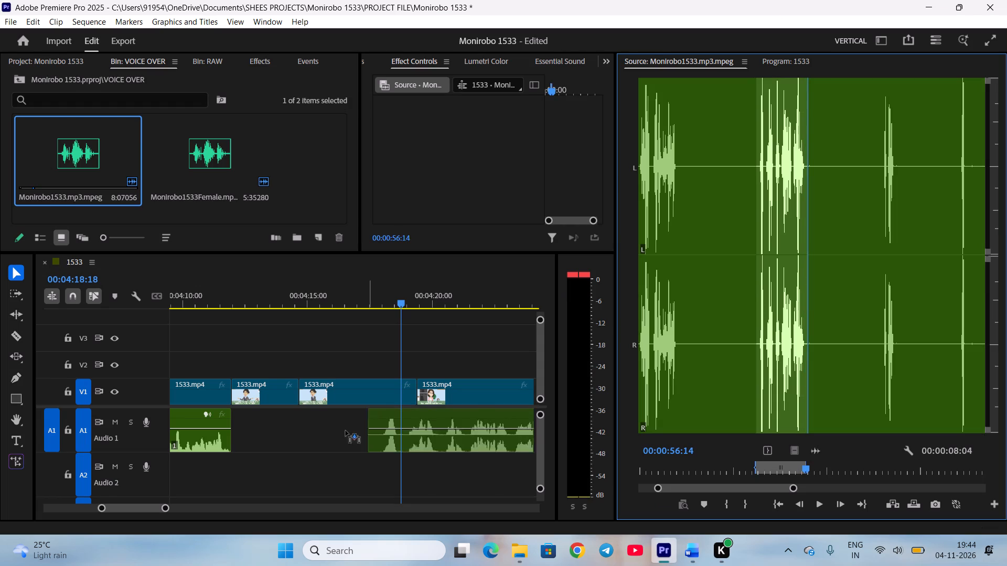
pyautogui.moveTo(346, 431); pyautogui.dragTo(262, 426)
pyautogui.moveTo(266, 440); pyautogui.dragTo(278, 442)
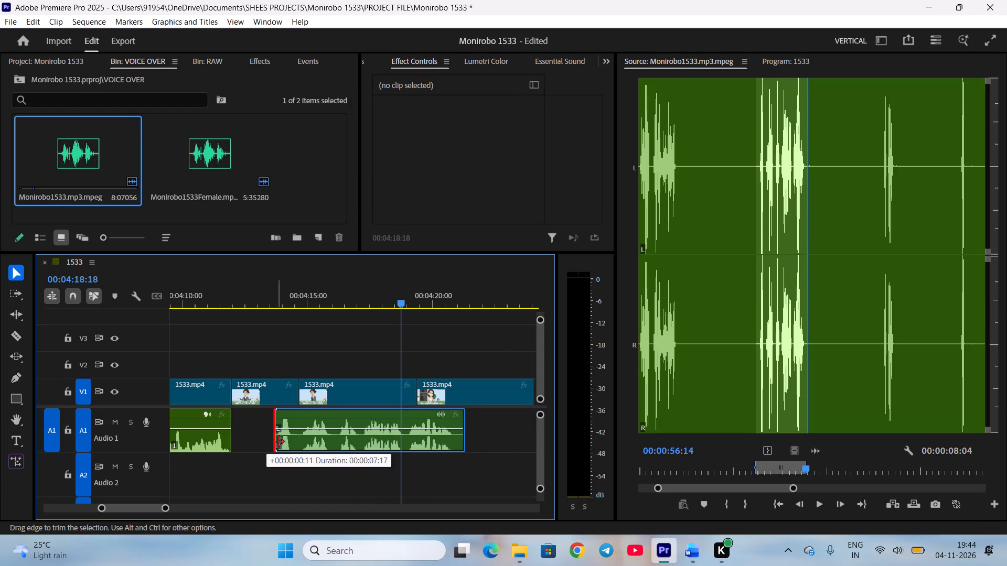
pyautogui.moveTo(278, 442); pyautogui.dragTo(275, 442)
pyautogui.moveTo(304, 446); pyautogui.dragTo(268, 445)
pyautogui.click(304, 458)
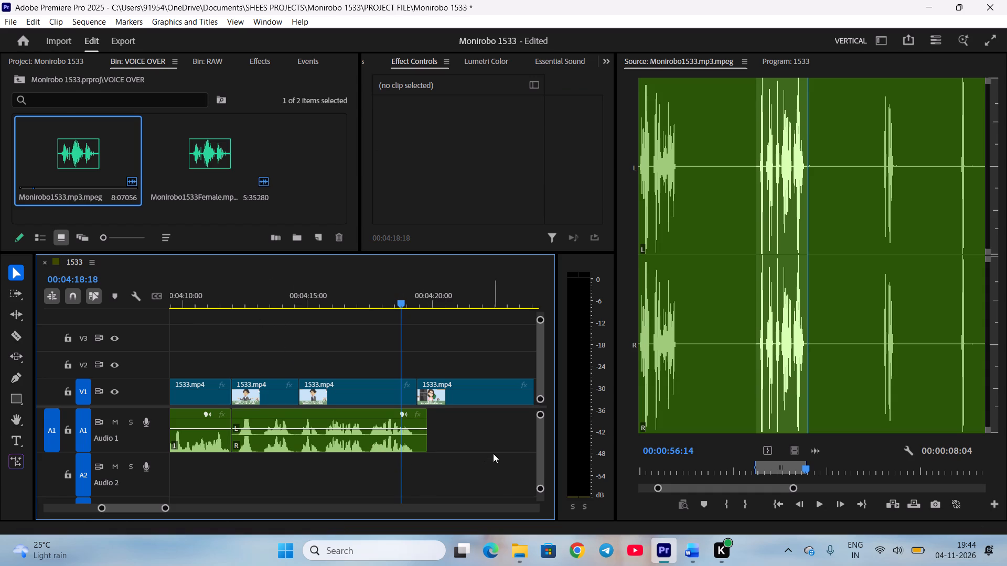
# Trim the end of Haruta's "Huh?? That's impossible..." clip on A1 to the end of his V1 shot.
pyautogui.press('space')
pyautogui.press('space')
pyautogui.moveTo(441, 440); pyautogui.dragTo(432, 438)
pyautogui.moveTo(432, 438); pyautogui.dragTo(432, 437)
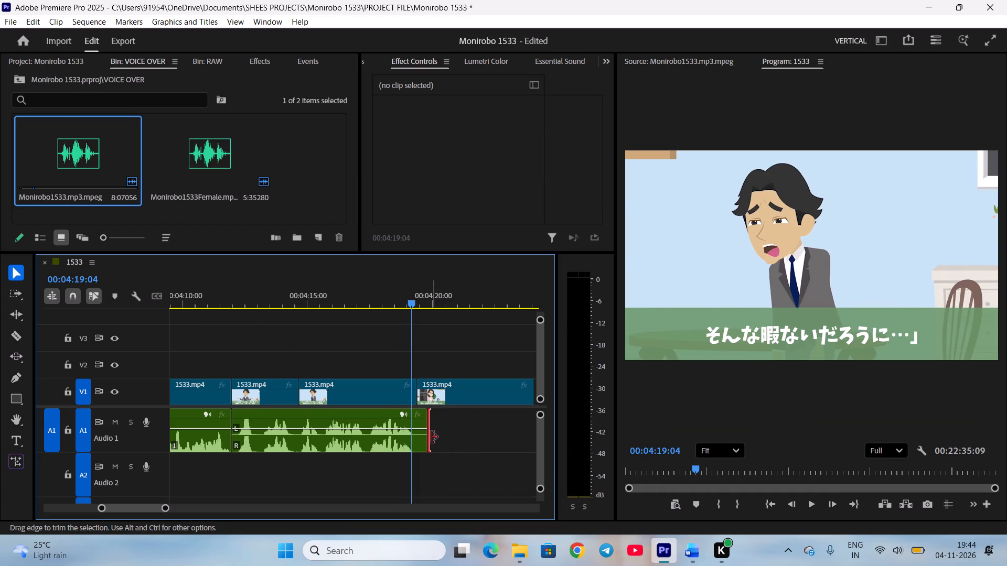
pyautogui.moveTo(432, 437); pyautogui.dragTo(424, 436)
pyautogui.click(442, 456)
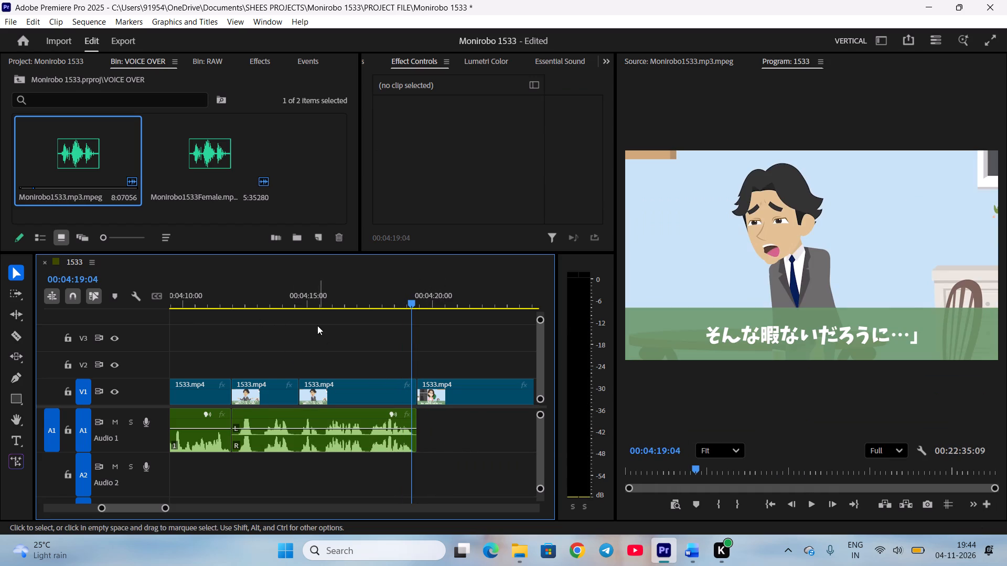
# Play back Haruta's synced line, scrub through Eriko's following shot, stop at 00:04:27:11 and save the project.
pyautogui.click(254, 280)
pyautogui.press('space')
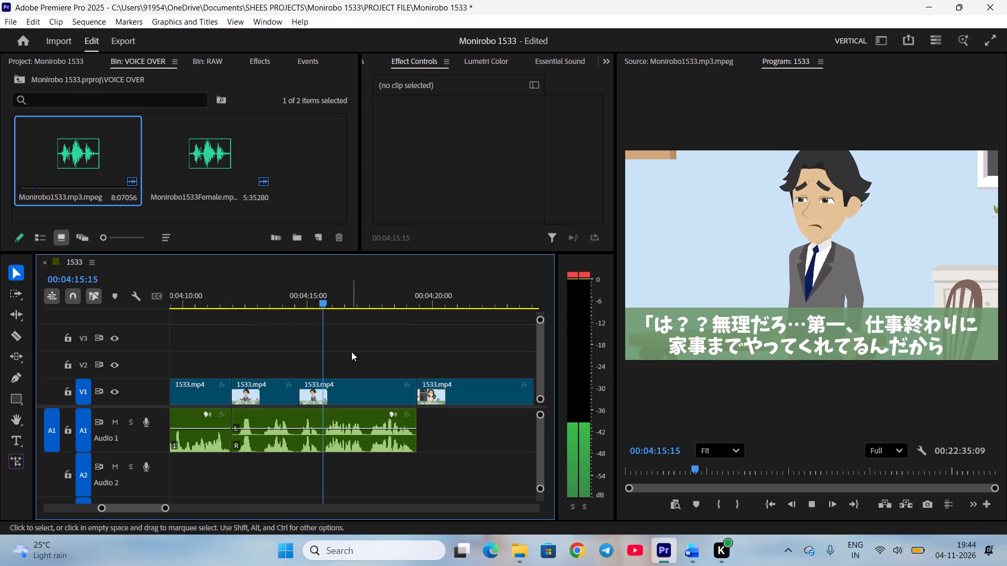
pyautogui.scroll(-5, 351, 352)
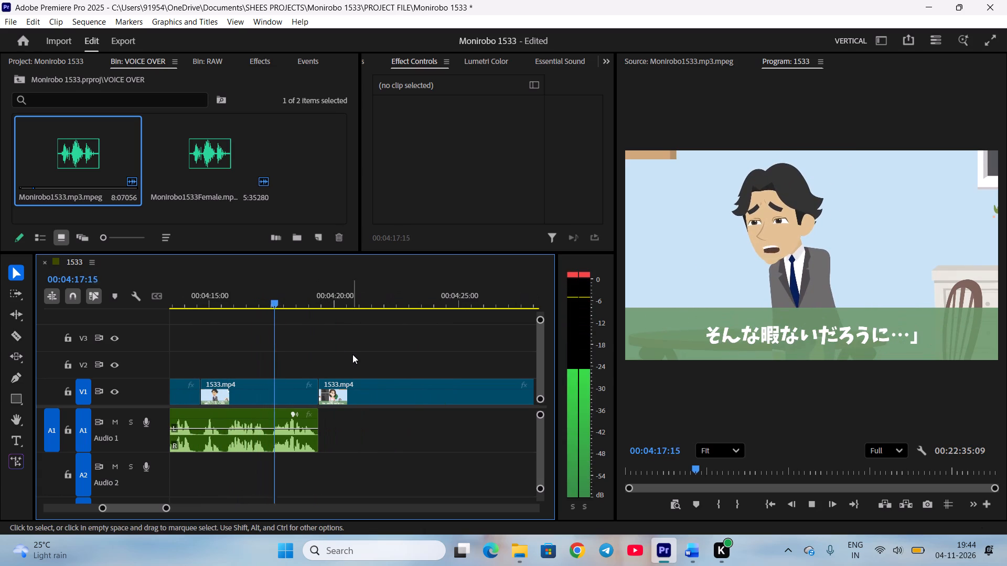
pyautogui.scroll(-6, 355, 356)
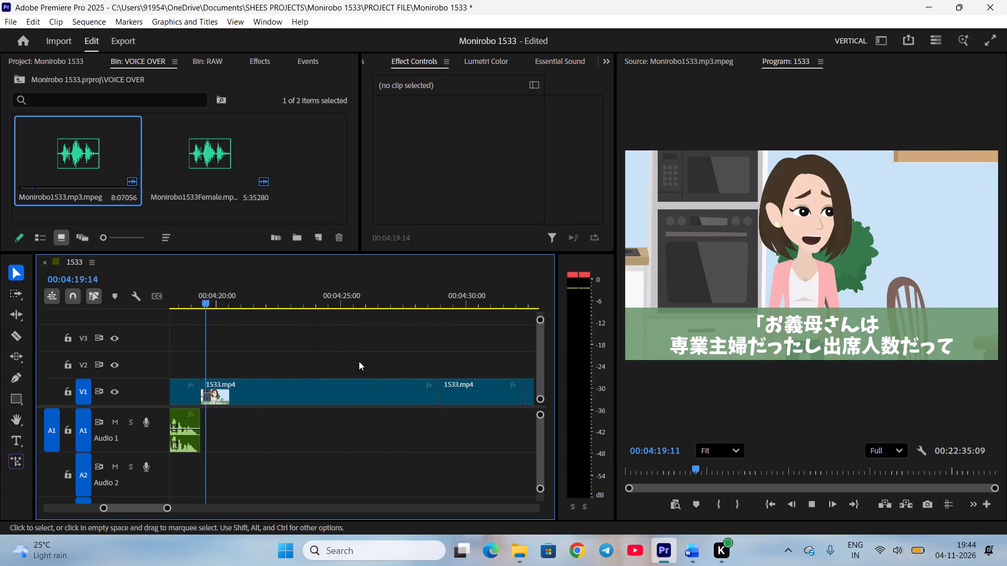
pyautogui.moveTo(276, 299); pyautogui.dragTo(449, 338)
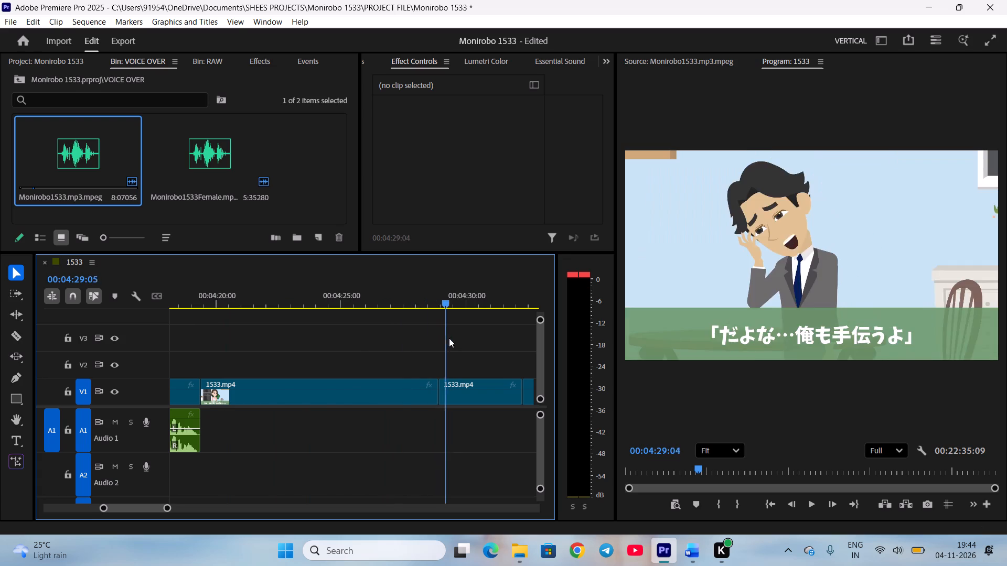
pyautogui.moveTo(449, 338); pyautogui.dragTo(404, 336)
pyautogui.hotkey('ctrl', 's')
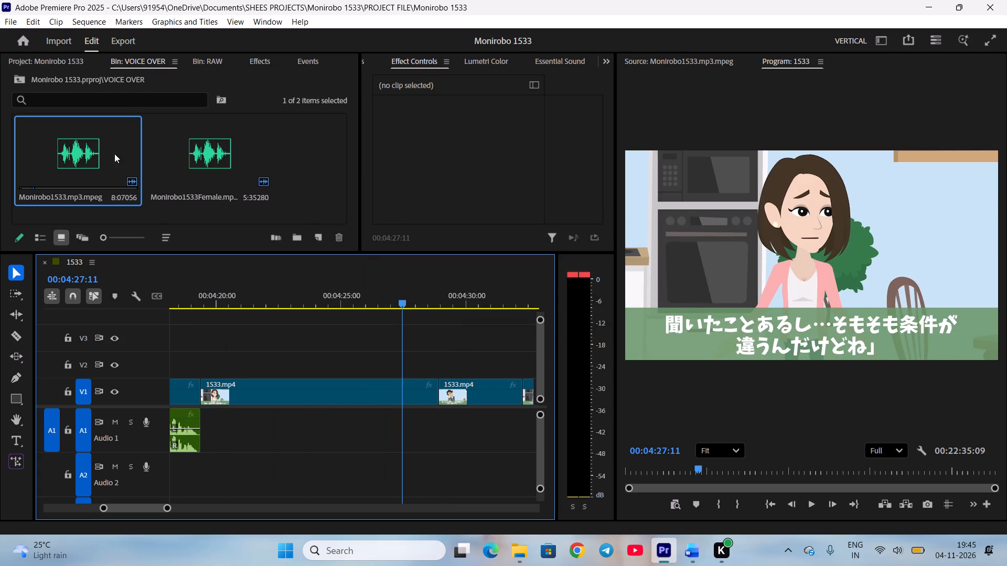
# Reopen the female voice-over and, checking the Word script, mark Eriko's "My mother-in-law was a full-time homemaker..." line from 00:04:02:14 to 00:04:11:05.
pyautogui.doubleClick(210, 160)
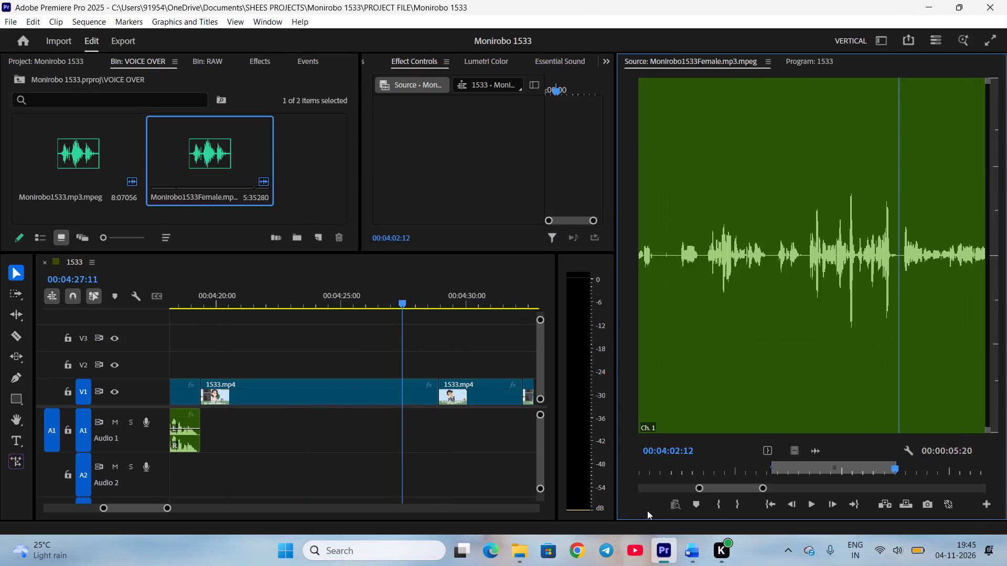
pyautogui.press('space')
pyautogui.press('space')
pyautogui.scroll(-4, 859, 474)
pyautogui.scroll(3, 859, 474)
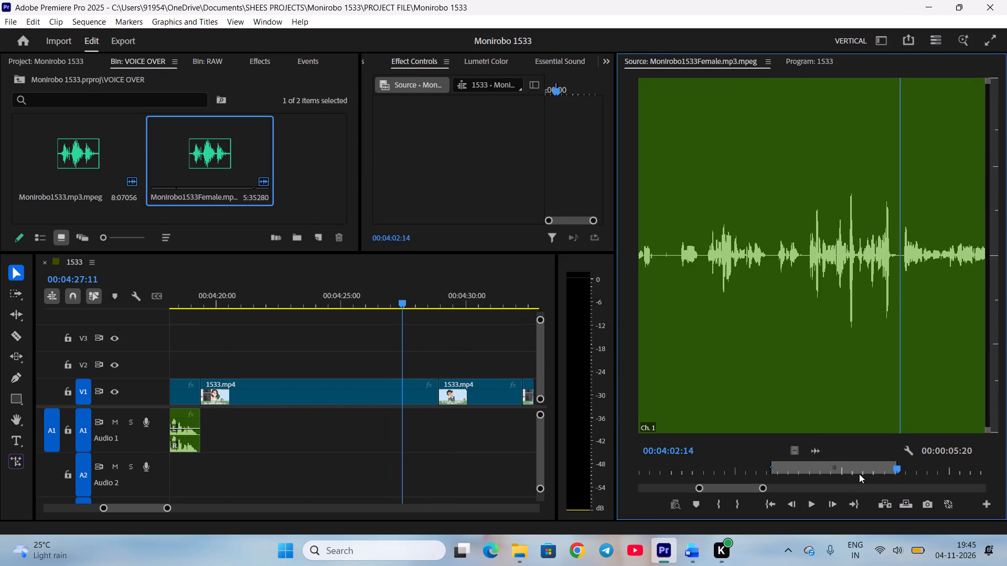
pyautogui.scroll(-2, 859, 474)
pyautogui.scroll(2, 859, 474)
pyautogui.press('i')
pyautogui.press('space')
pyautogui.click(677, 549)
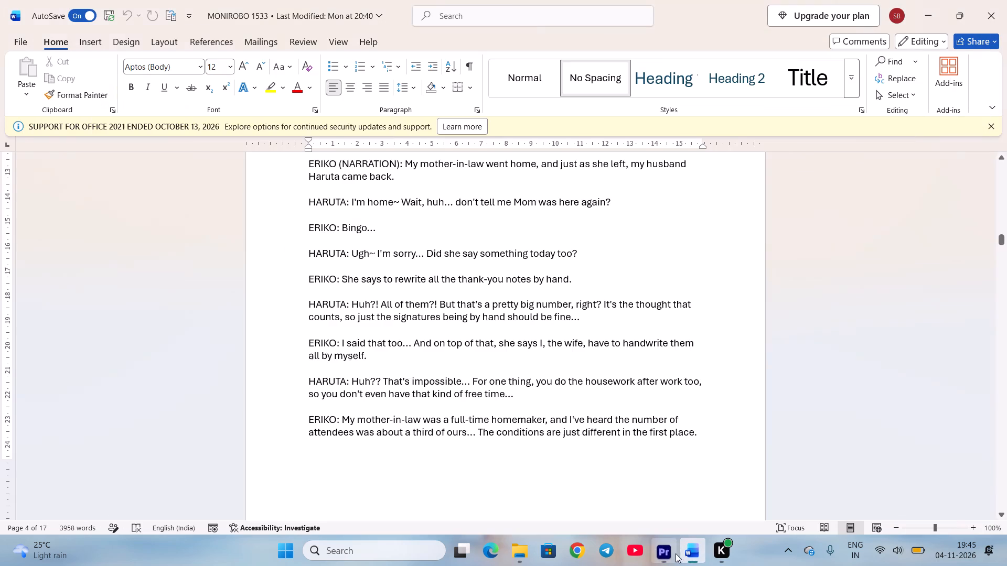
pyautogui.scroll(-4, 497, 378)
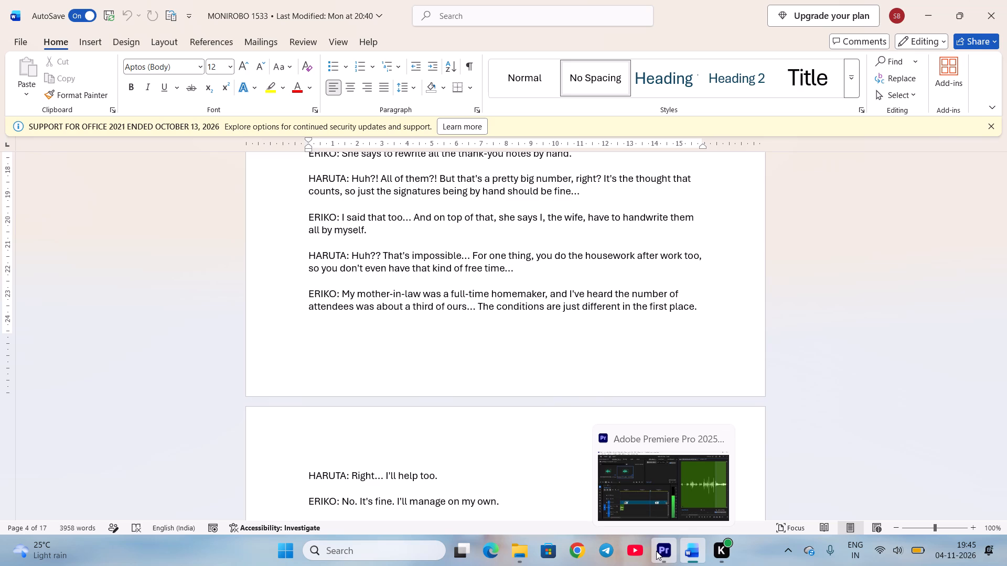
pyautogui.press('space')
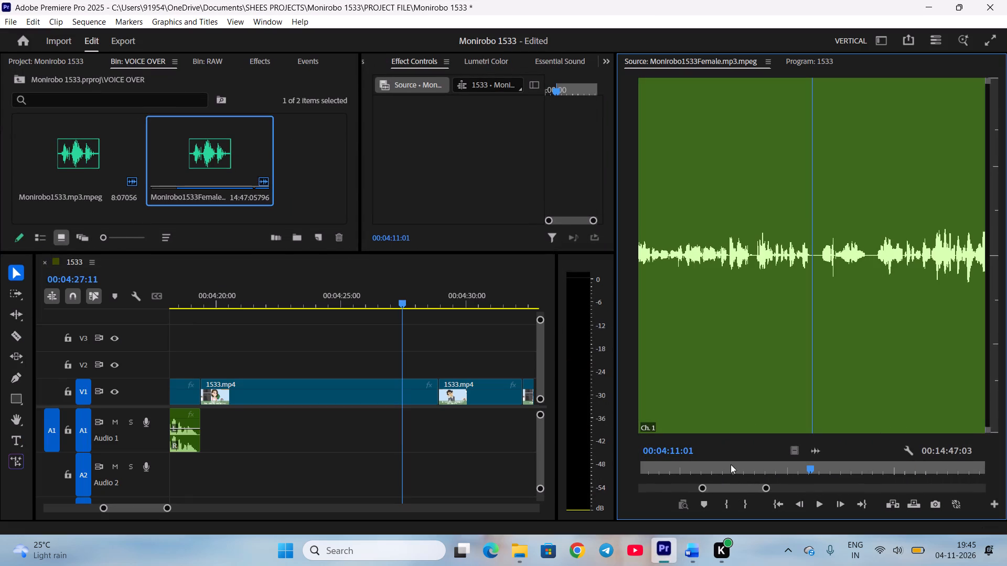
pyautogui.scroll(-4, 826, 444)
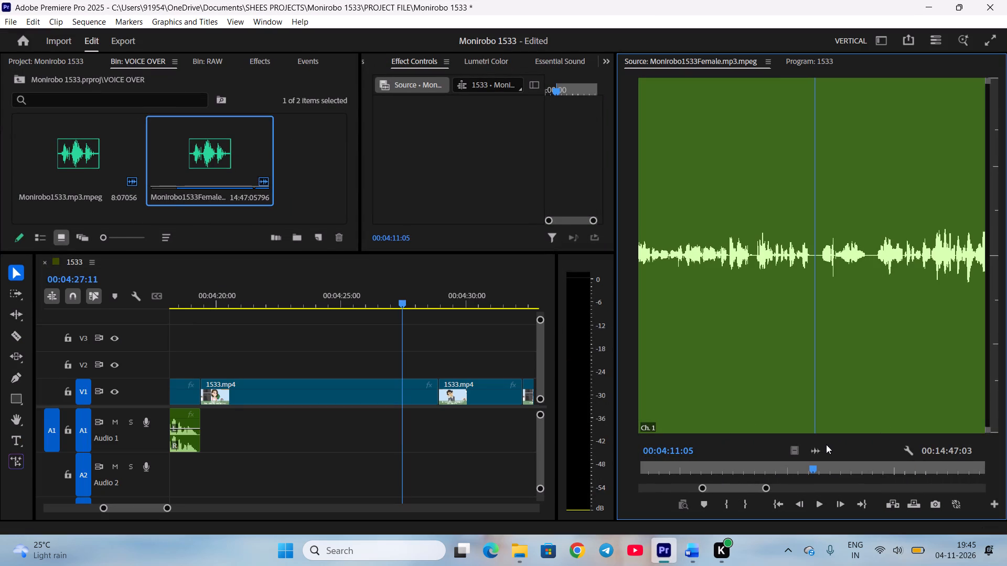
pyautogui.press('o')
# Place Eriko's marked homemaker line on A1 directly after Haruta's clip and play it back.
pyautogui.moveTo(817, 453); pyautogui.dragTo(204, 428)
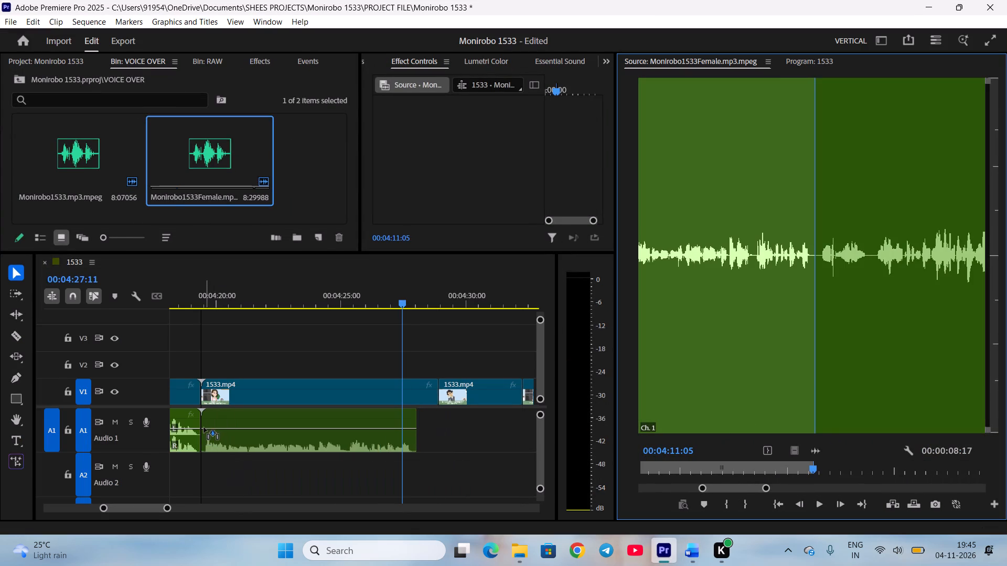
pyautogui.moveTo(204, 428); pyautogui.dragTo(204, 429)
pyautogui.click(209, 292)
pyautogui.press('space')
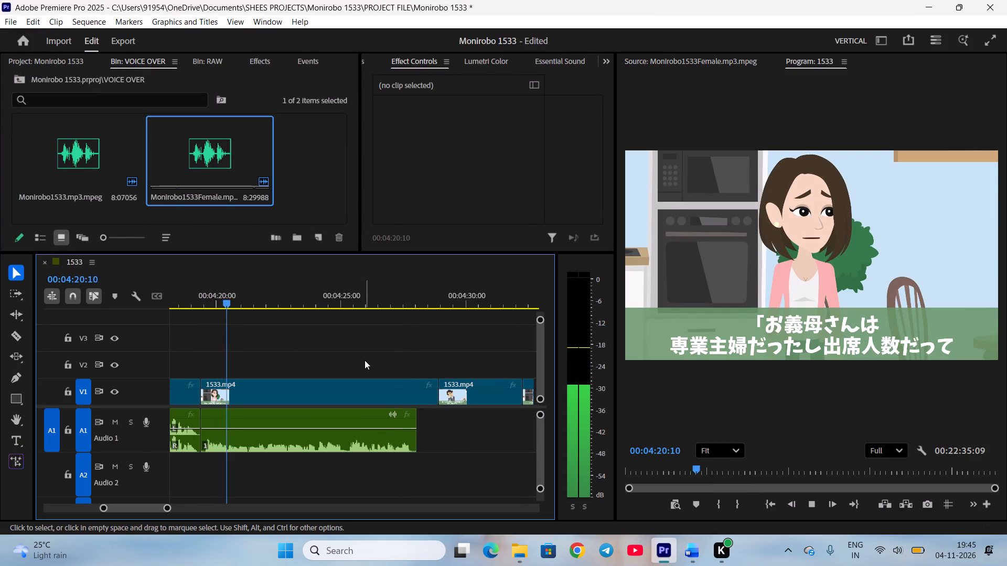
# Raise the audio gain of Eriko's homemaker clip by 9 dB and play it back.
pyautogui.click(341, 447)
pyautogui.write('g9')
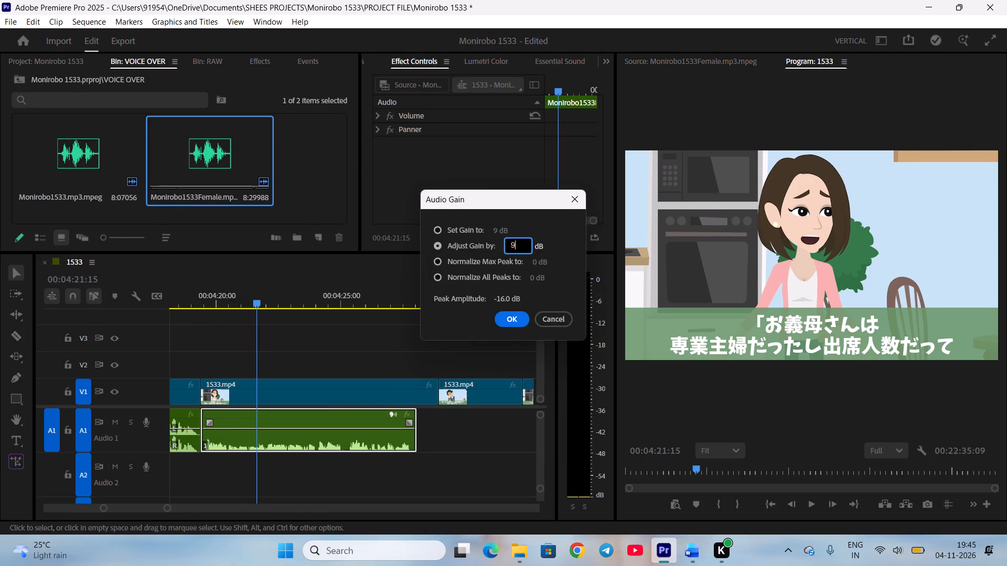
pyautogui.press('Return')
pyautogui.click(395, 474)
pyautogui.press('space')
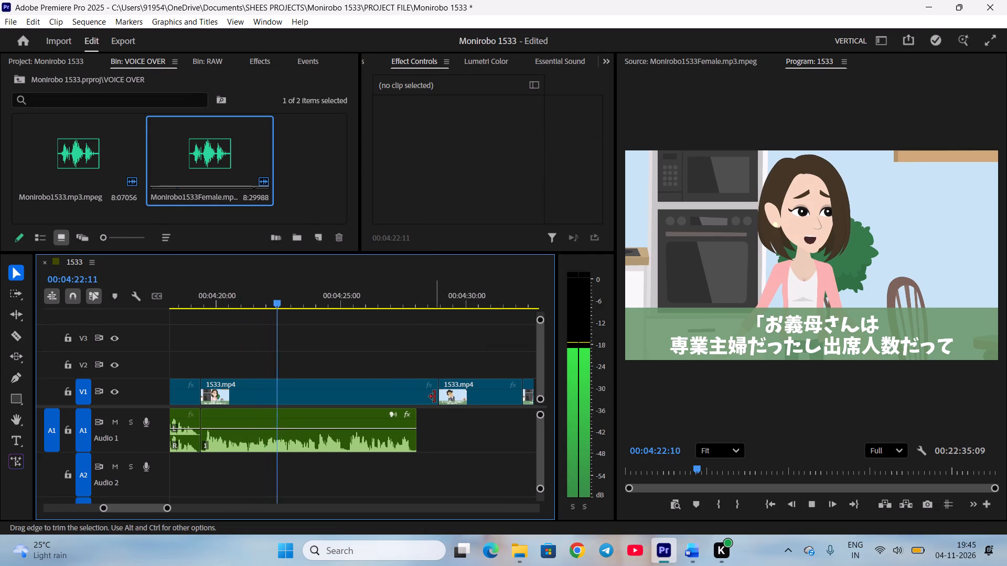
# Trim the end of Eriko's V1 shot to match her homemaker line, ripple delete the gap and save the project.
pyautogui.moveTo(435, 397); pyautogui.dragTo(418, 398)
pyautogui.scroll(-4, 417, 400)
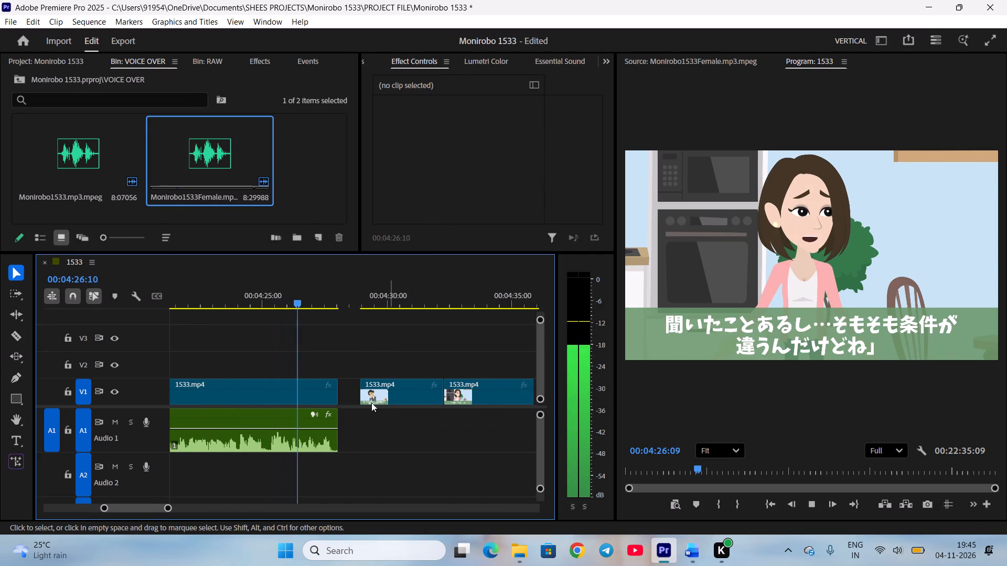
pyautogui.rightClick(345, 386)
pyautogui.click(383, 397)
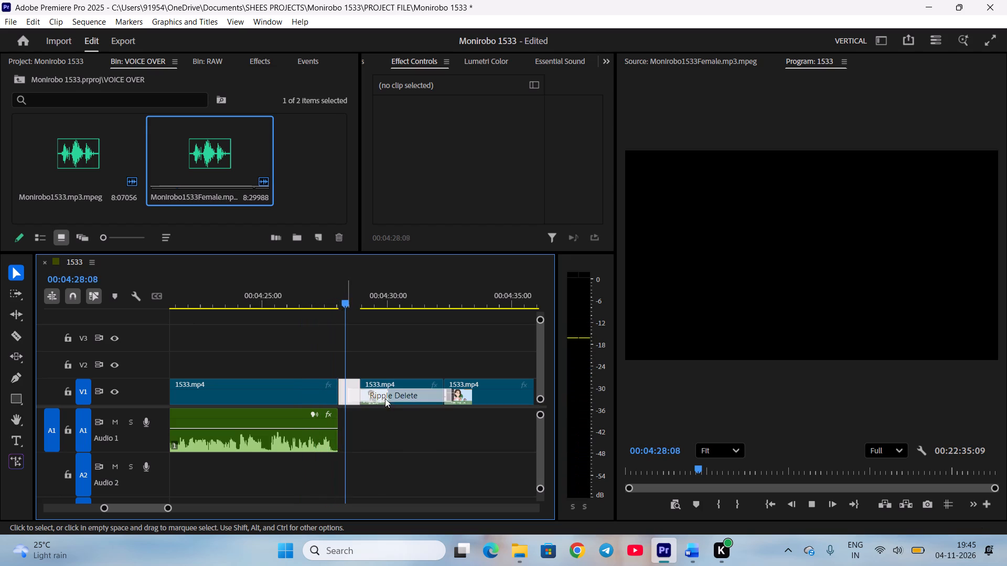
pyautogui.scroll(-6, 395, 428)
pyautogui.press('space')
pyautogui.hotkey('ctrl', 's')
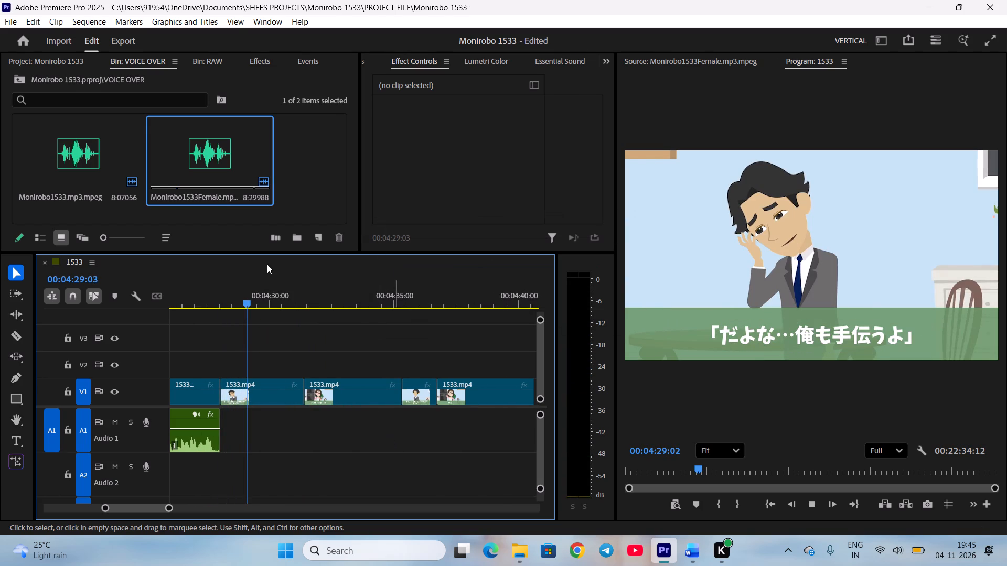
# Reopen the male voice-over, mark Haruta's "Right... I'll help too." line from 00:01:08:10 to 00:01:10:14 and place it on A1.
pyautogui.doubleClick(85, 140)
pyautogui.press('space')
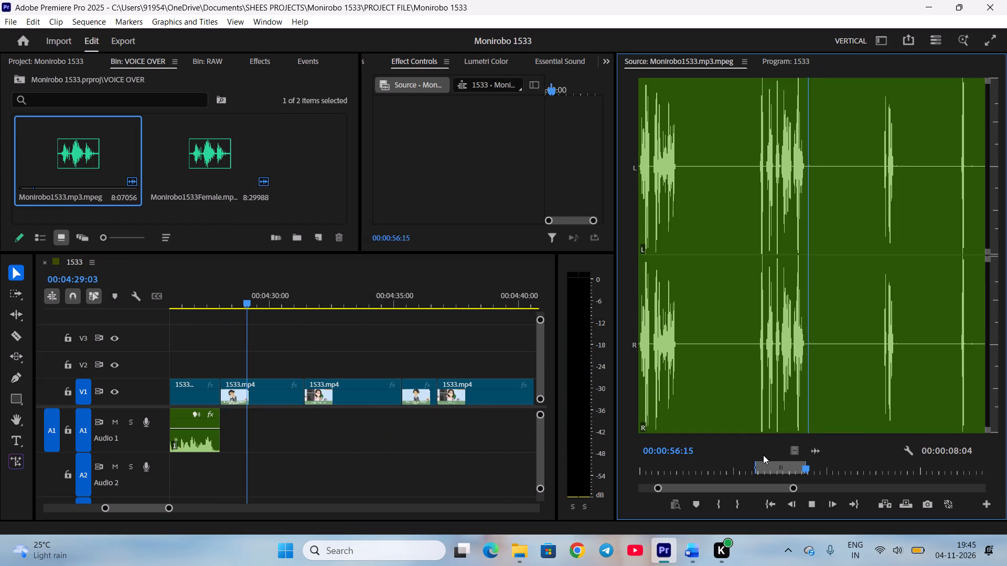
pyautogui.press('space')
pyautogui.moveTo(763, 487); pyautogui.dragTo(772, 487)
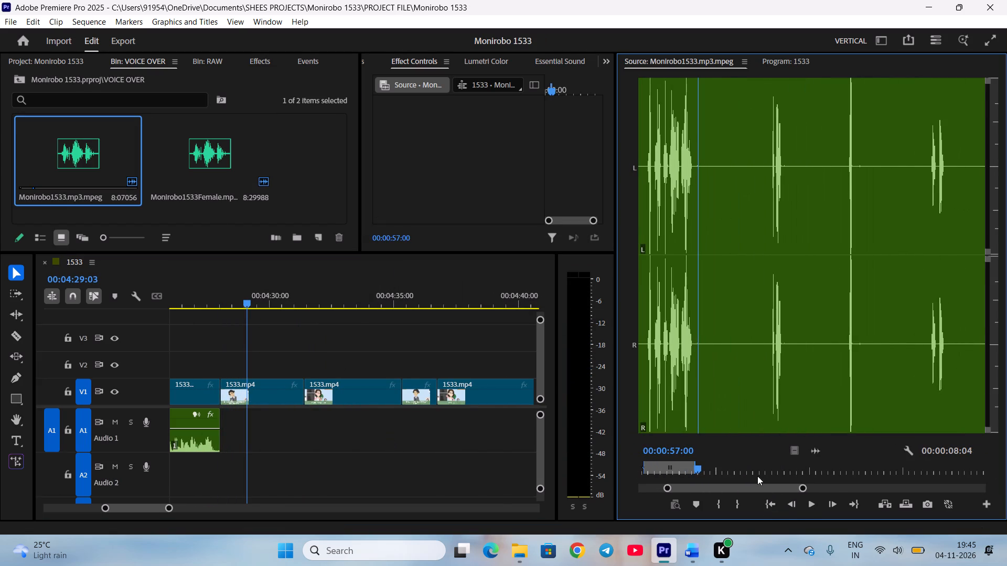
pyautogui.click(760, 470)
pyautogui.scroll(-20, 773, 466)
pyautogui.scroll(-1, 773, 466)
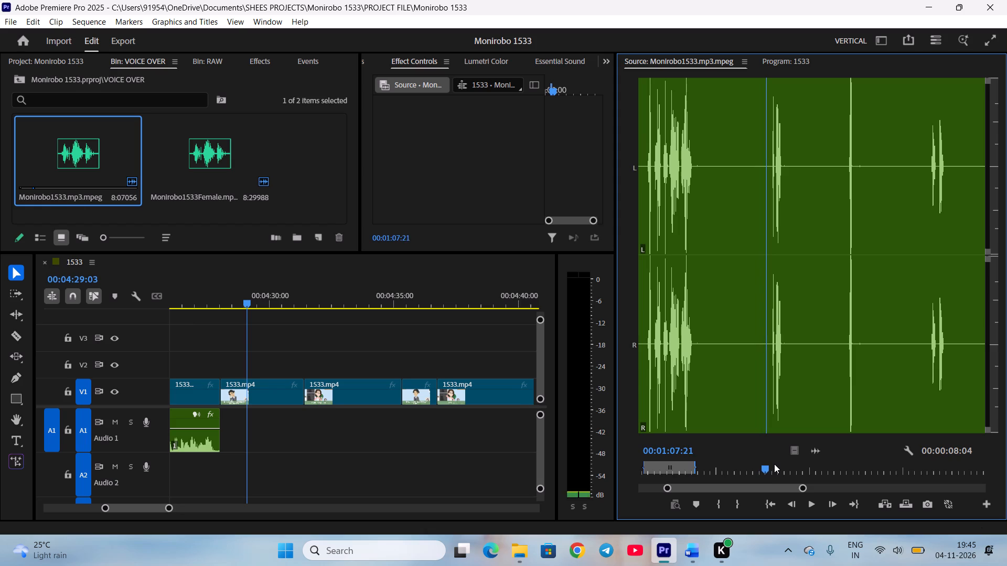
pyautogui.scroll(-13, 774, 464)
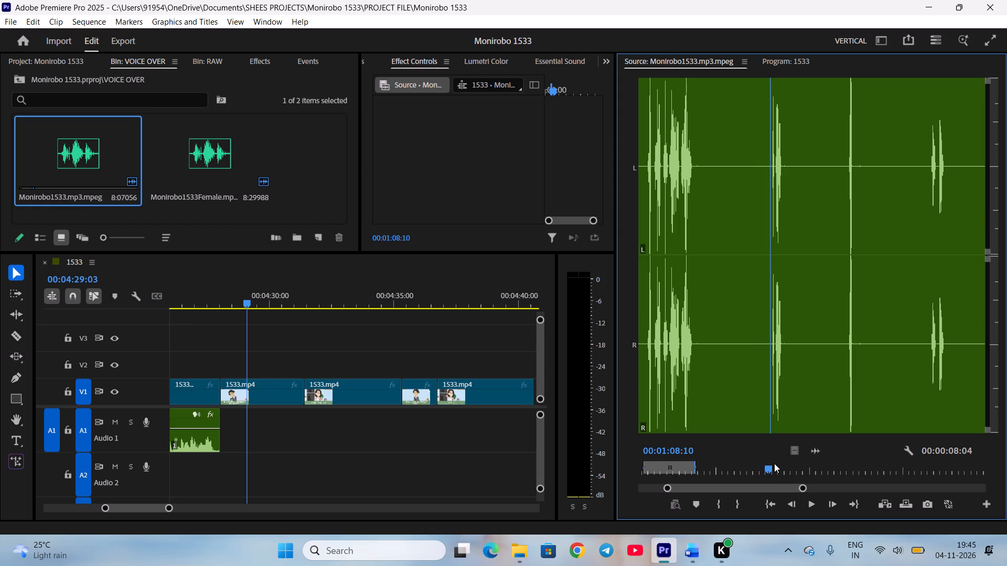
pyautogui.press('i')
pyautogui.press('space')
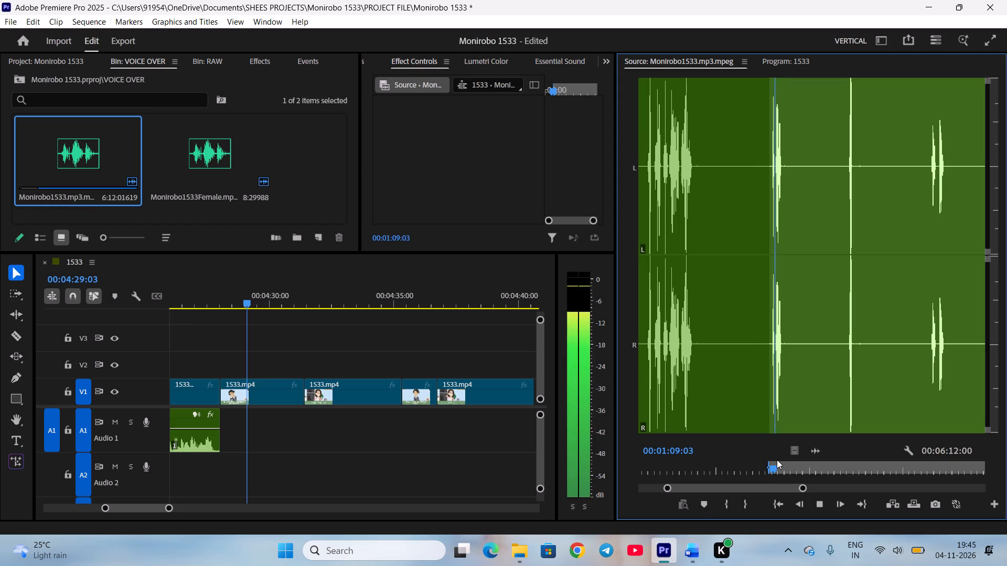
pyautogui.press('space')
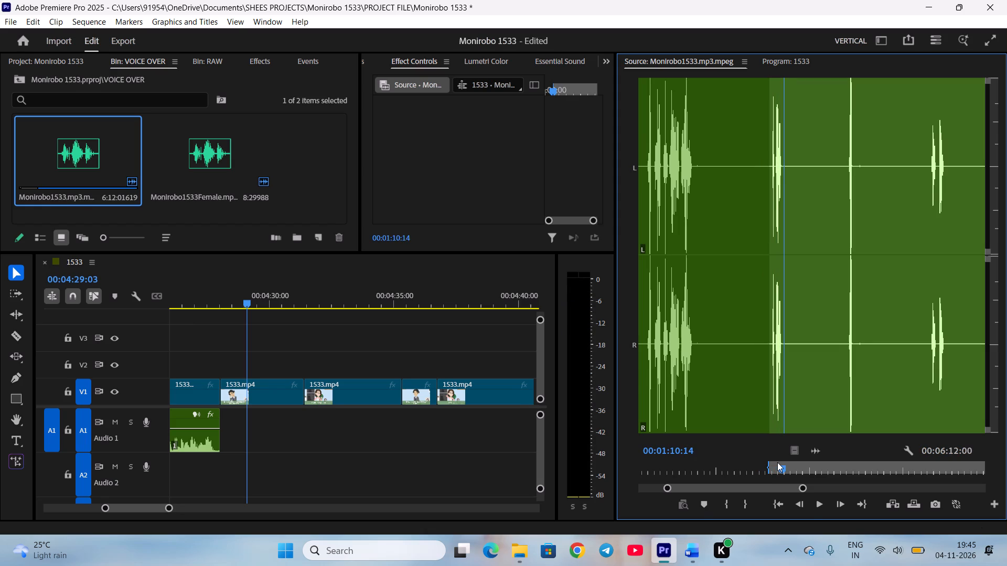
pyautogui.press('o')
pyautogui.moveTo(812, 448); pyautogui.dragTo(294, 421)
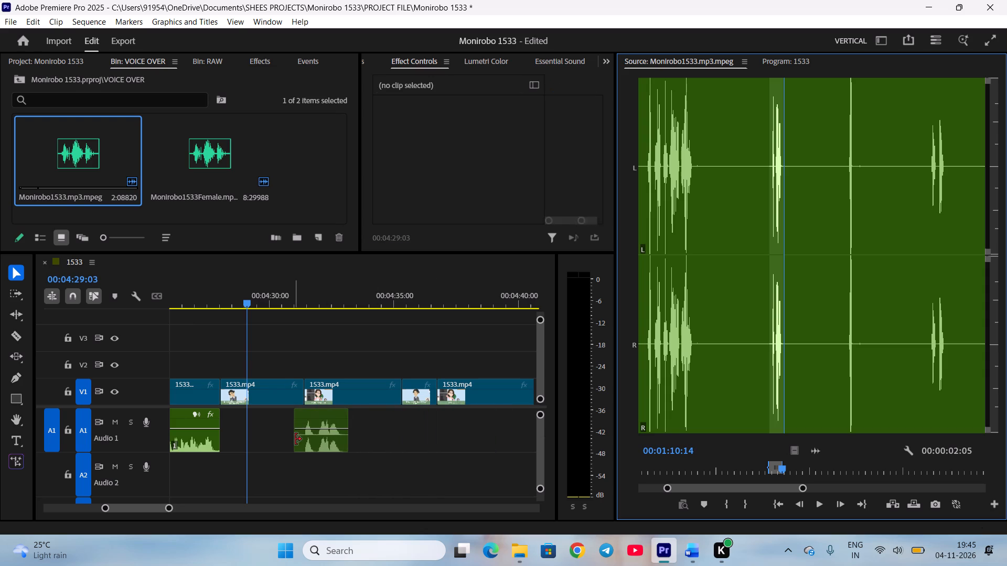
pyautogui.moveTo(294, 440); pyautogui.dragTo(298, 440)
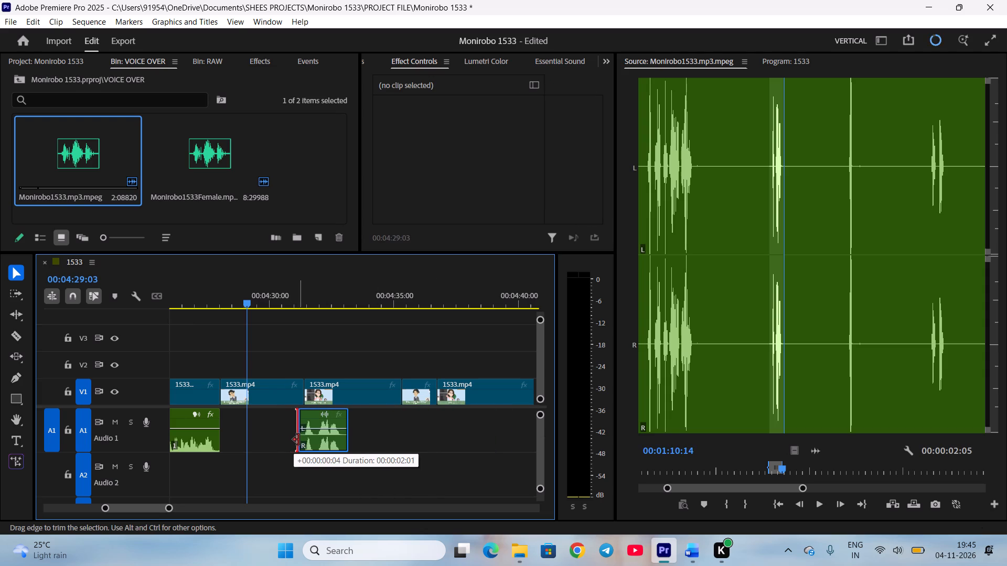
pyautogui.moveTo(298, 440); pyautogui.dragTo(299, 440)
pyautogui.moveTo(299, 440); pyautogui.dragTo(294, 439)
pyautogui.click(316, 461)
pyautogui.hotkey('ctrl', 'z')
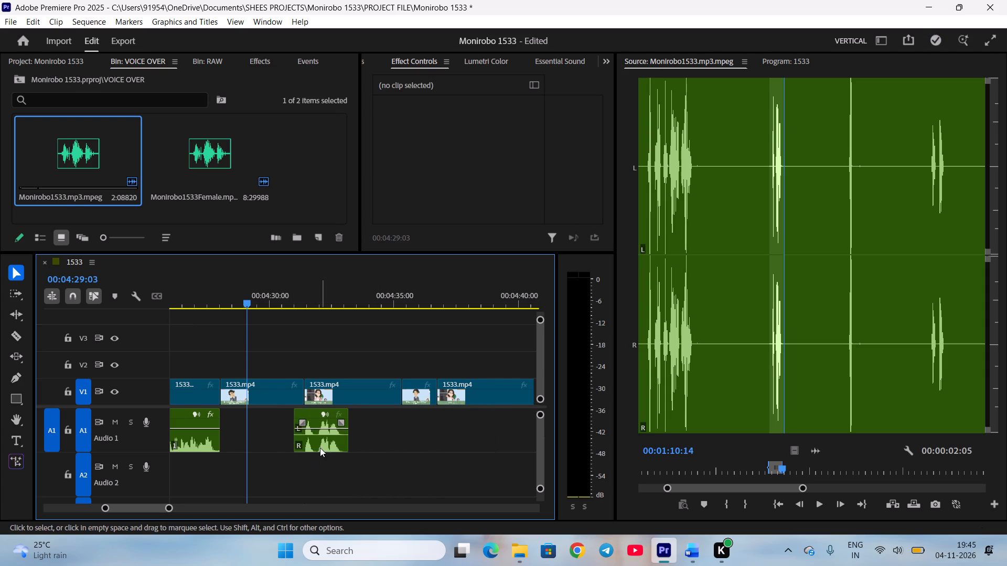
# Trim the silence off both ends of Haruta's new clip, move it directly after Eriko's homemaker clip and play it back.
pyautogui.press('=')
pyautogui.moveTo(447, 451); pyautogui.dragTo(450, 450)
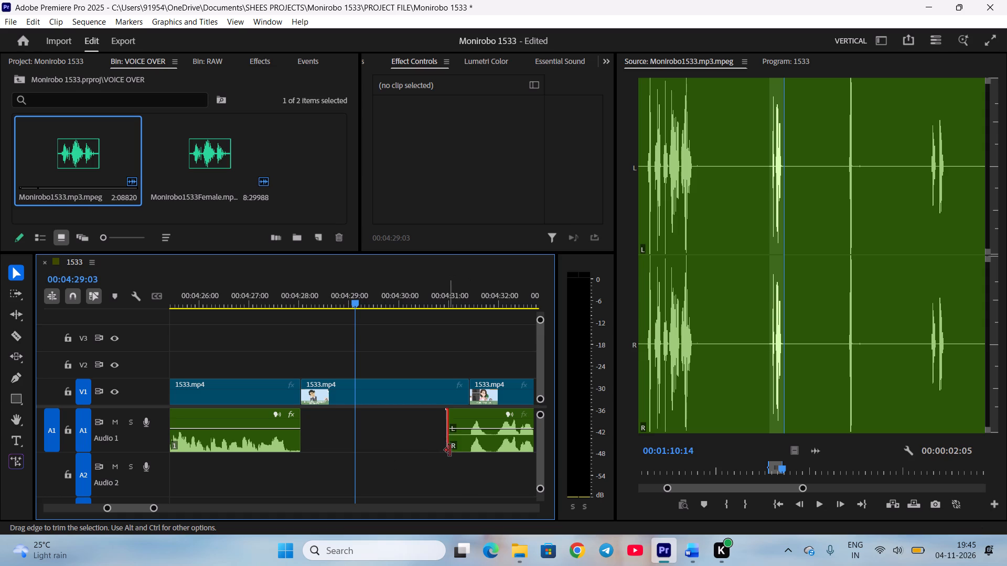
pyautogui.moveTo(450, 450); pyautogui.dragTo(459, 447)
pyautogui.moveTo(507, 447); pyautogui.dragTo(426, 444)
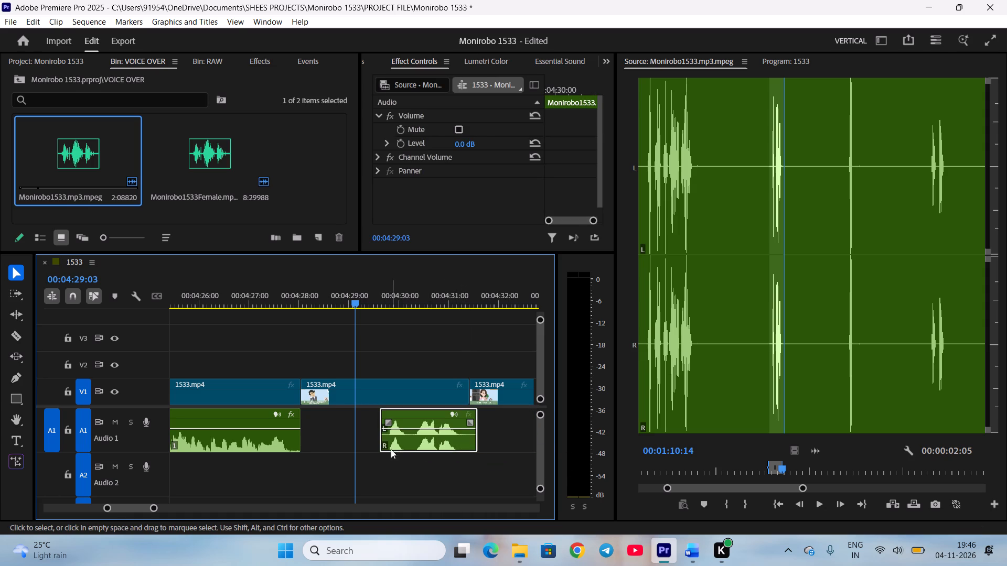
pyautogui.moveTo(486, 442); pyautogui.dragTo(471, 442)
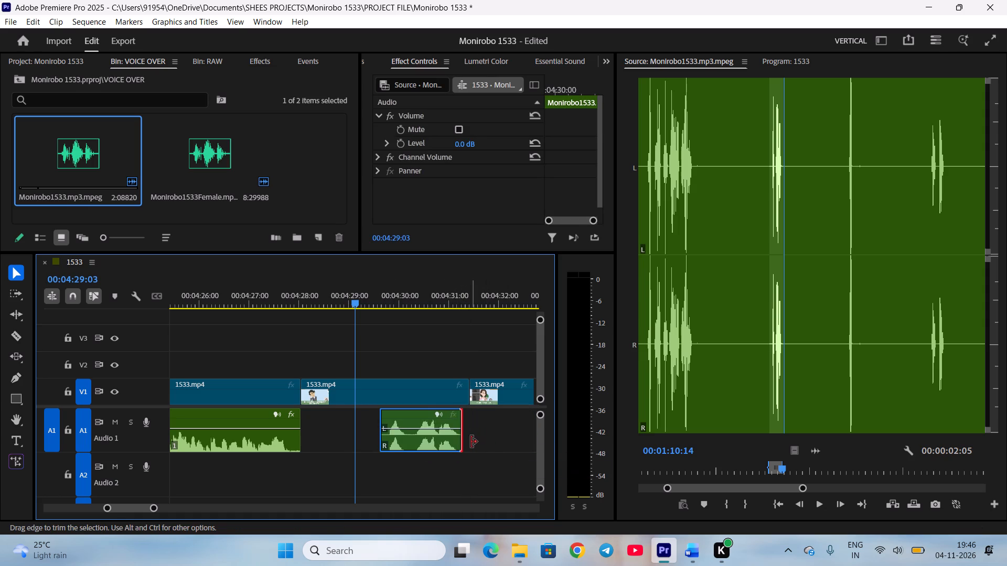
pyautogui.moveTo(420, 438); pyautogui.dragTo(349, 436)
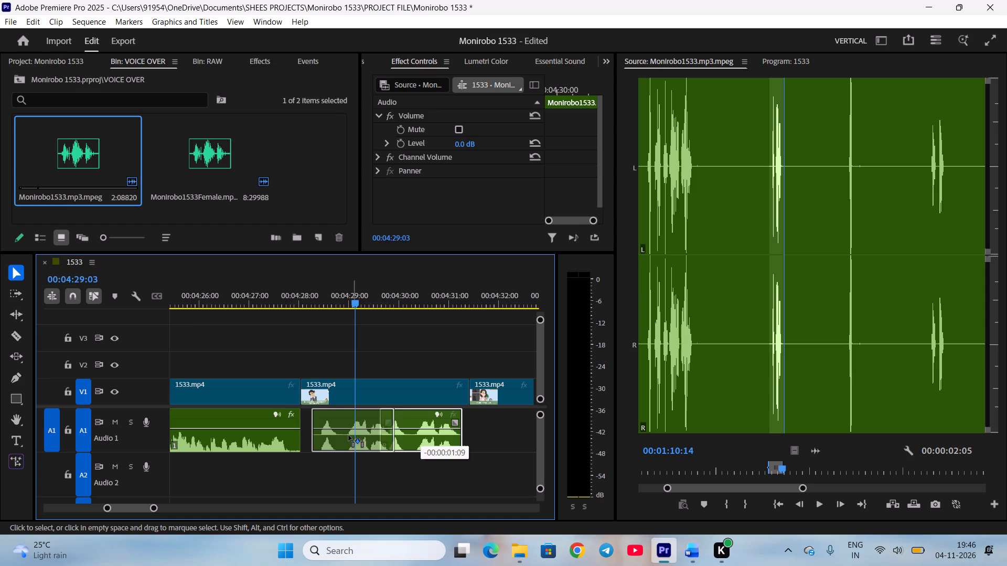
pyautogui.moveTo(349, 436); pyautogui.dragTo(341, 436)
pyautogui.click(389, 466)
pyautogui.press('space')
pyautogui.press('space')
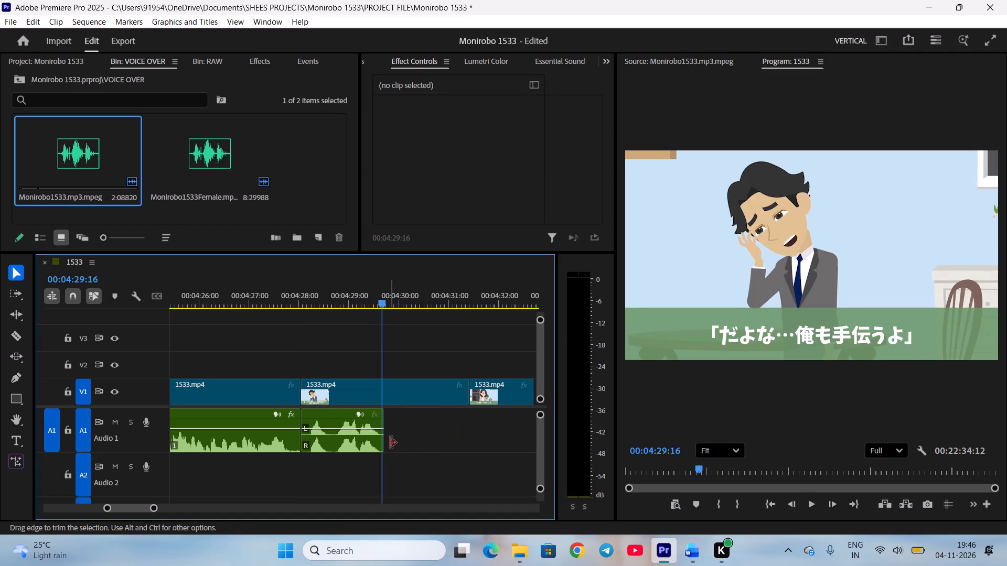
# Trim the end of Haruta's V1 shot to match his line, ripple delete the gap and save the project.
pyautogui.moveTo(465, 395); pyautogui.dragTo(380, 395)
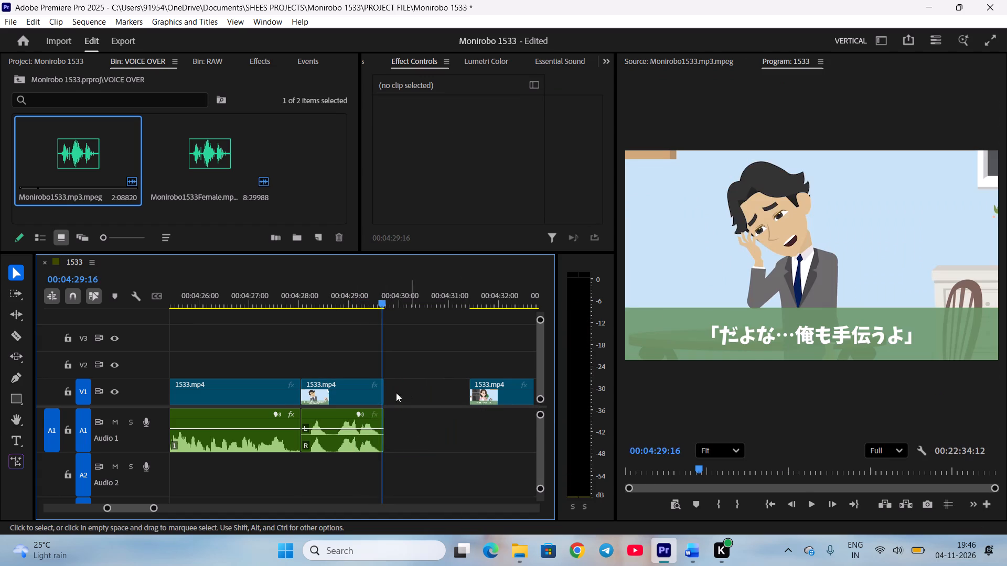
pyautogui.click(388, 391)
pyautogui.rightClick(401, 390)
pyautogui.click(413, 392)
pyautogui.scroll(-6, 410, 414)
pyautogui.press('space')
pyautogui.scroll(-4, 383, 430)
pyautogui.moveTo(274, 295); pyautogui.dragTo(363, 320)
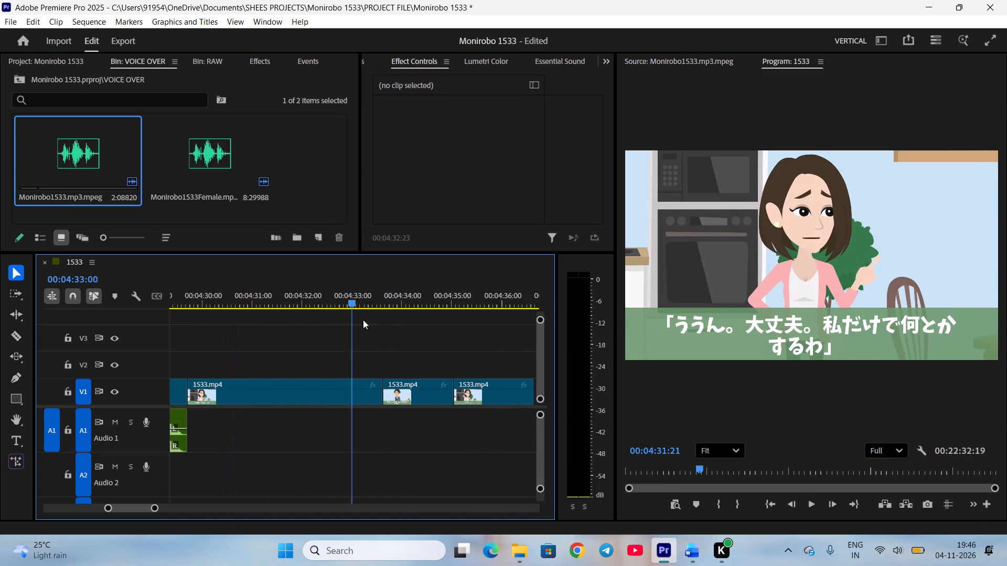
pyautogui.moveTo(363, 320); pyautogui.dragTo(338, 324)
pyautogui.hotkey('ctrl', 's')
# Reopen the female voice-over and, checking the Word script, mark Eriko's "No. It's fine. I'll manage on my own." line from 00:04:11:09 to 00:04:13:20.
pyautogui.scroll(2, 342, 345)
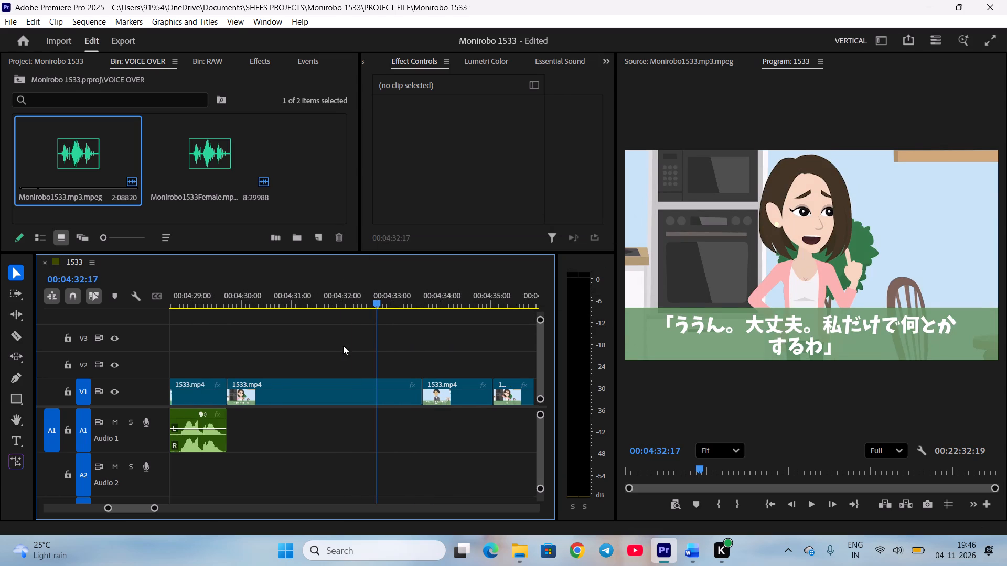
pyautogui.scroll(-2, 323, 325)
pyautogui.doubleClick(213, 158)
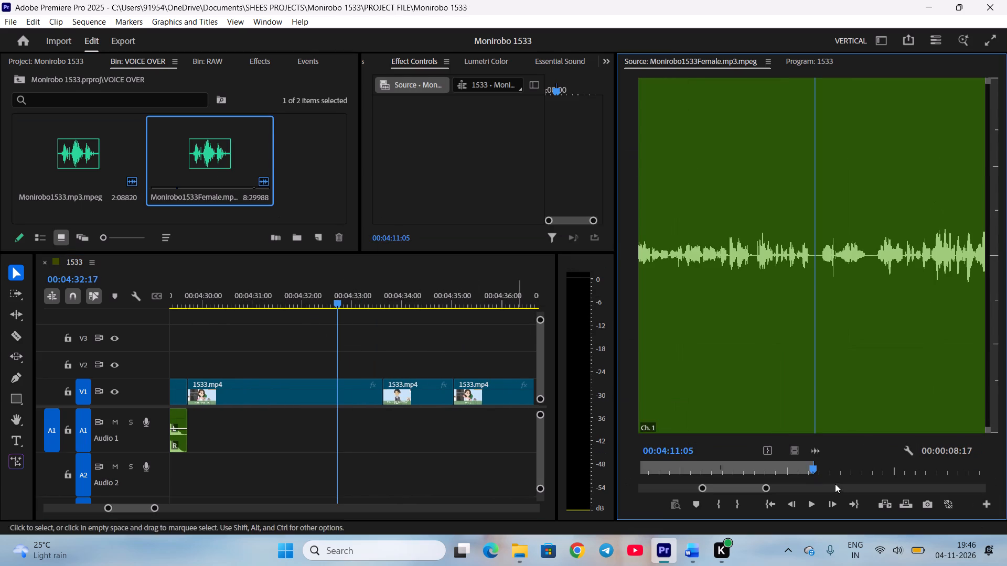
pyautogui.scroll(-4, 860, 448)
pyautogui.press('i')
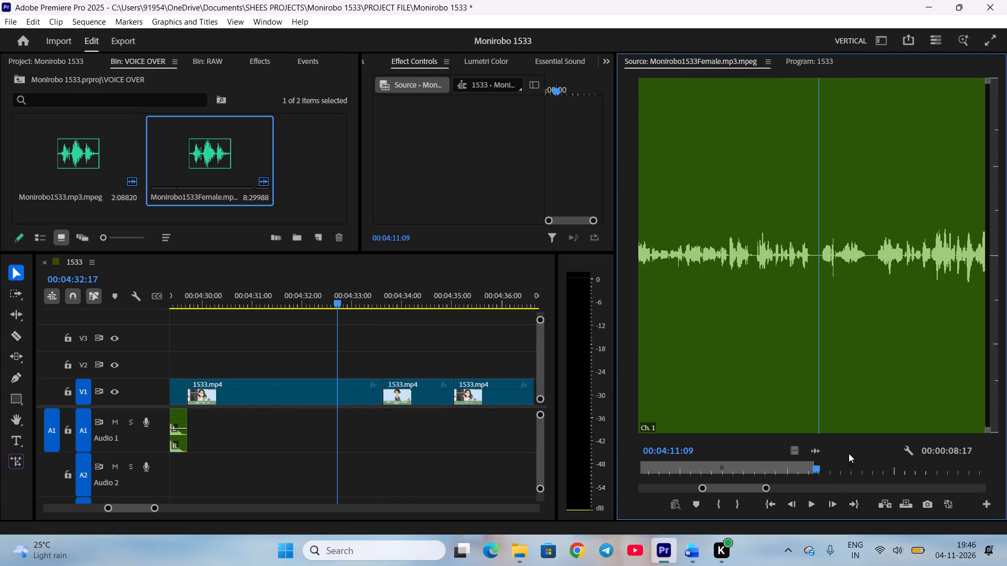
pyautogui.press('space')
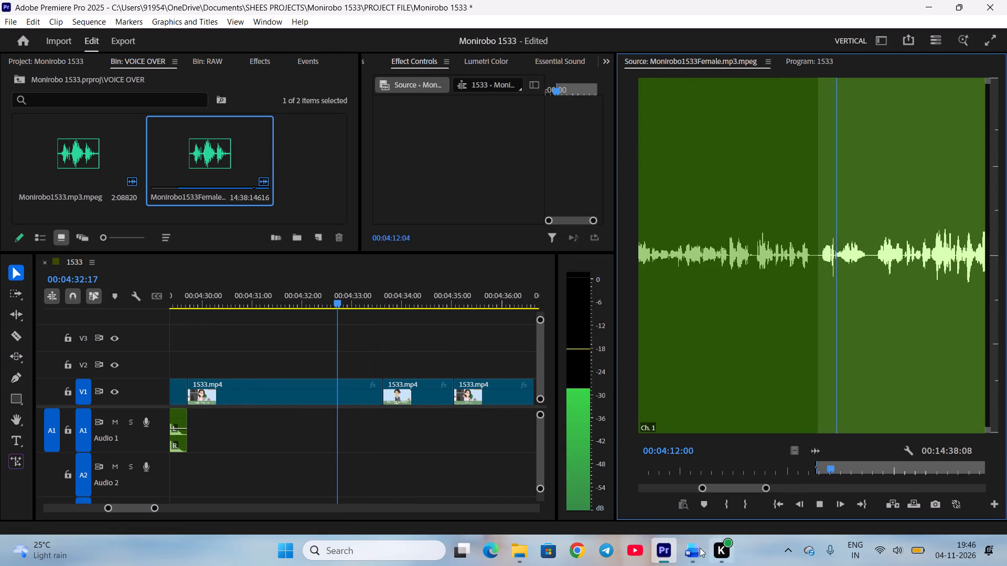
pyautogui.click(697, 548)
pyautogui.scroll(-8, 513, 424)
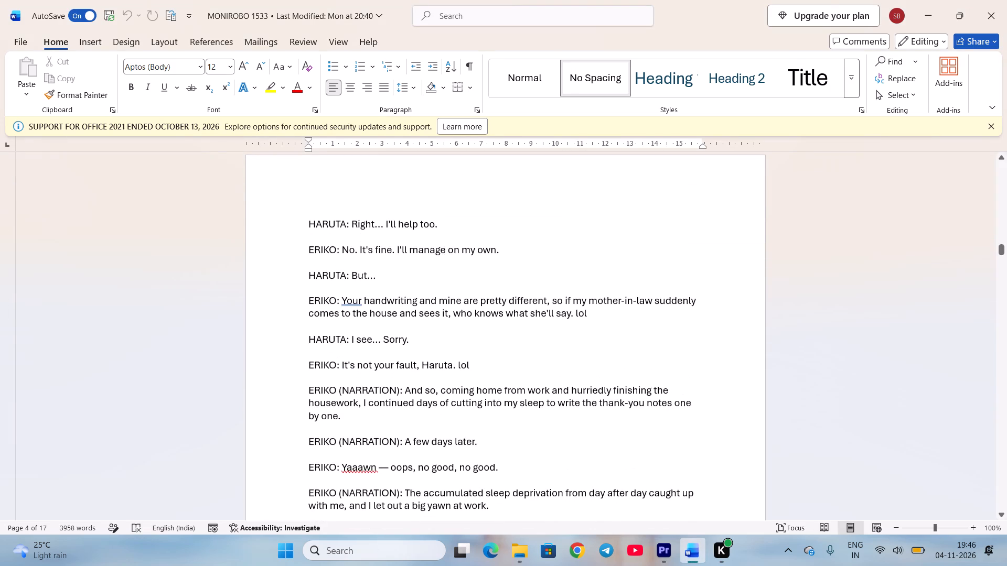
pyautogui.click(652, 561)
pyautogui.press('space')
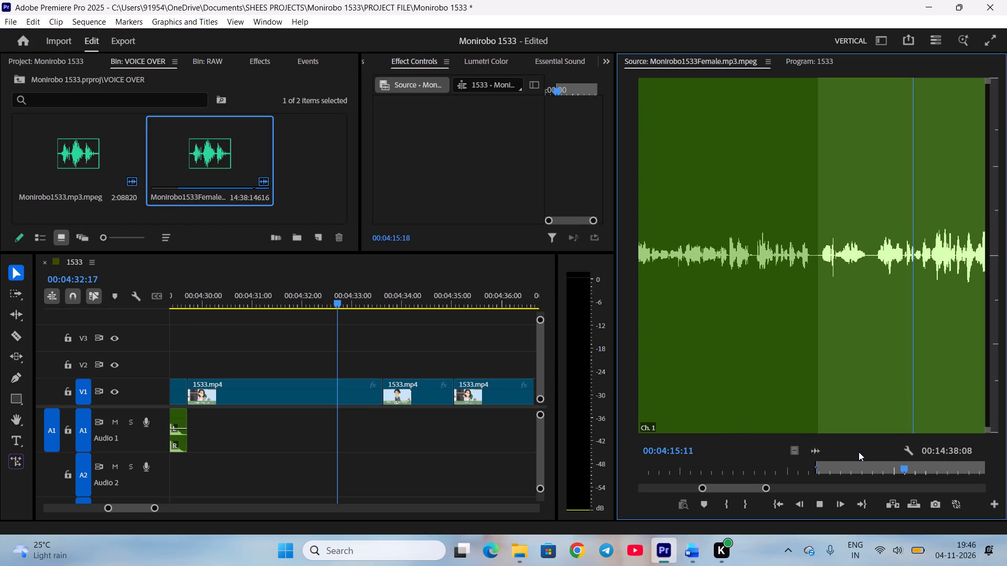
pyautogui.click(843, 464)
pyautogui.press('space')
pyautogui.press('space')
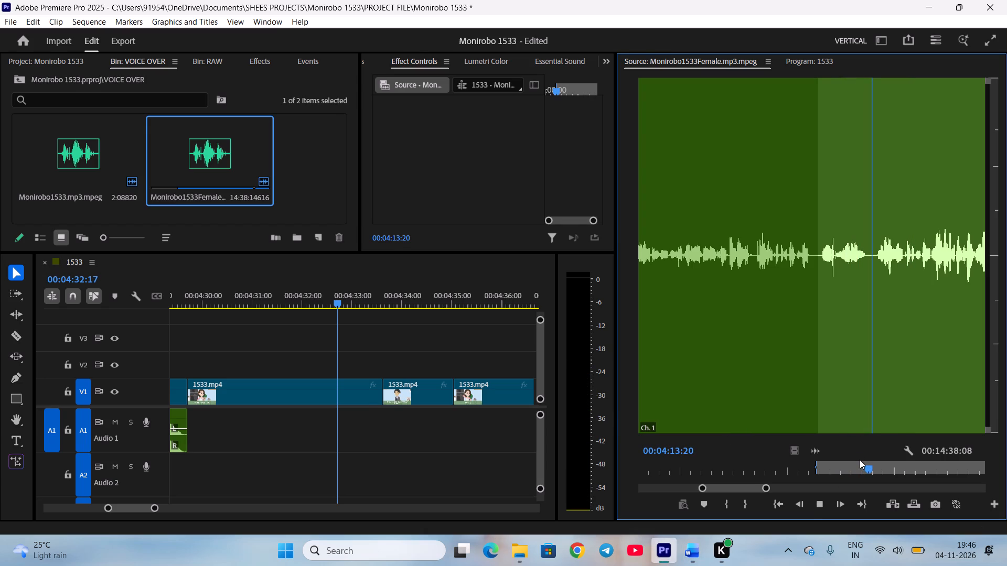
pyautogui.press('o')
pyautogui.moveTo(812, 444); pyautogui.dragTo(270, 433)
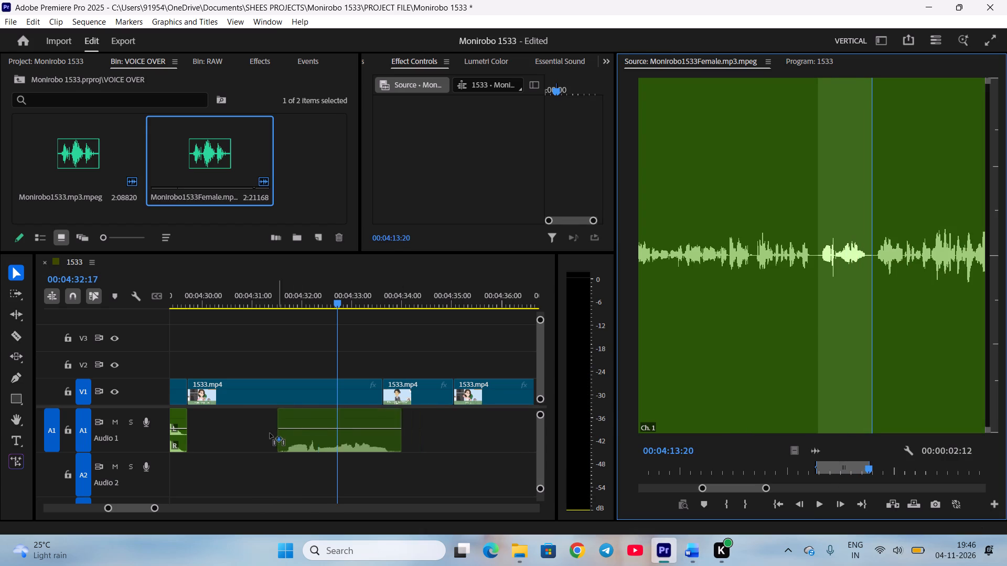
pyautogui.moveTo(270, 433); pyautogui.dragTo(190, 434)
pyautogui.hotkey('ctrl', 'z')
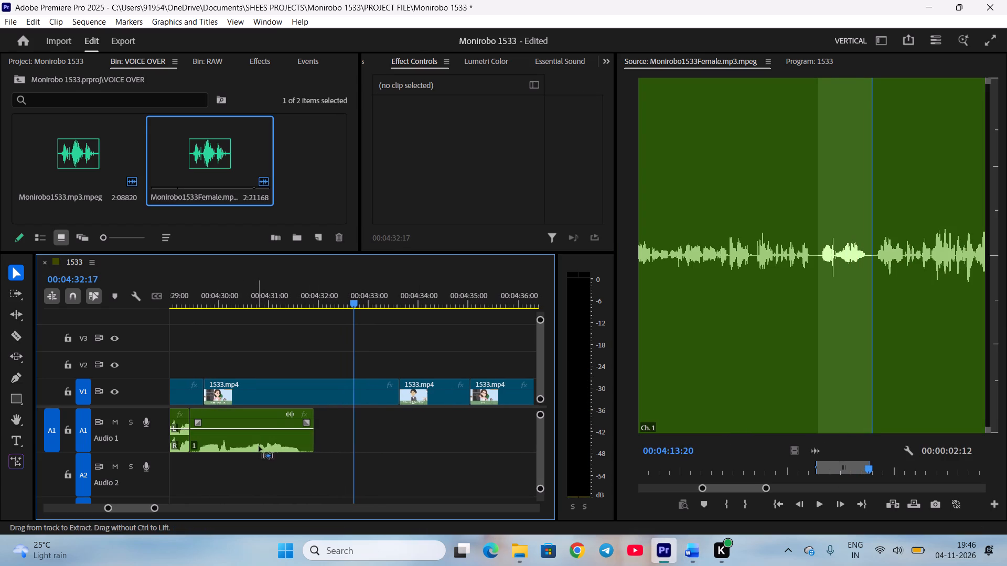
# Place Eriko's marked line on A1, trimming the silence off both ends so it directly follows Haruta's clip, and play it back.
pyautogui.moveTo(812, 451); pyautogui.dragTo(359, 418)
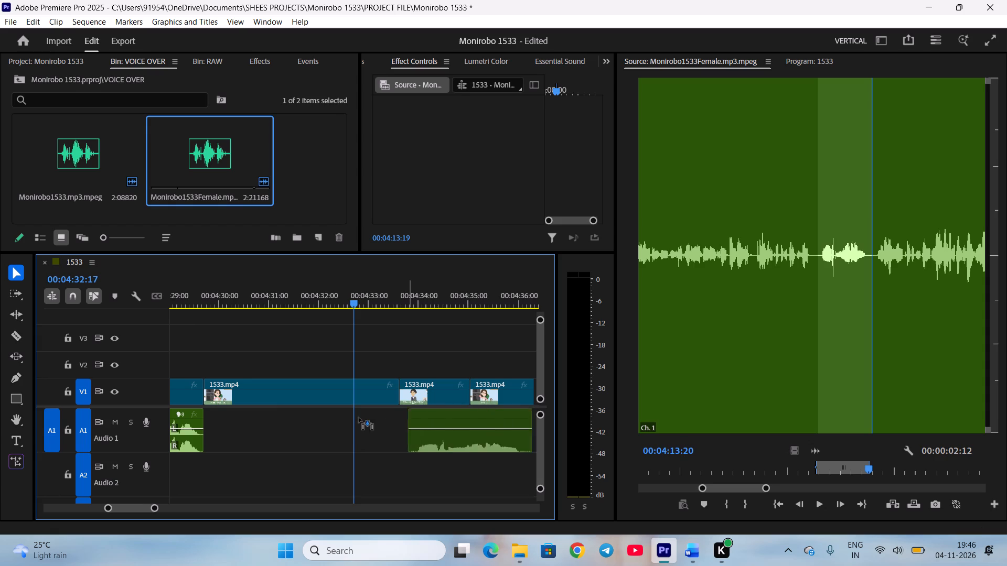
pyautogui.moveTo(359, 418); pyautogui.dragTo(205, 426)
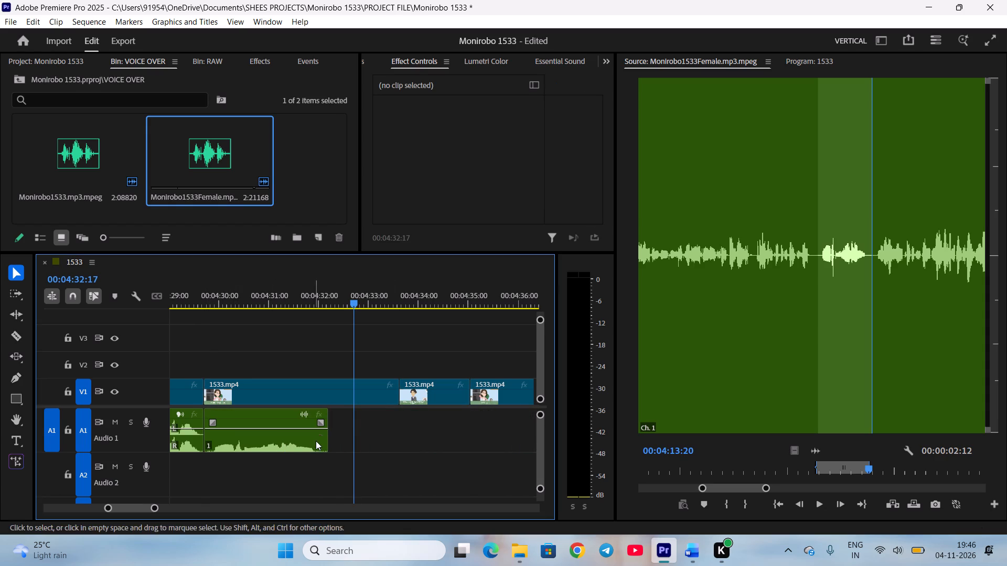
pyautogui.moveTo(324, 442); pyautogui.dragTo(317, 439)
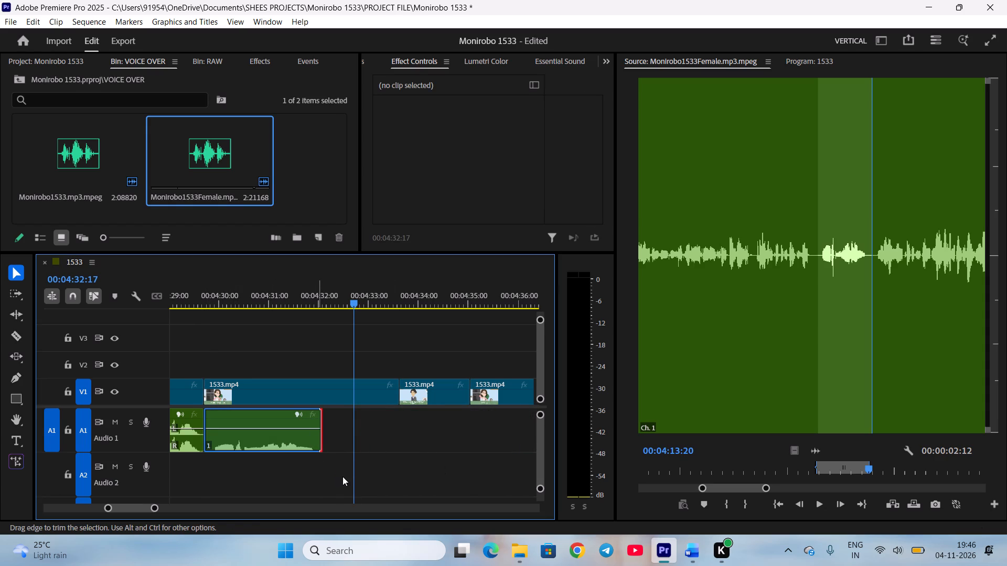
pyautogui.click(342, 476)
pyautogui.moveTo(207, 438); pyautogui.dragTo(210, 438)
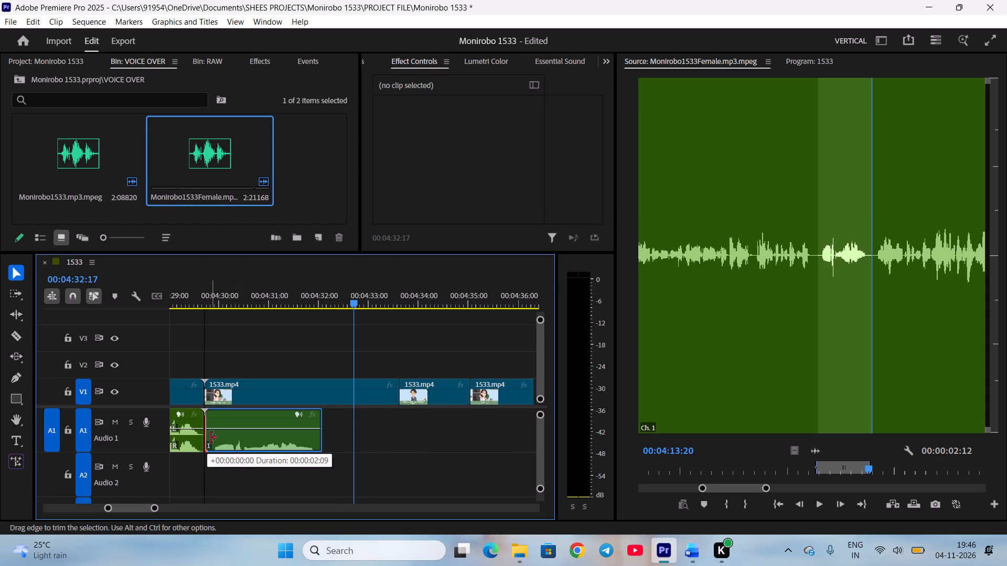
pyautogui.moveTo(210, 438); pyautogui.dragTo(213, 438)
pyautogui.click(255, 472)
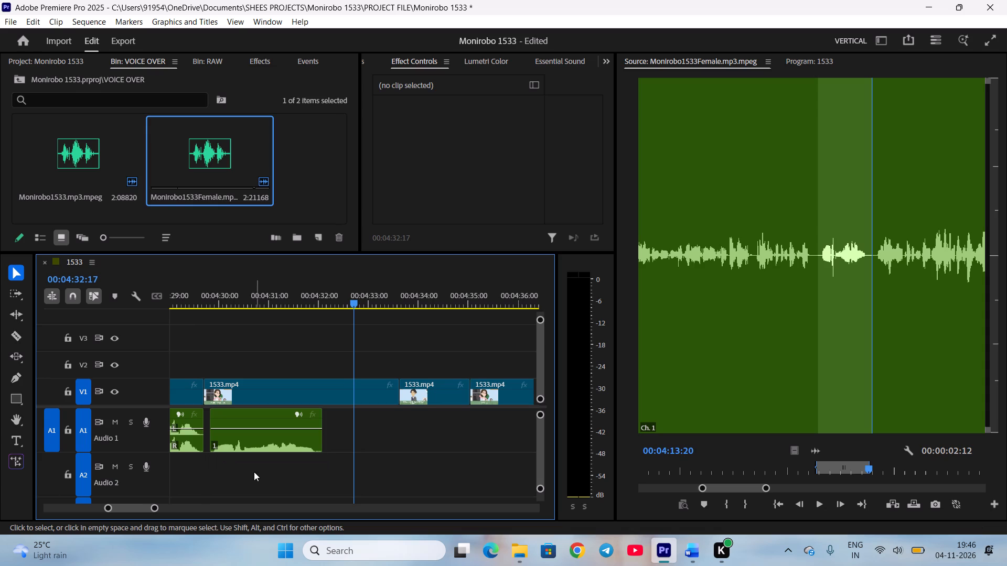
pyautogui.click(248, 447)
pyautogui.click(266, 470)
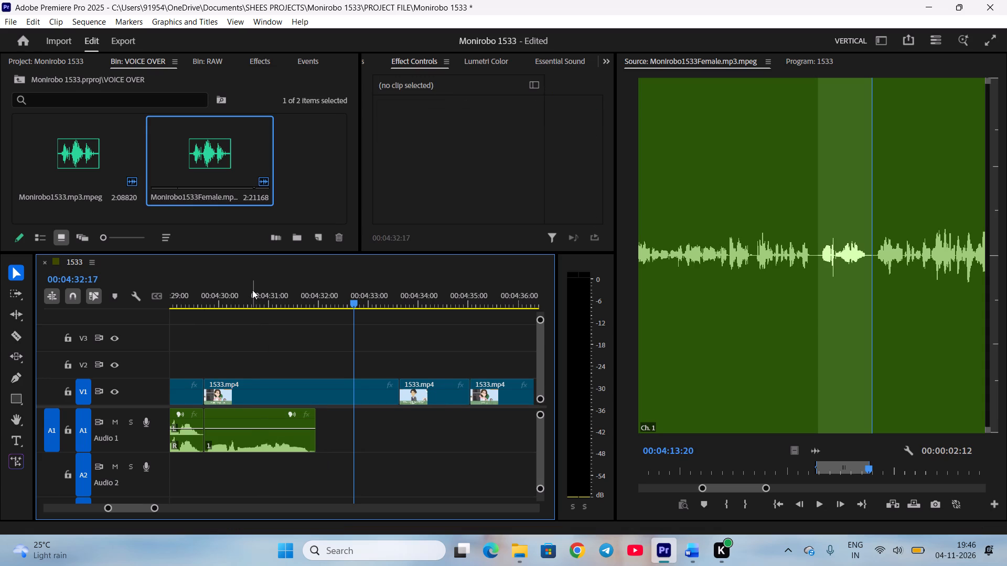
pyautogui.click(252, 290)
pyautogui.press('space')
pyautogui.click(318, 432)
pyautogui.press('space')
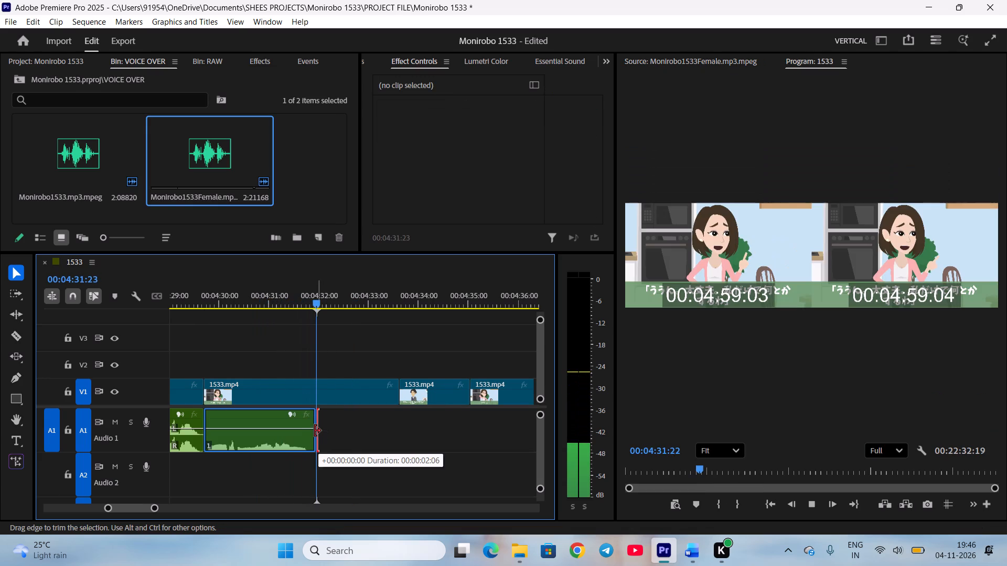
# Trim the end of Eriko's V1 shot to match her "I'll manage on my own" line, ripple delete the gap and save the project.
pyautogui.moveTo(396, 398); pyautogui.dragTo(312, 393)
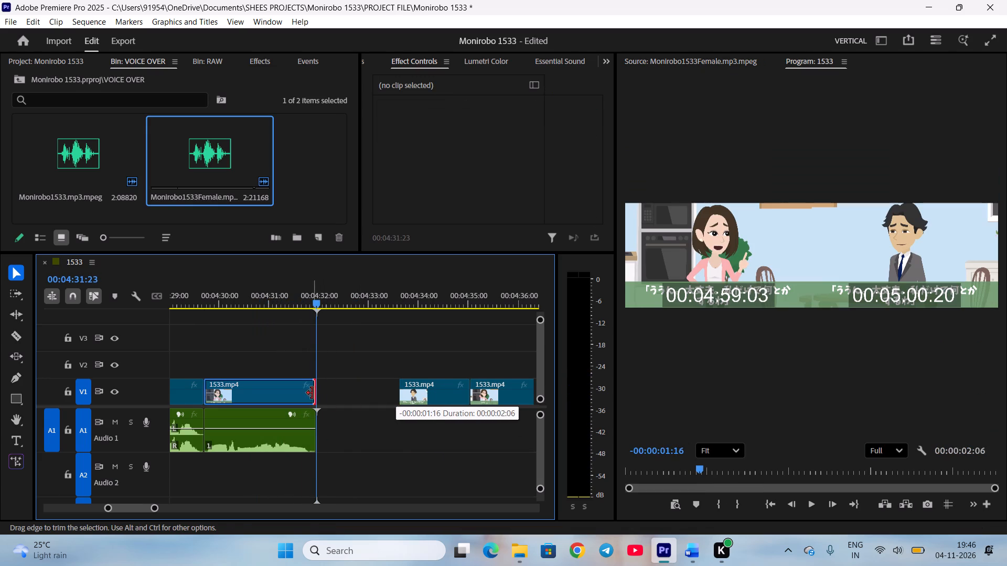
pyautogui.moveTo(312, 393); pyautogui.dragTo(312, 393)
pyautogui.rightClick(337, 389)
pyautogui.click(361, 400)
pyautogui.scroll(-5, 356, 416)
pyautogui.press('space')
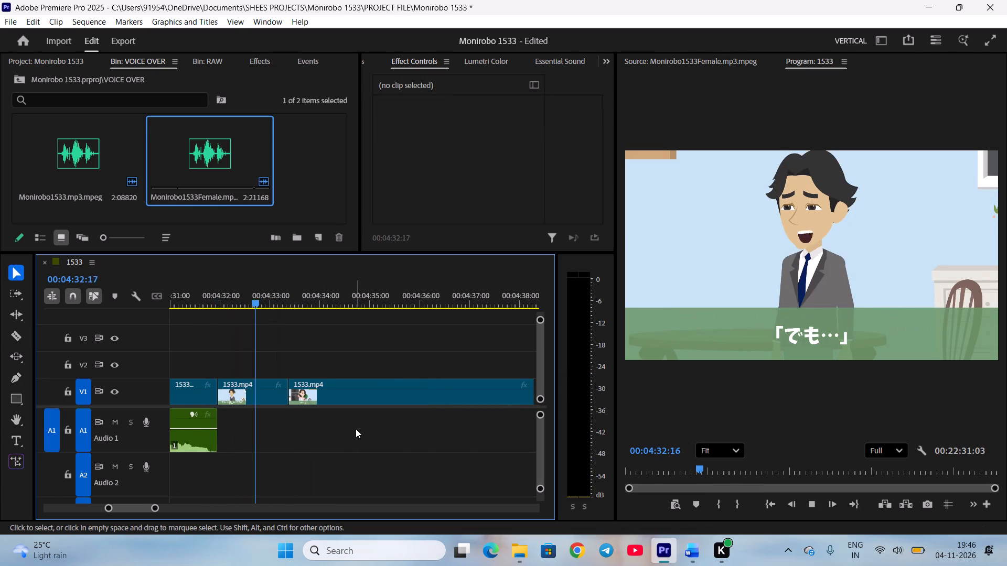
pyautogui.press('space')
pyautogui.click(260, 299)
pyautogui.hotkey('ctrl', 's')
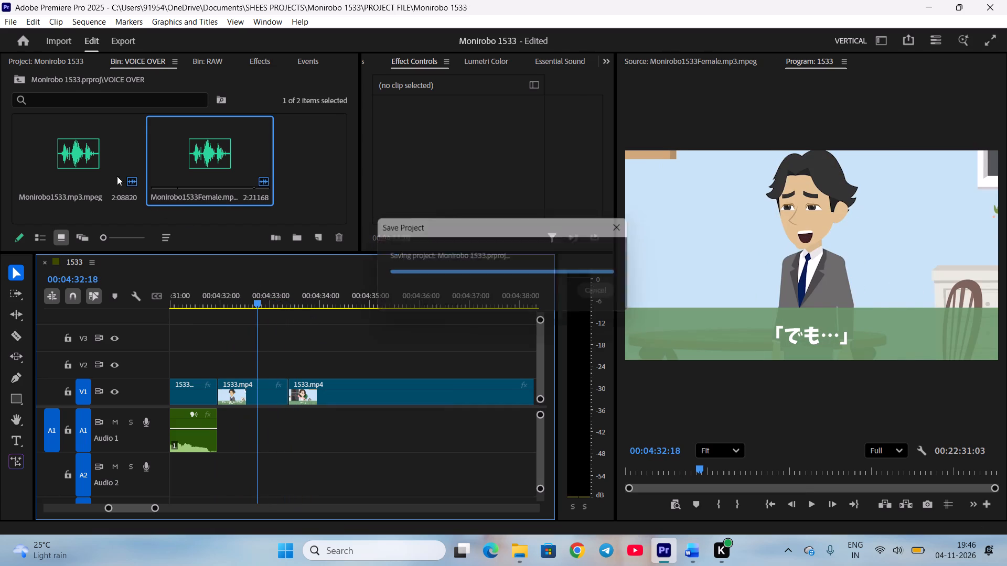
# Reopen the Haruta voice-over and mark his "But..." line from 00:01:20:18 to 00:01:21:18.
pyautogui.doubleClick(96, 161)
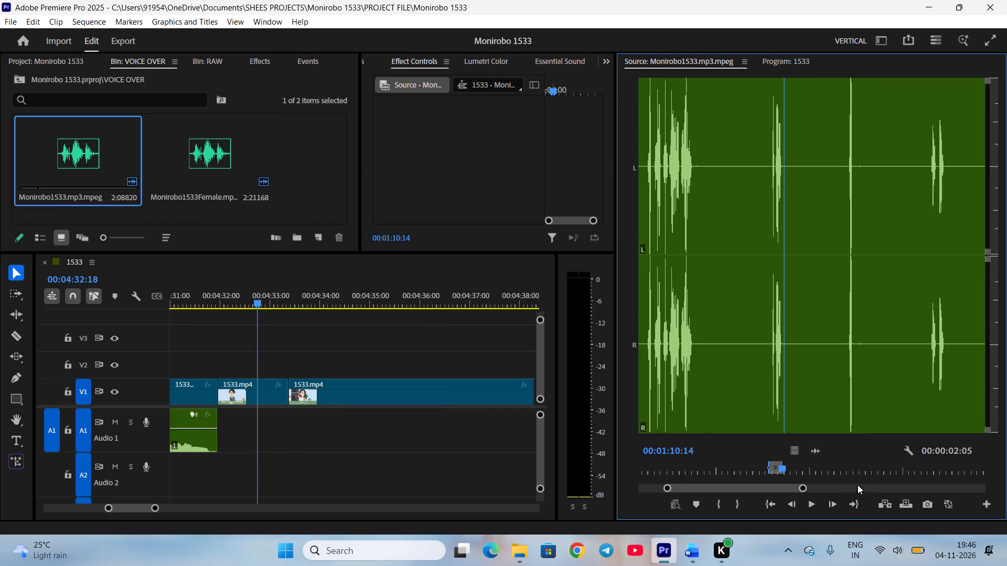
pyautogui.click(842, 471)
pyautogui.scroll(-14, 849, 466)
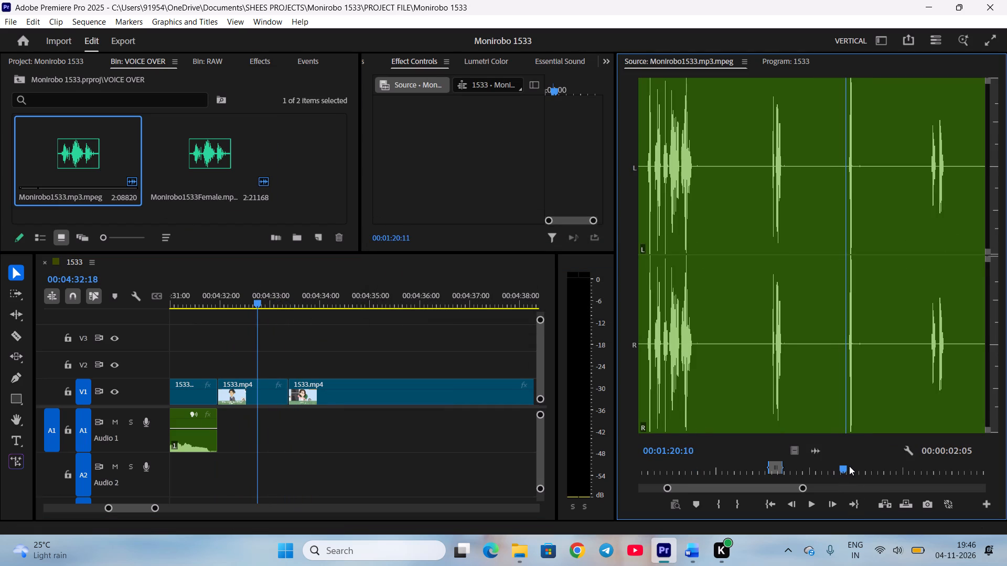
pyautogui.scroll(-6, 849, 466)
pyautogui.press('=')
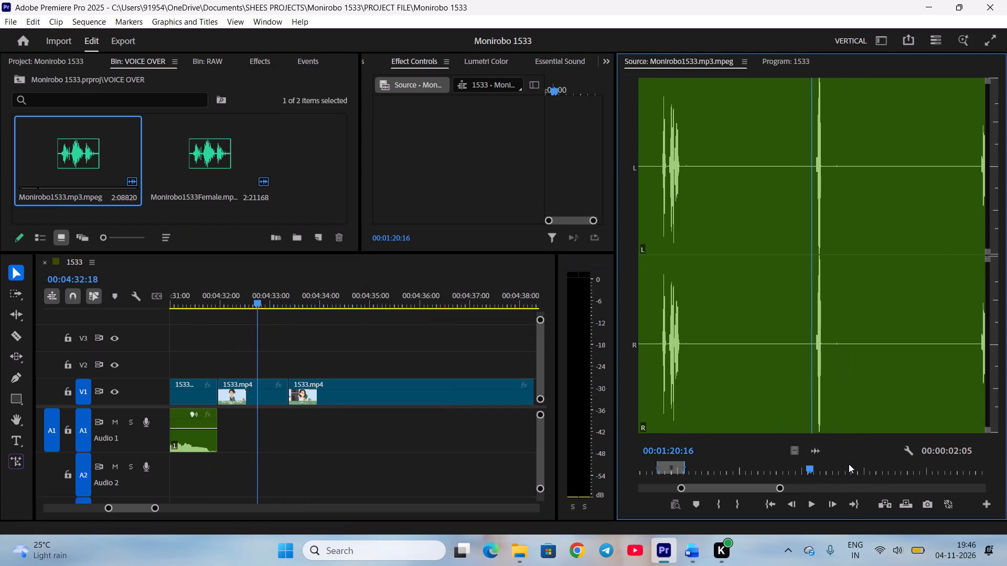
pyautogui.scroll(-1, 849, 464)
pyautogui.scroll(1, 849, 464)
pyautogui.scroll(-2, 849, 464)
pyautogui.press('o')
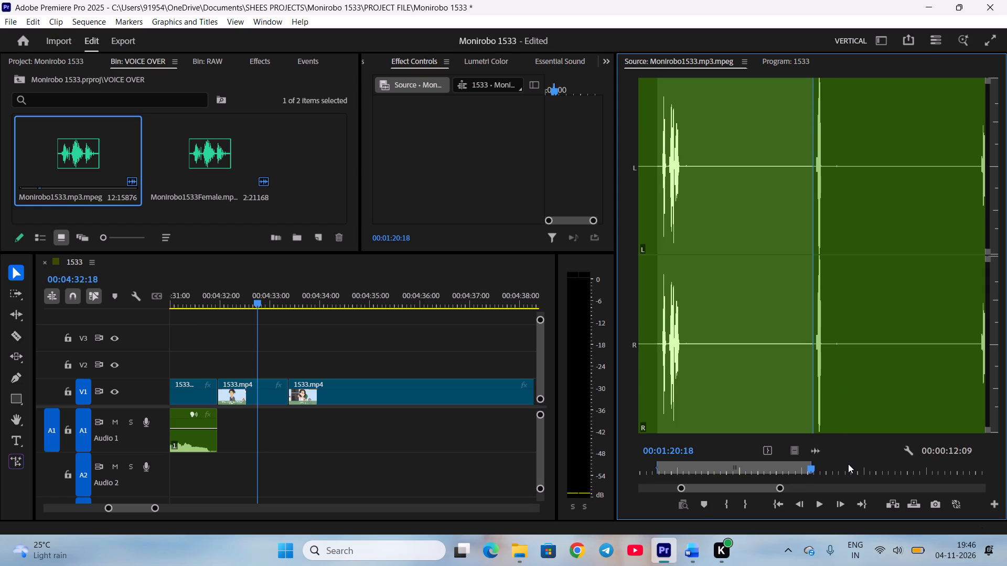
pyautogui.press('i')
pyautogui.press('space')
pyautogui.press('space')
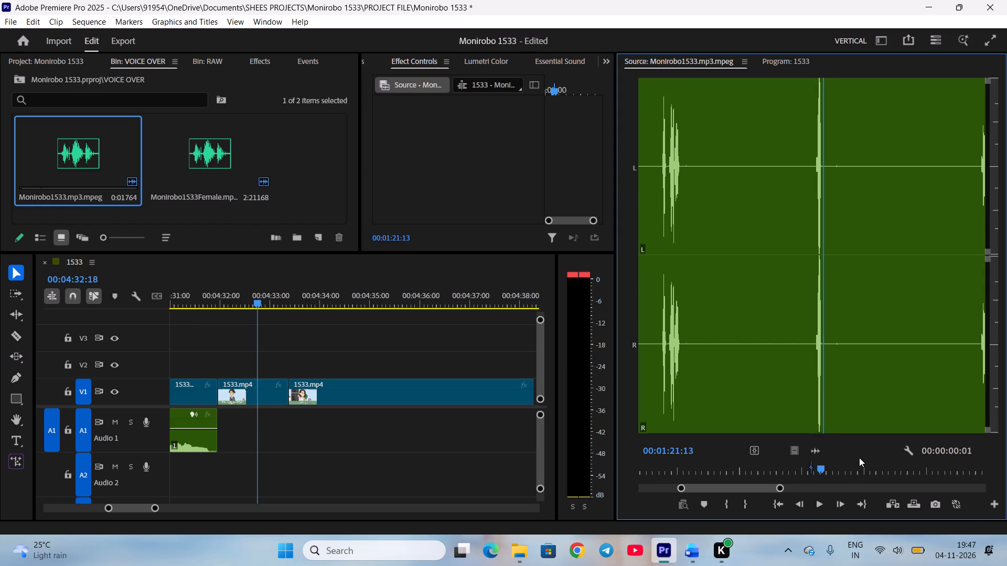
pyautogui.scroll(-5, 859, 458)
pyautogui.press('o')
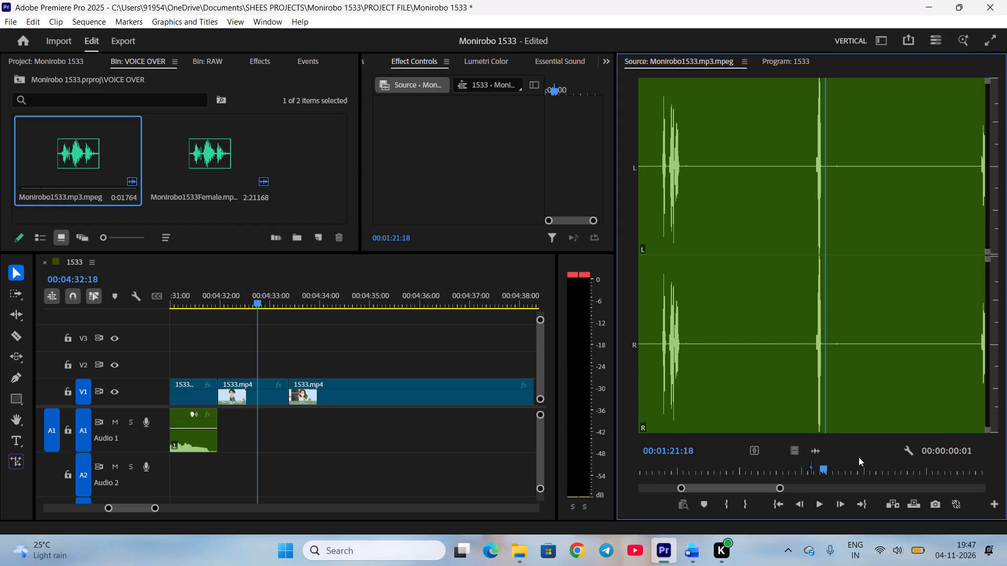
# Place Haruta's "But..." line on A1 directly after Eriko's clip, trimming the silence off both ends, and play it back.
pyautogui.moveTo(817, 448); pyautogui.dragTo(308, 444)
pyautogui.moveTo(307, 442); pyautogui.dragTo(316, 440)
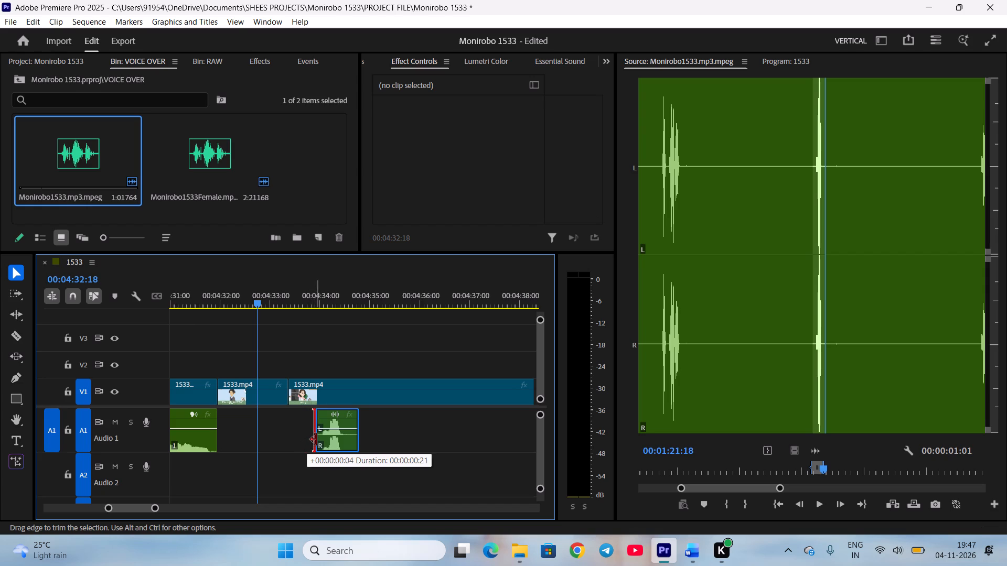
pyautogui.moveTo(316, 440); pyautogui.dragTo(318, 440)
pyautogui.moveTo(336, 441); pyautogui.dragTo(240, 436)
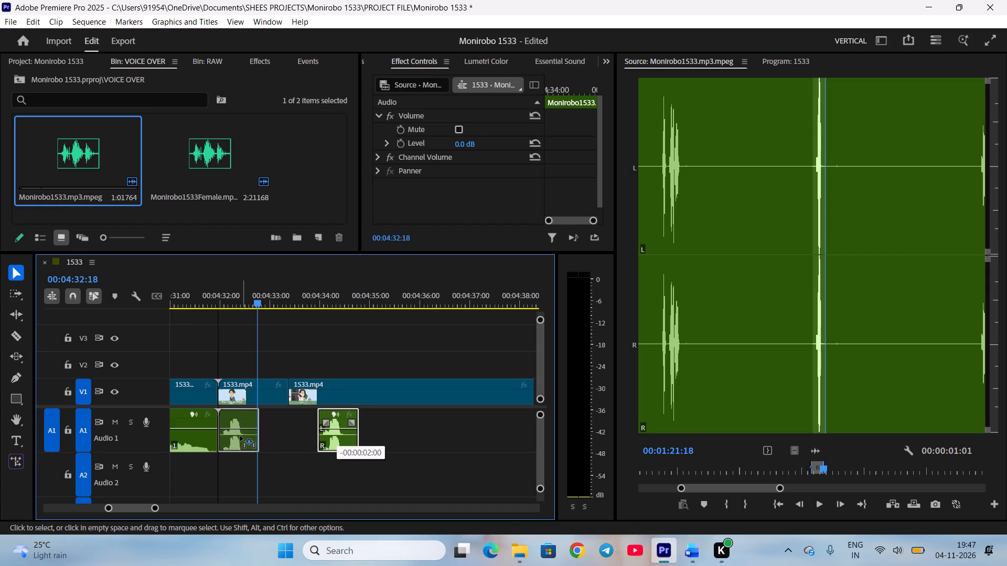
pyautogui.moveTo(240, 436); pyautogui.dragTo(238, 435)
pyautogui.moveTo(244, 467); pyautogui.dragTo(247, 458)
pyautogui.click(212, 297)
pyautogui.press('space')
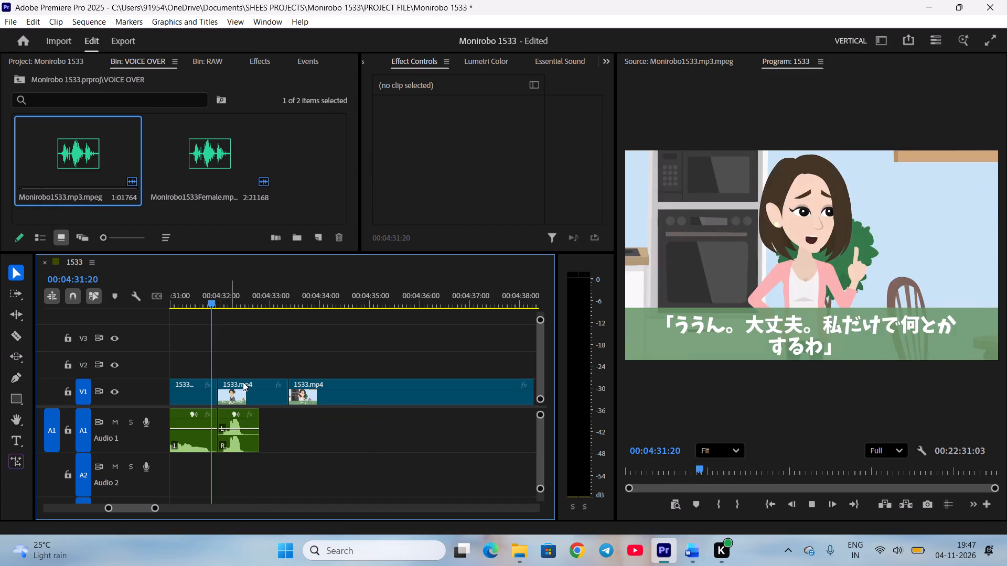
pyautogui.press('space')
pyautogui.moveTo(267, 434); pyautogui.dragTo(258, 431)
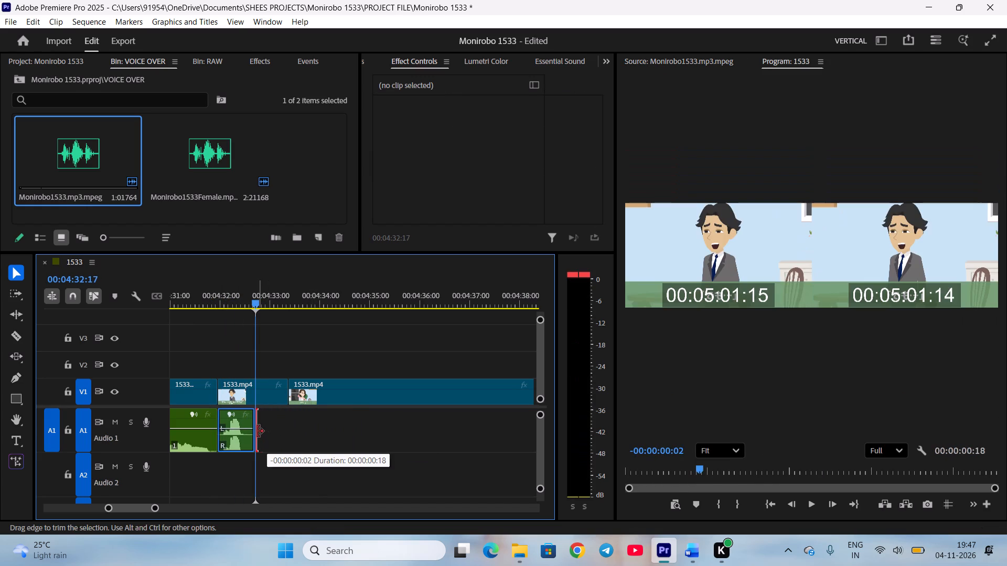
pyautogui.moveTo(258, 431); pyautogui.dragTo(256, 431)
pyautogui.click(217, 285)
pyautogui.press('space')
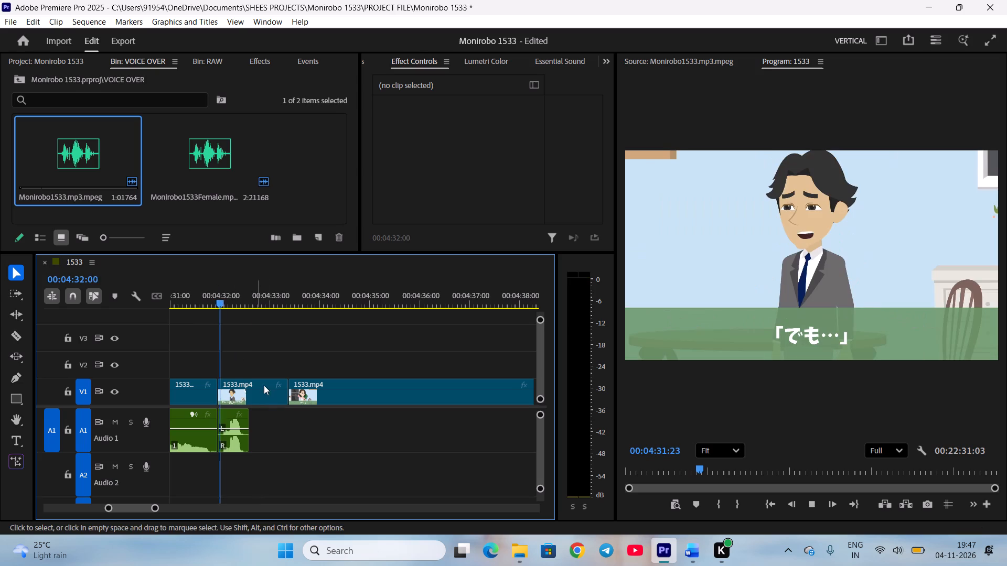
pyautogui.press('space')
# Trim the end of Haruta's V1 shot to match his "But..." line, ripple delete the gap and save the project.
pyautogui.moveTo(287, 397); pyautogui.dragTo(251, 393)
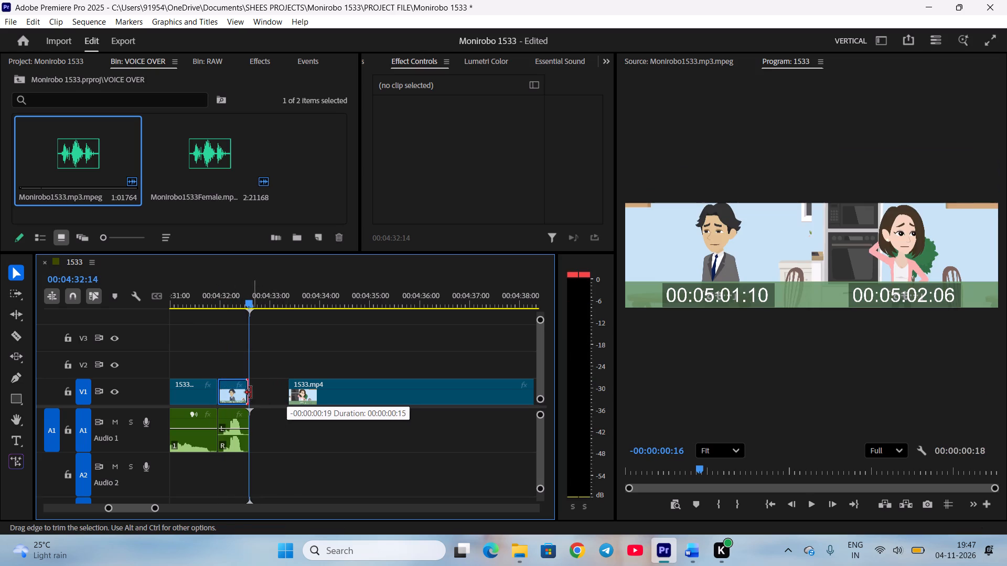
pyautogui.moveTo(251, 393); pyautogui.dragTo(250, 393)
pyautogui.rightClick(263, 387)
pyautogui.click(281, 397)
pyautogui.scroll(-2, 285, 406)
pyautogui.press('space')
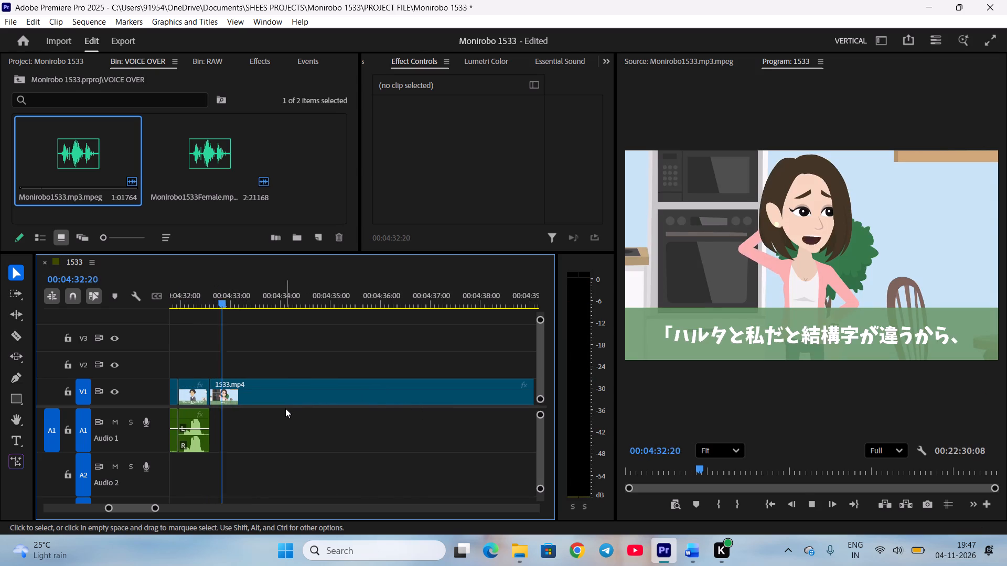
pyautogui.press('-')
pyautogui.scroll(-3, 289, 417)
pyautogui.moveTo(325, 302); pyautogui.dragTo(410, 323)
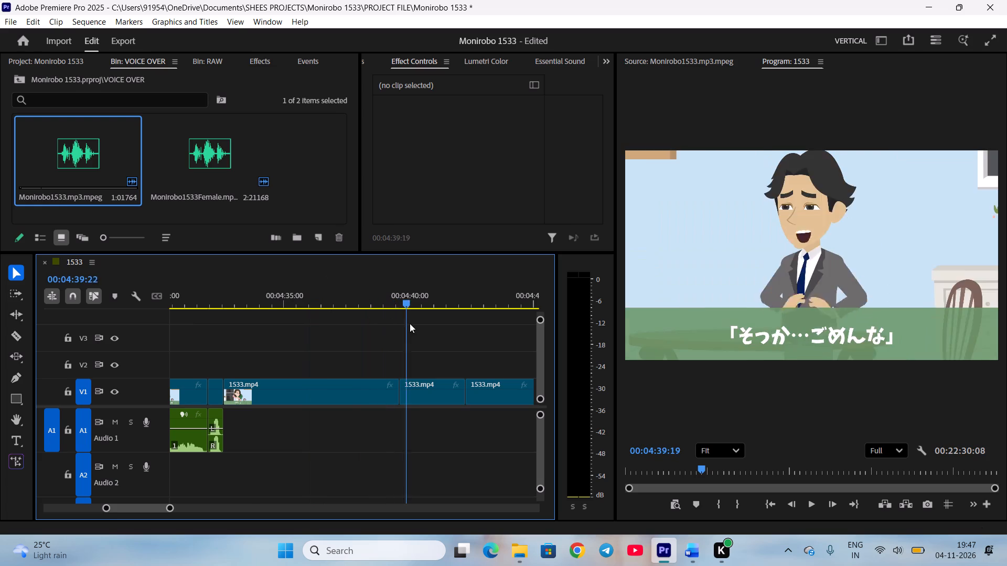
pyautogui.moveTo(410, 323); pyautogui.dragTo(376, 323)
pyautogui.hotkey('ctrl', 's')
# Reopen the female voice-over and, checking the Word script, mark Eriko's "Your handwriting and mine are pretty different" line from 00:04:13:22 to 00:04:20:20.
pyautogui.doubleClick(220, 156)
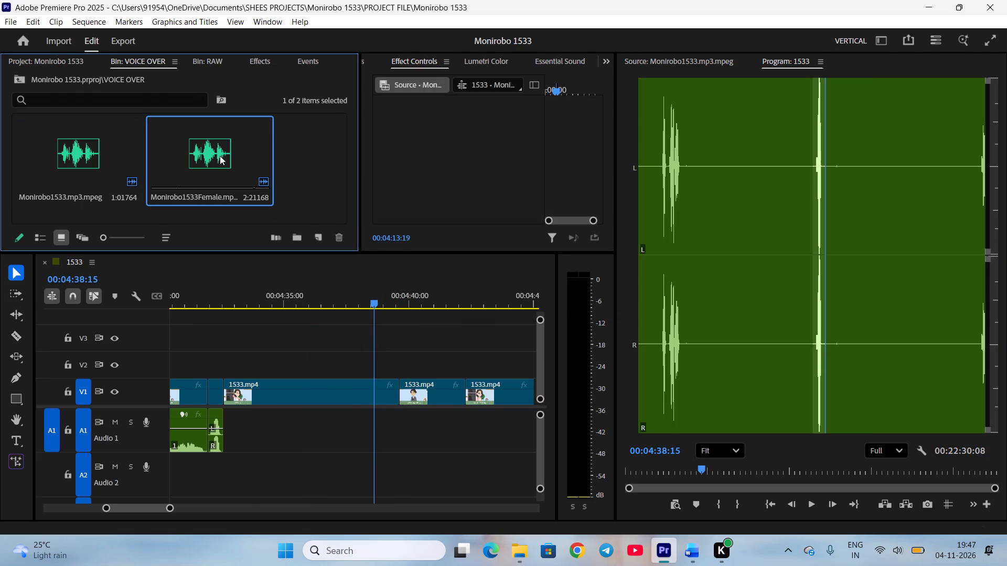
pyautogui.scroll(-4, 873, 460)
pyautogui.scroll(1, 873, 459)
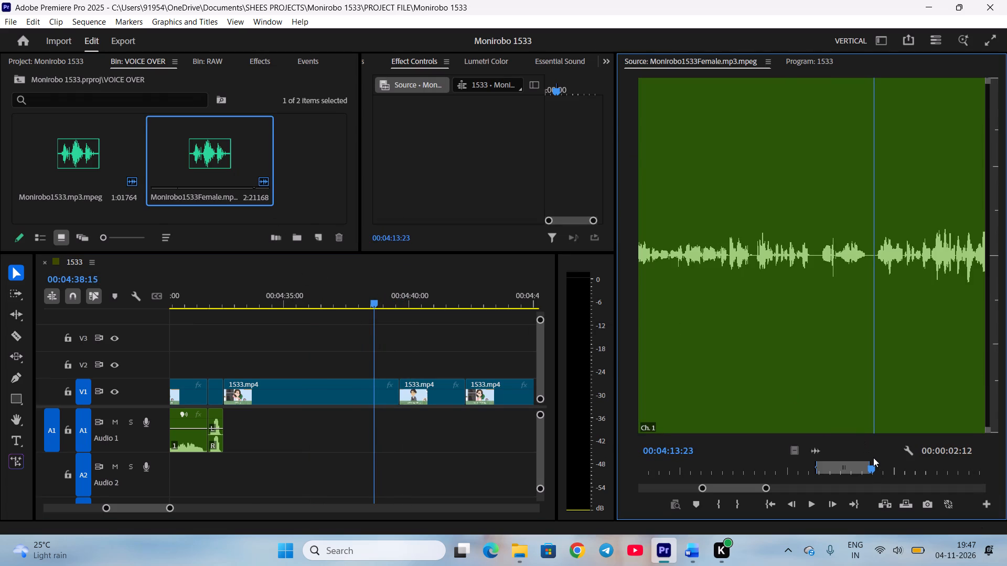
pyautogui.scroll(1, 873, 458)
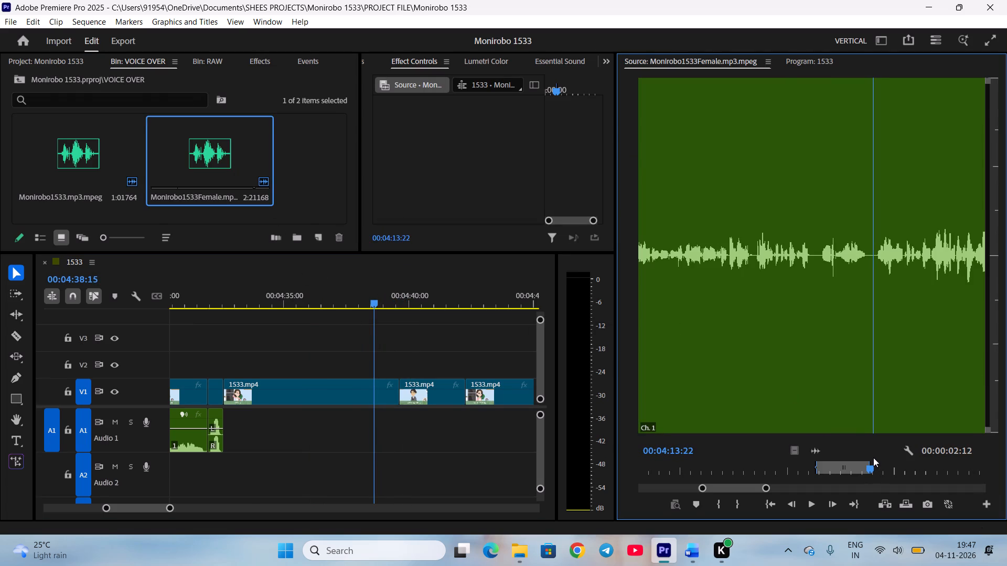
pyautogui.press('i')
pyautogui.press('space')
pyautogui.click(690, 541)
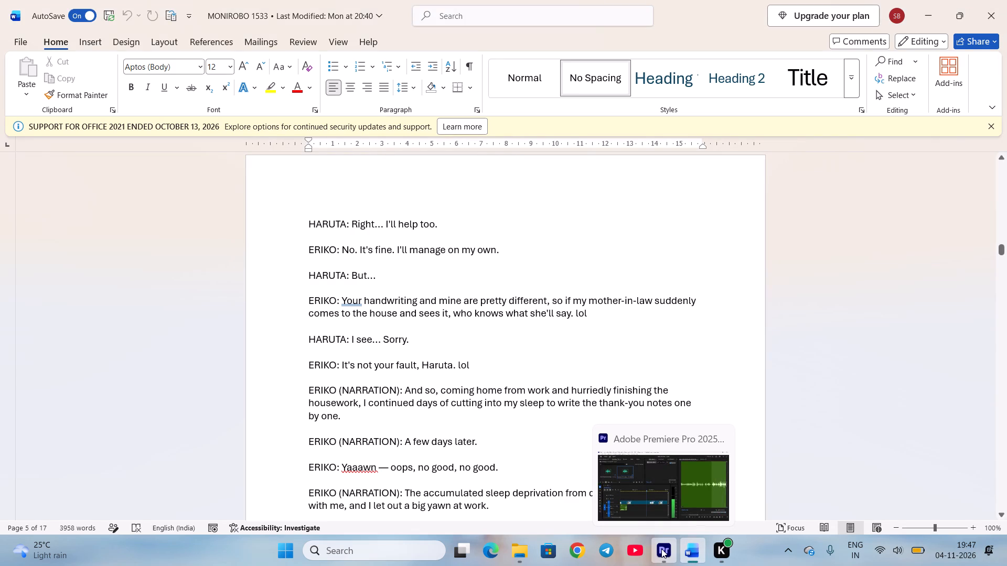
pyautogui.click(661, 549)
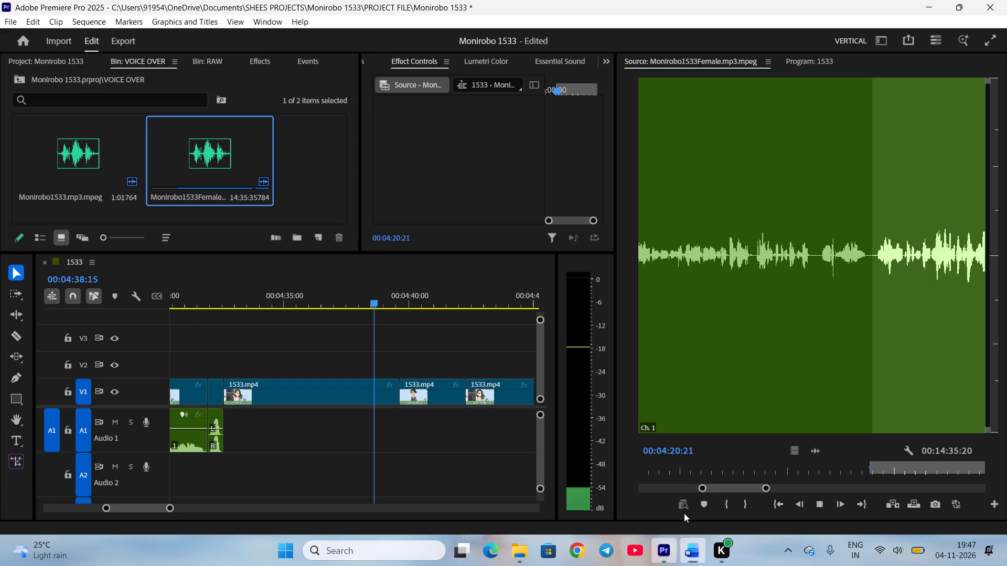
pyautogui.press('space')
pyautogui.scroll(8, 833, 461)
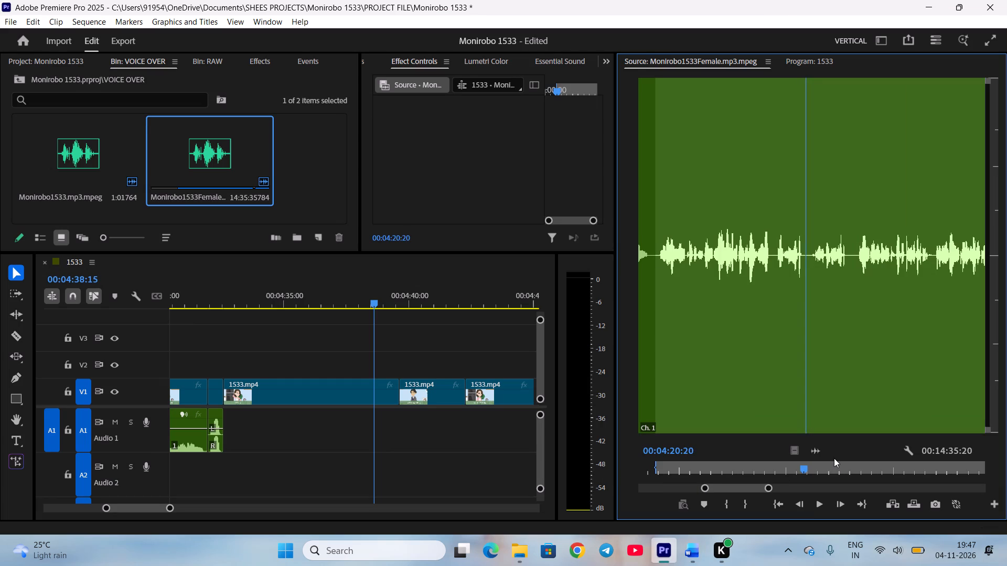
pyautogui.press('o')
# Place Eriko's handwriting line on A1 directly after Haruta's clip, extend its end to the end of her V1 shot and save the project.
pyautogui.moveTo(815, 451); pyautogui.dragTo(242, 430)
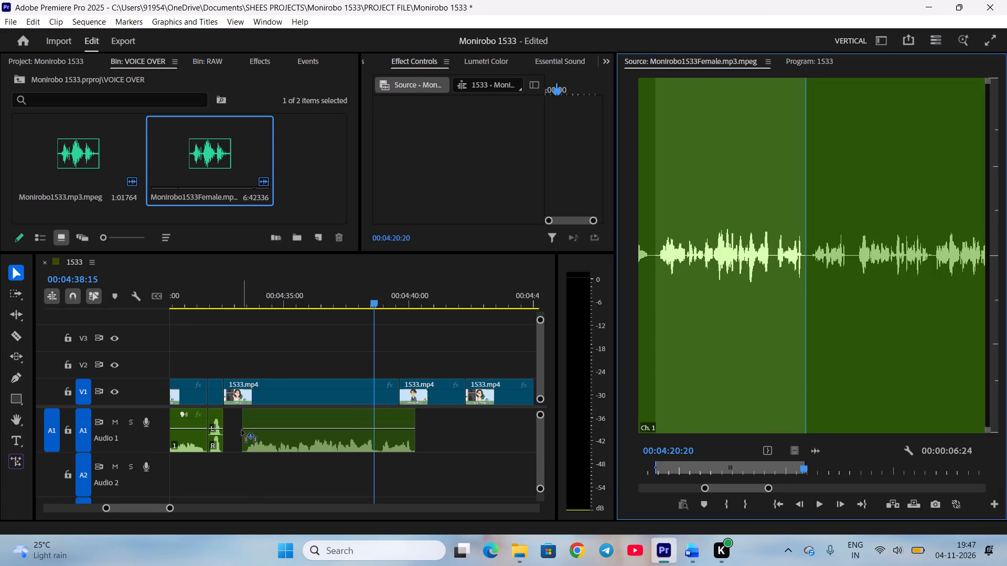
pyautogui.moveTo(242, 430); pyautogui.dragTo(223, 434)
pyautogui.press('space')
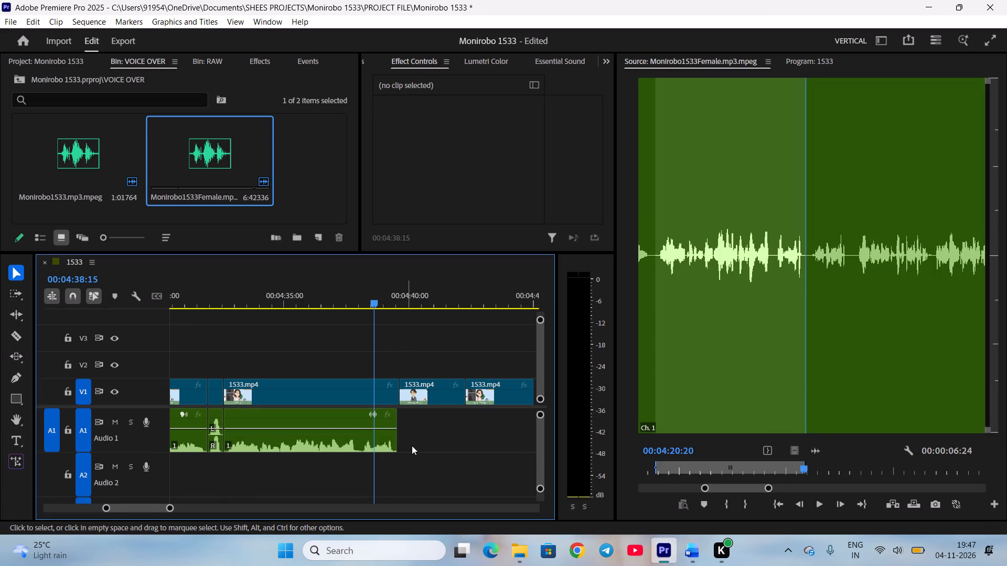
pyautogui.press('space')
pyautogui.moveTo(402, 436); pyautogui.dragTo(406, 436)
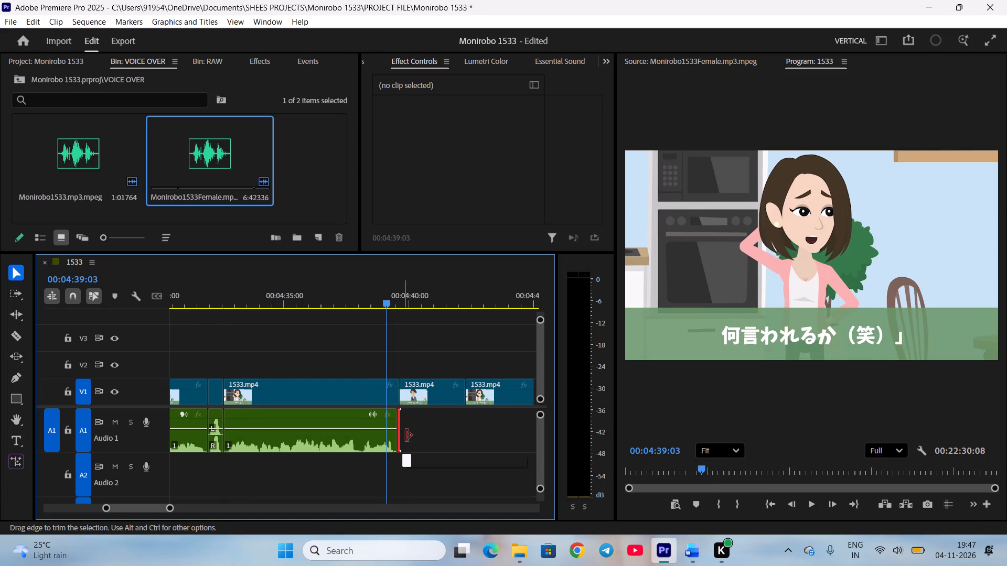
pyautogui.moveTo(406, 436); pyautogui.dragTo(407, 436)
pyautogui.press('space')
pyautogui.scroll(-8, 424, 464)
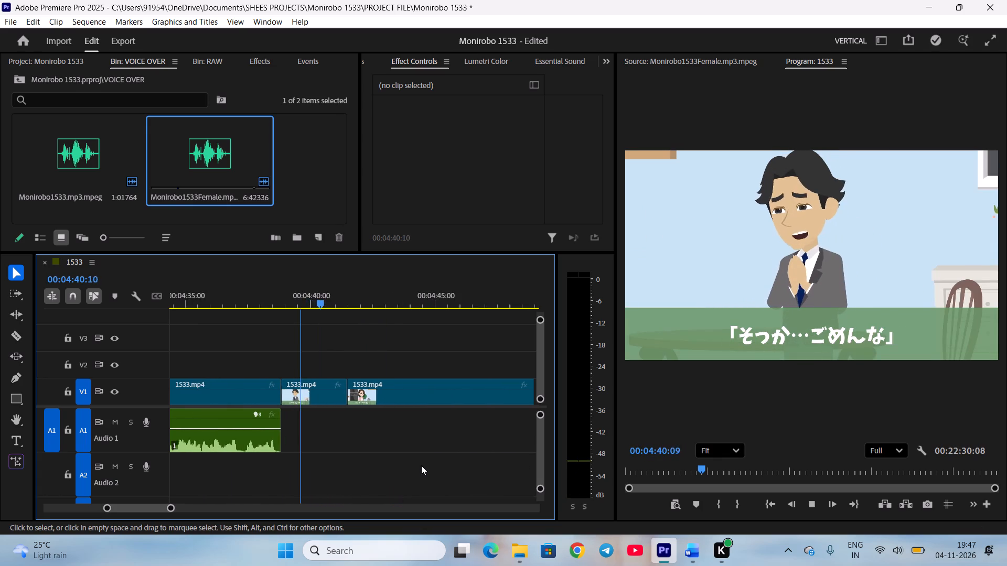
pyautogui.scroll(-1, 421, 465)
pyautogui.press('space')
pyautogui.hotkey('ctrl', 's')
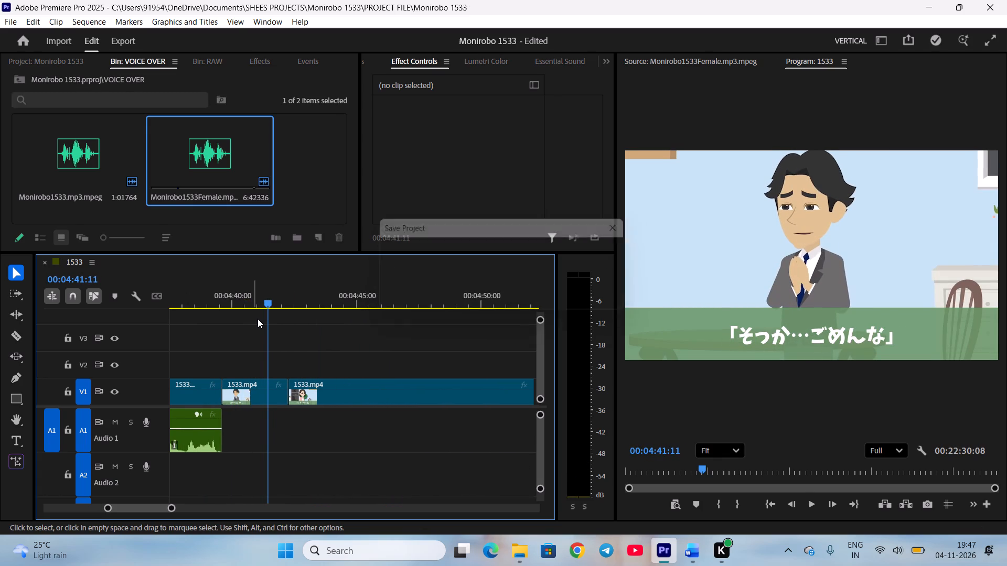
# Reopen the Haruta voice-over and mark his "I see... Sorry." line from about 00:01:33:22 to 00:01:36:06.
pyautogui.doubleClick(89, 156)
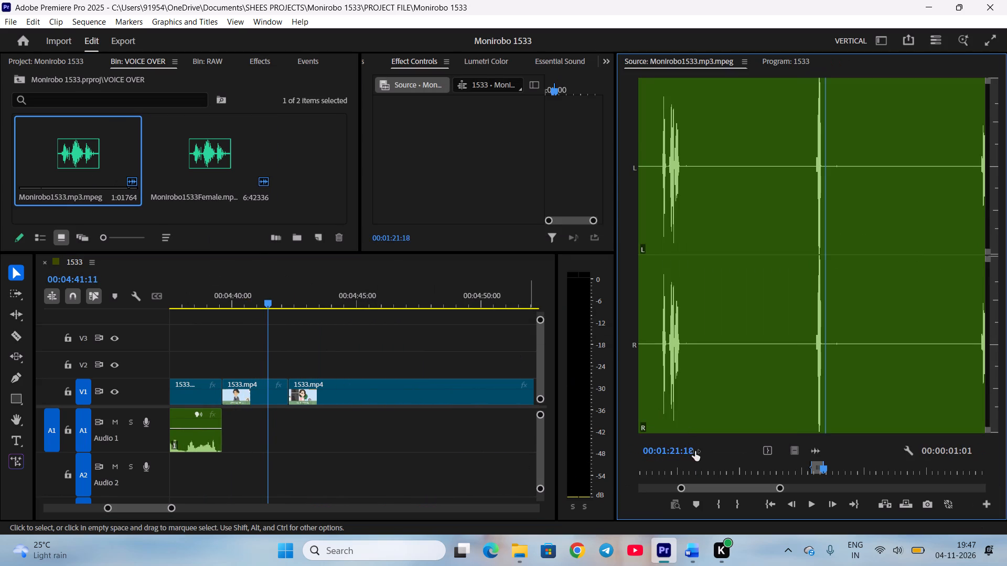
pyautogui.moveTo(725, 486); pyautogui.dragTo(737, 481)
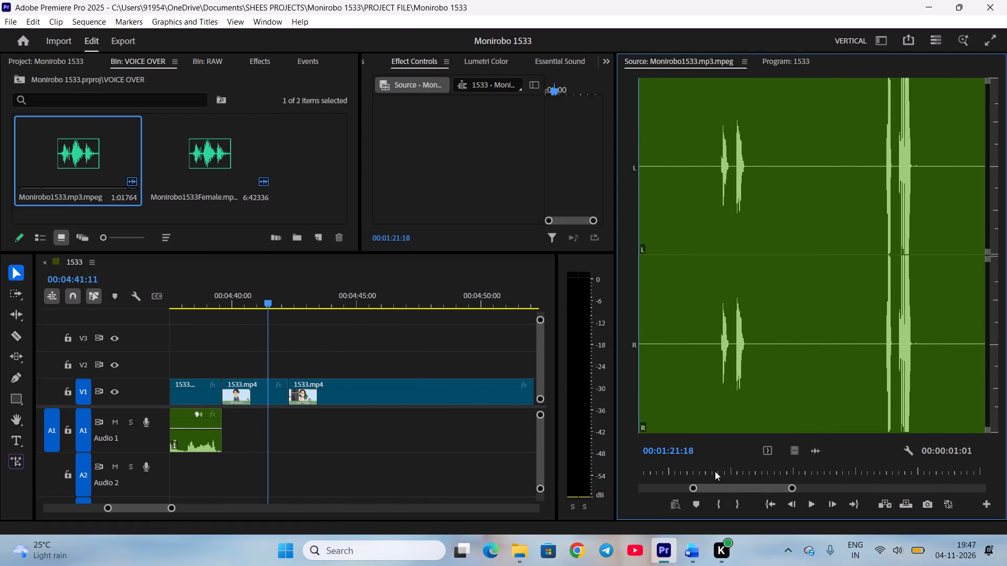
pyautogui.click(714, 467)
pyautogui.scroll(-9, 720, 465)
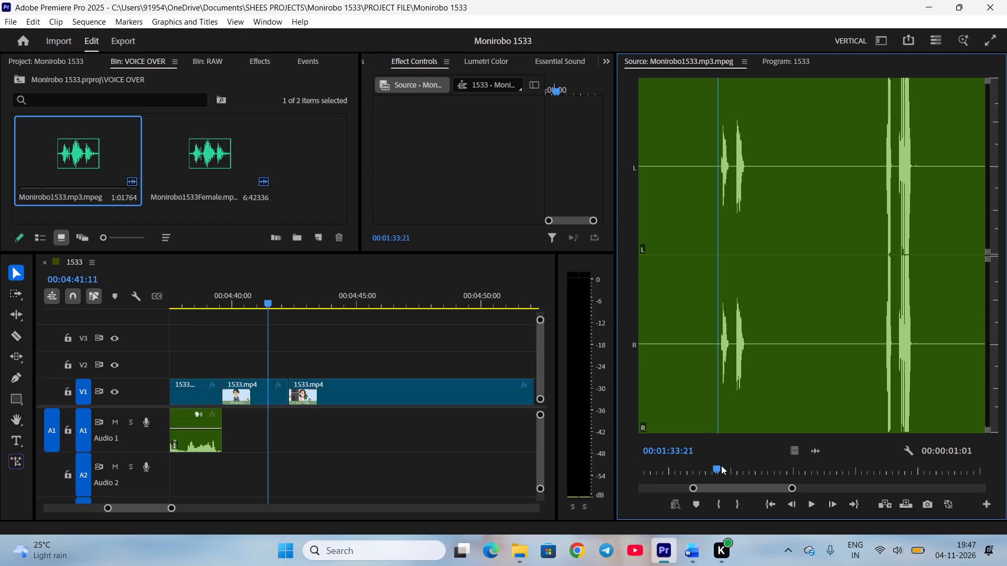
pyautogui.scroll(-1, 721, 465)
pyautogui.press('i')
pyautogui.press('space')
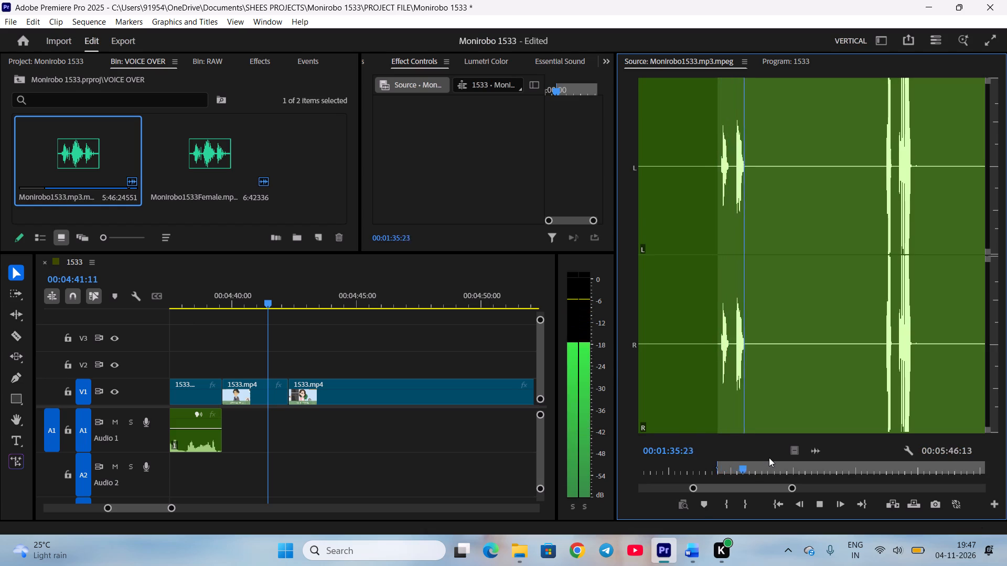
pyautogui.press('space')
pyautogui.scroll(5, 769, 459)
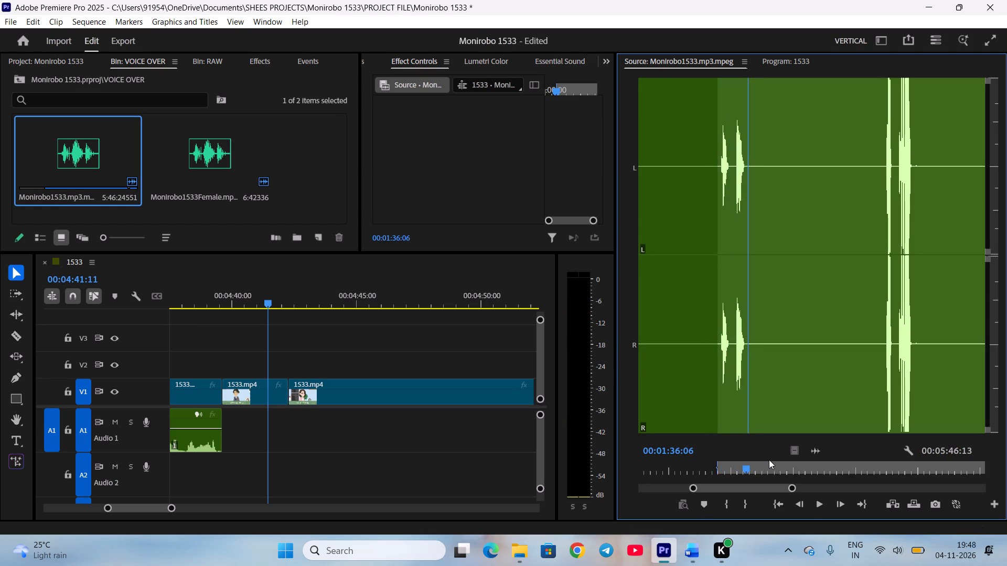
pyautogui.press('o')
# Place Haruta's "I see... Sorry." line on A1 directly after Eriko's clip and play it back against his shot.
pyautogui.moveTo(810, 446); pyautogui.dragTo(339, 434)
pyautogui.moveTo(363, 440); pyautogui.dragTo(333, 440)
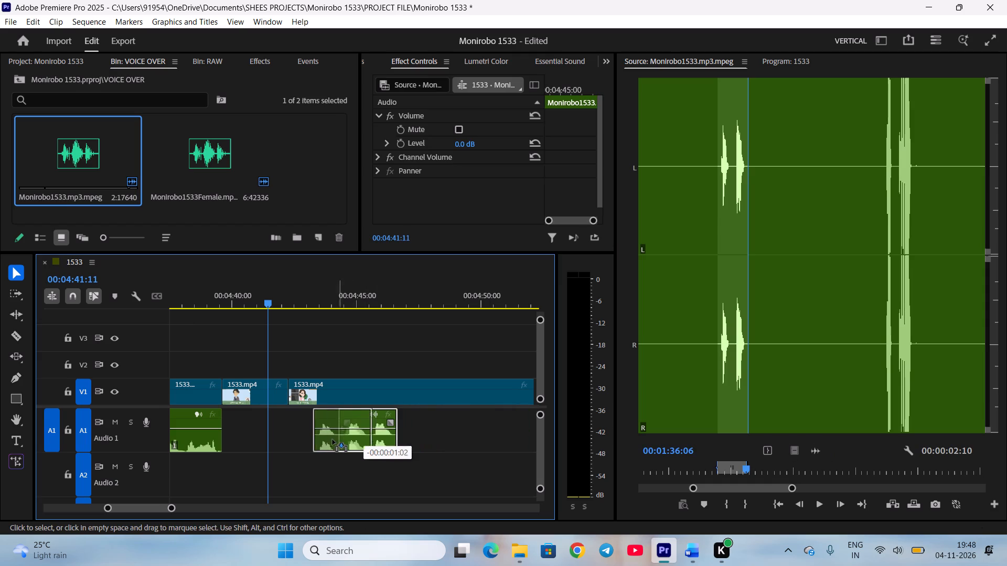
pyautogui.moveTo(333, 440); pyautogui.dragTo(242, 436)
pyautogui.click(219, 297)
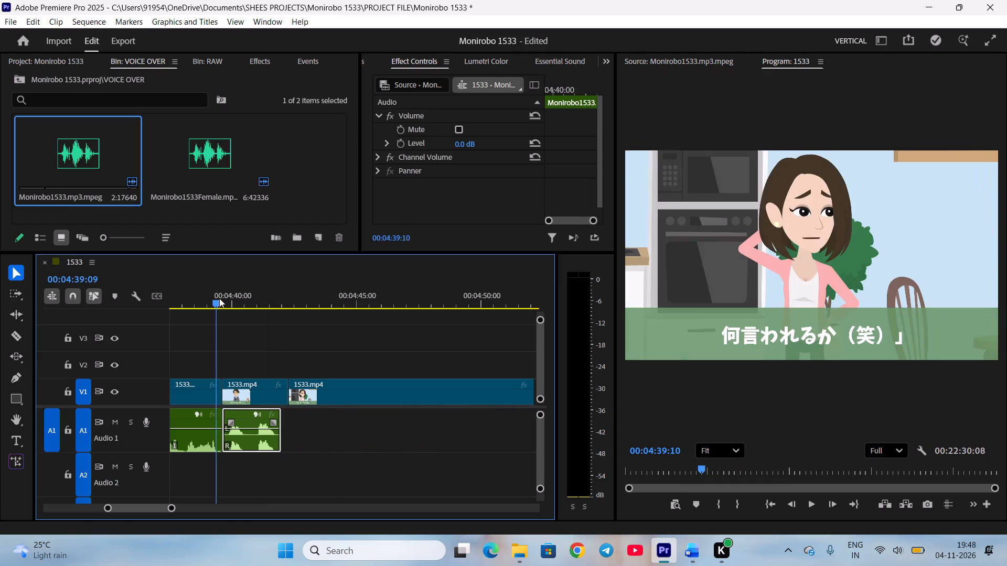
pyautogui.press('space')
pyautogui.click(252, 323)
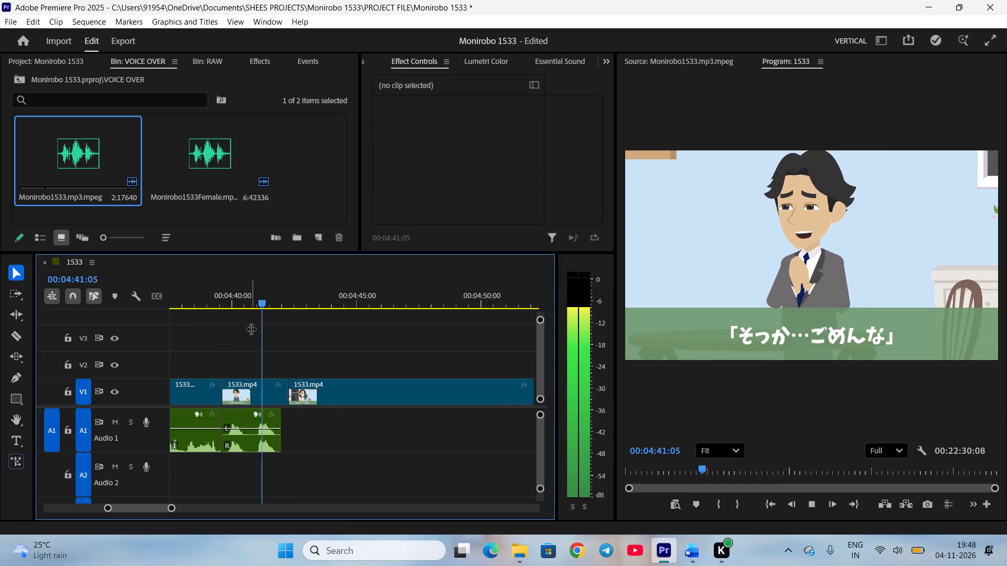
pyautogui.press('space')
# Split Haruta's "I see... Sorry." clip on A1 at 00:04:40:14, in the pause between its two phrases.
pyautogui.press('=')
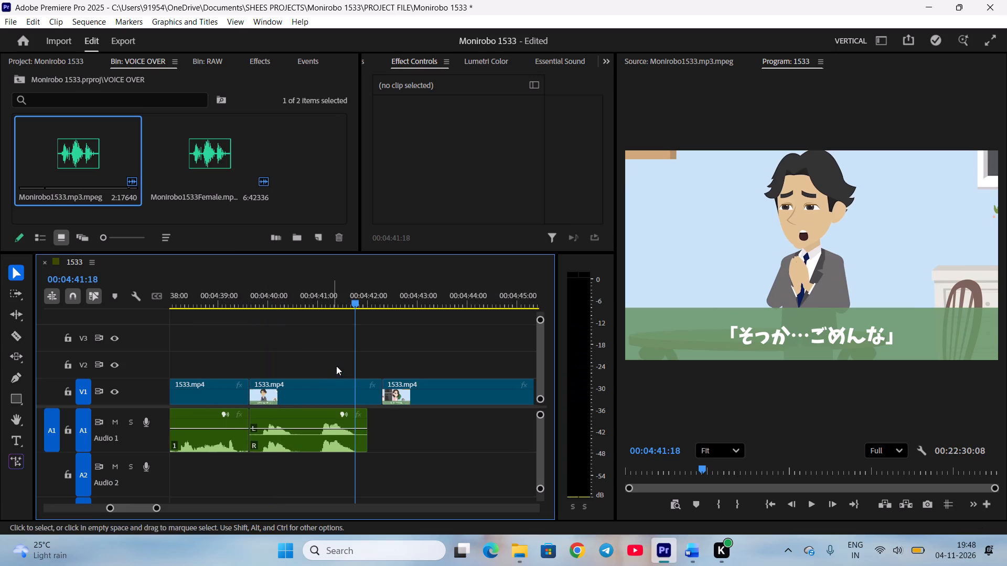
pyautogui.moveTo(321, 292); pyautogui.dragTo(298, 325)
pyautogui.click(322, 447)
pyautogui.press('c')
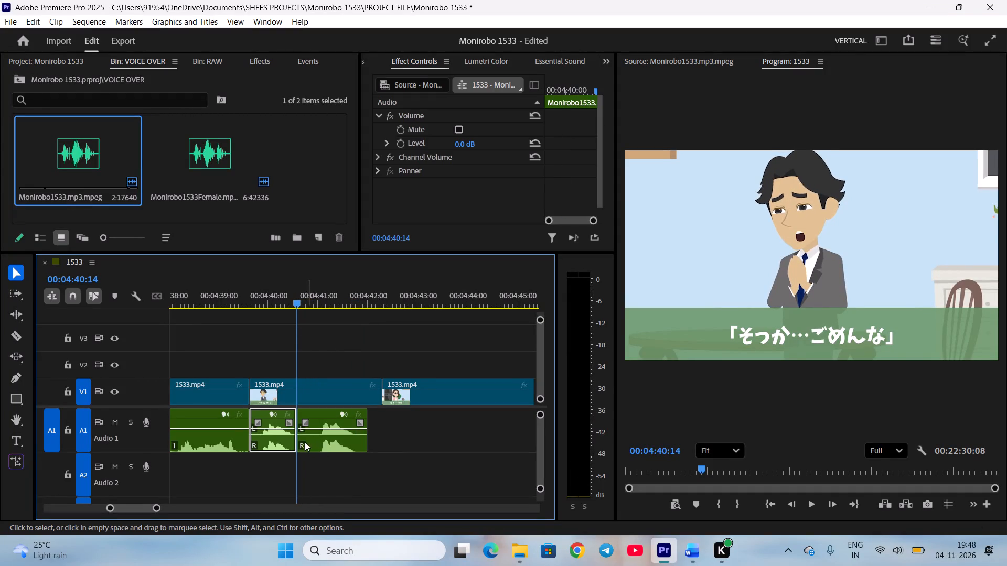
# Trim the silence from the start of Haruta's "Sorry" piece on A1, close it up against "I see..." and play back the join.
pyautogui.moveTo(300, 441); pyautogui.dragTo(315, 441)
pyautogui.moveTo(323, 443); pyautogui.dragTo(319, 443)
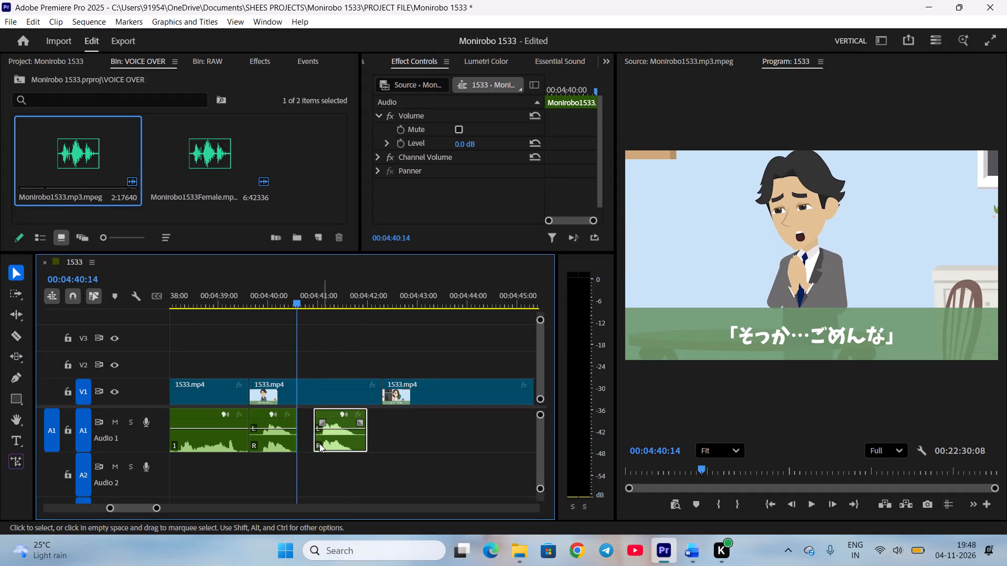
pyautogui.moveTo(319, 443); pyautogui.dragTo(309, 443)
pyautogui.click(360, 478)
pyautogui.press('space')
pyautogui.press('space')
pyautogui.click(353, 432)
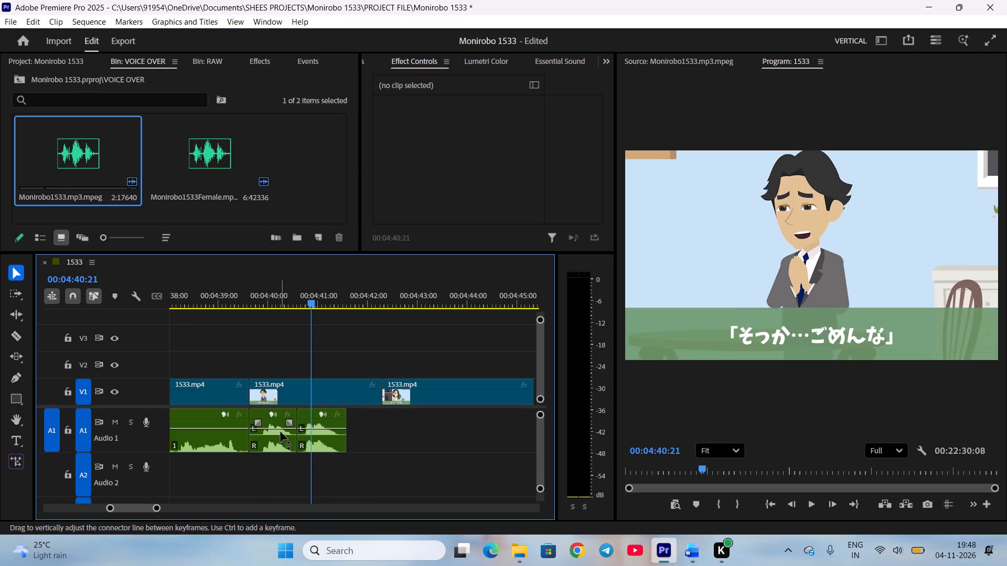
# Shorten Haruta's V1 shot to the end of his "Sorry" audio at 00:04:41:14, ripple delete the gap and save the project.
pyautogui.moveTo(374, 390); pyautogui.dragTo(338, 398)
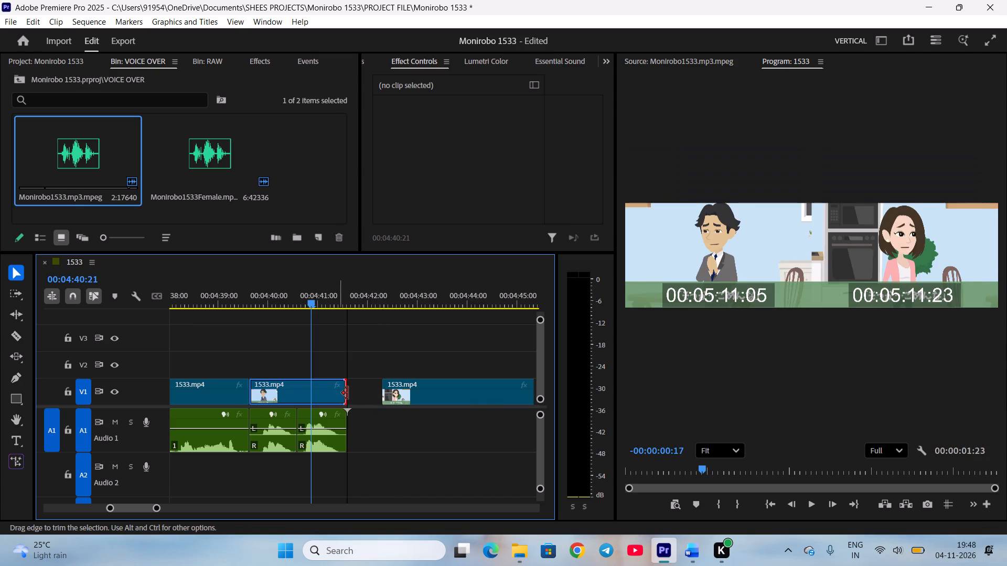
pyautogui.rightClick(365, 383)
pyautogui.click(378, 390)
pyautogui.scroll(-3, 376, 398)
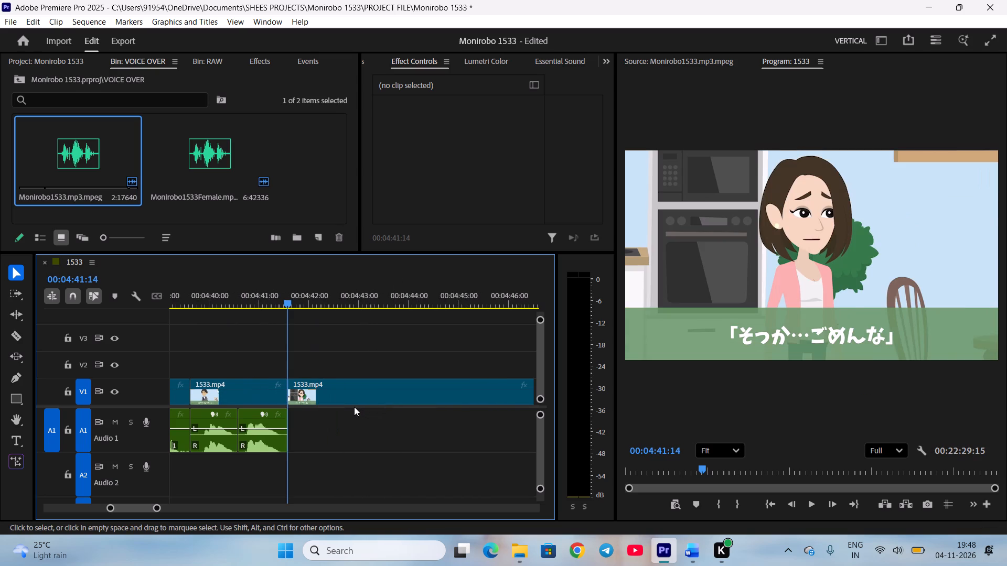
pyautogui.press('-')
pyautogui.scroll(-5, 346, 405)
pyautogui.press('space')
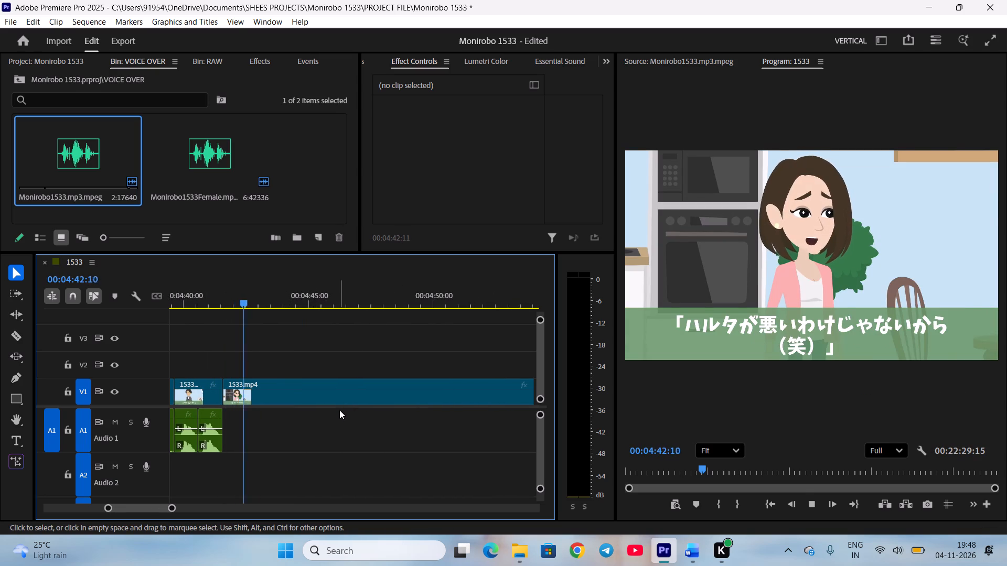
pyautogui.press('space')
pyautogui.hotkey('ctrl', 's')
# Preview the upcoming V1 shots from Eriko's reply to her homecoming line near 00:05:25:12 to see which lines they need, then save.
pyautogui.scroll(-6, 339, 410)
pyautogui.moveTo(238, 294); pyautogui.dragTo(238, 296)
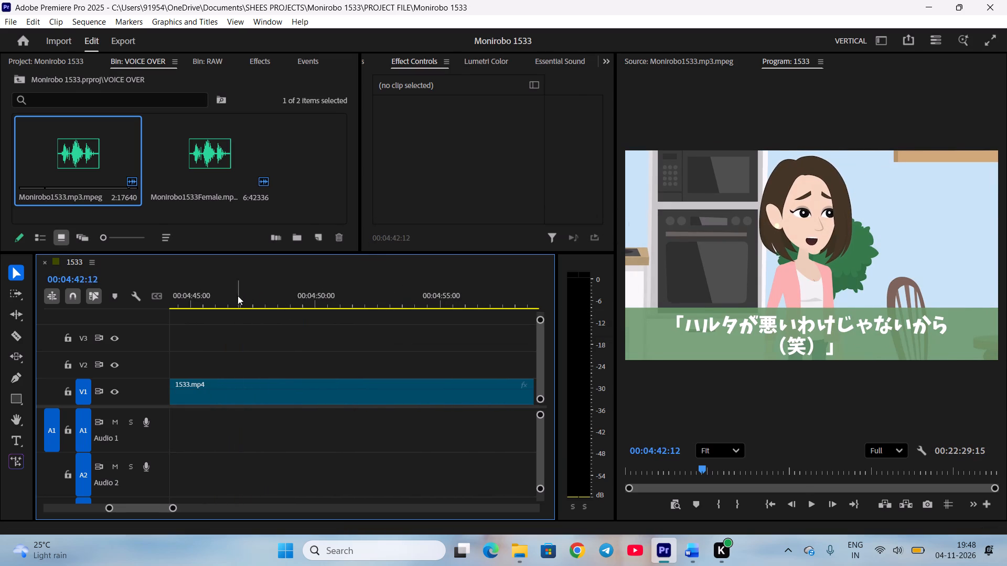
pyautogui.moveTo(238, 296); pyautogui.dragTo(467, 331)
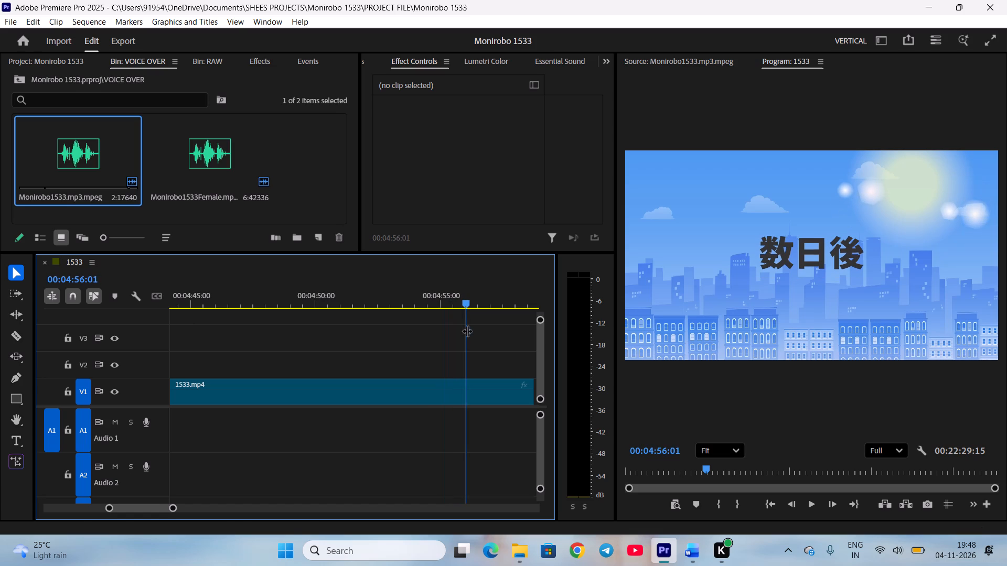
pyautogui.press('space')
pyautogui.scroll(-10, 457, 355)
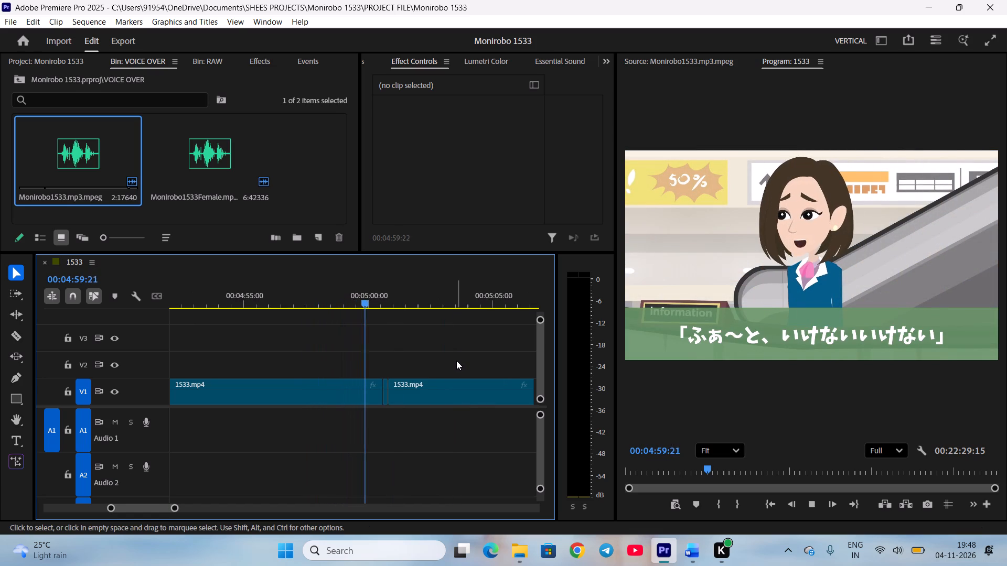
pyautogui.scroll(-6, 456, 361)
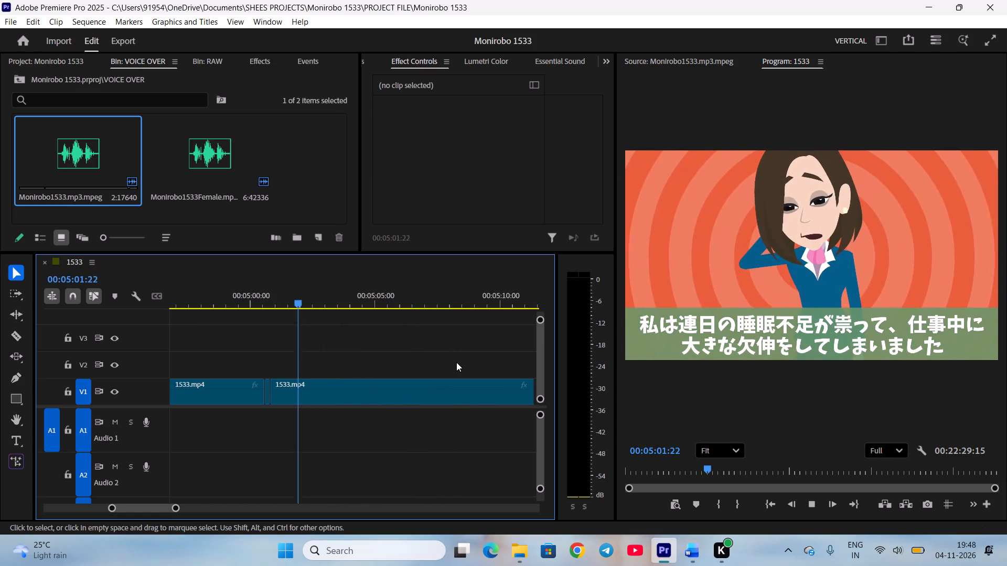
pyautogui.scroll(-5, 456, 362)
pyautogui.moveTo(260, 302); pyautogui.dragTo(398, 317)
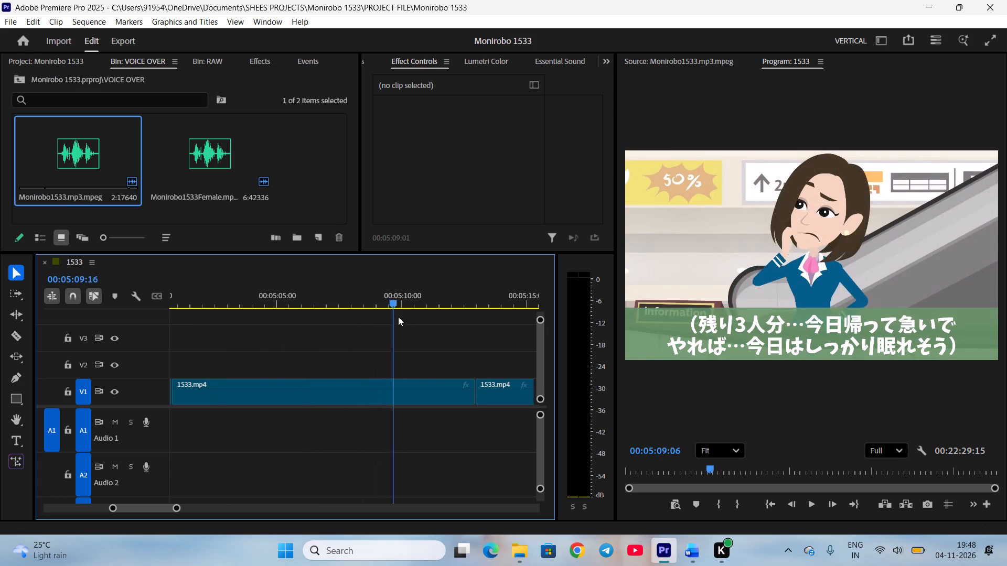
pyautogui.moveTo(398, 317); pyautogui.dragTo(498, 322)
pyautogui.press('space')
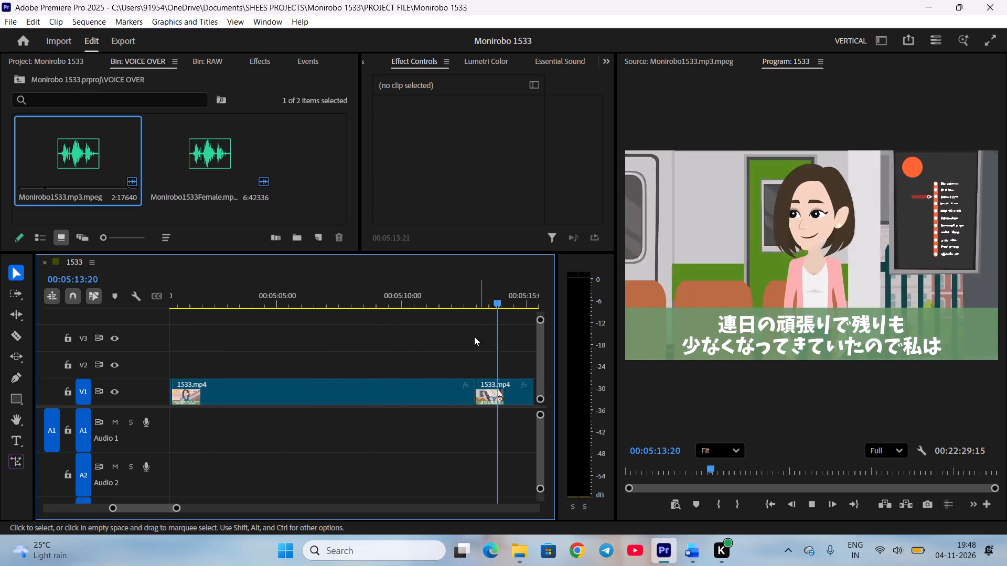
pyautogui.scroll(-14, 457, 354)
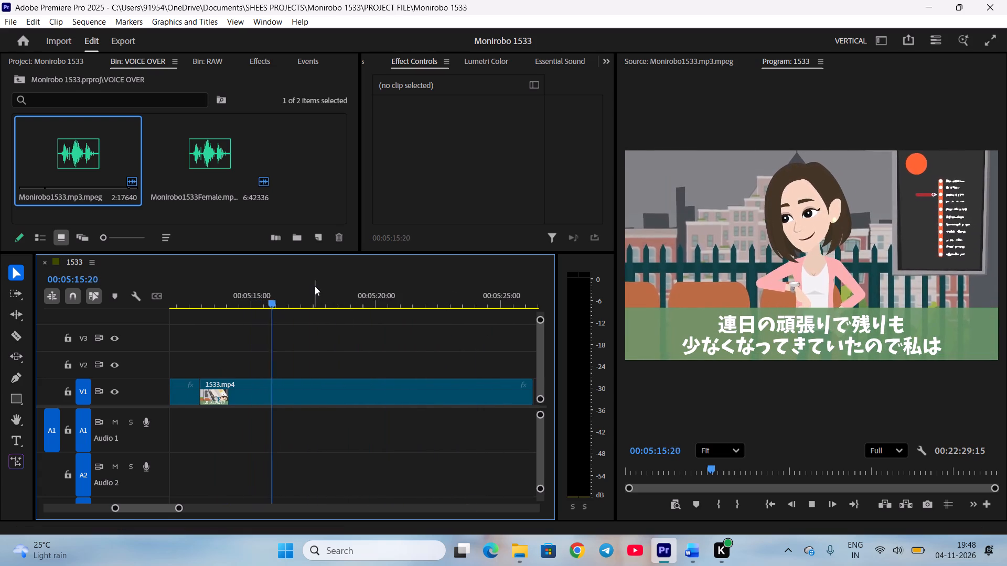
pyautogui.moveTo(315, 286); pyautogui.dragTo(446, 329)
pyautogui.press('space')
pyautogui.scroll(-5, 437, 348)
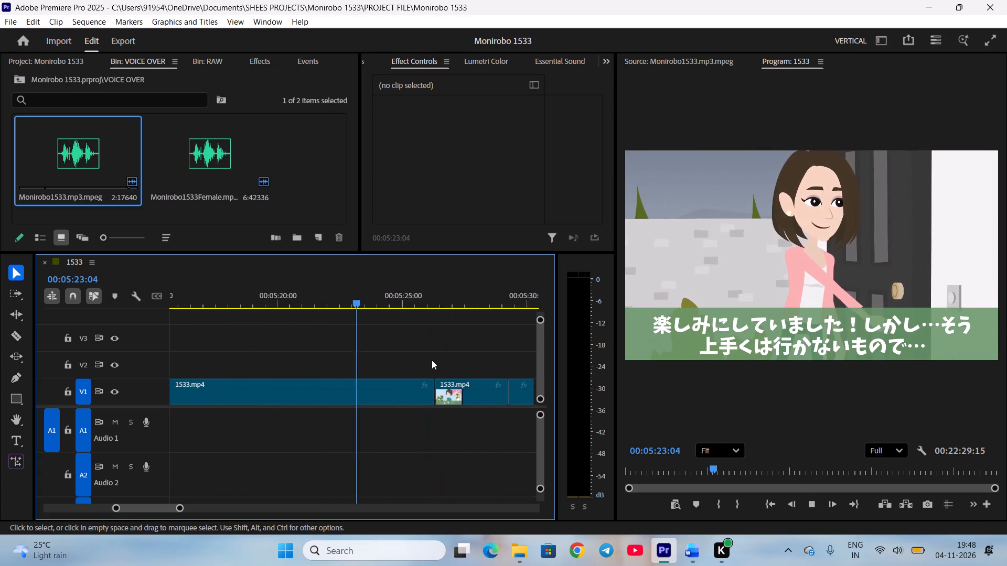
pyautogui.scroll(-3, 431, 360)
pyautogui.moveTo(331, 303); pyautogui.dragTo(380, 313)
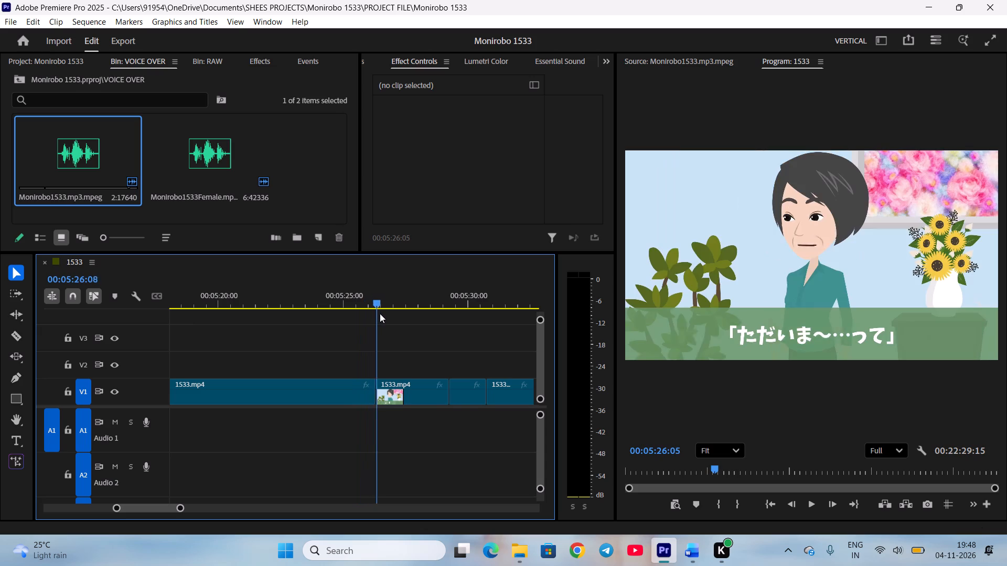
pyautogui.moveTo(380, 313); pyautogui.dragTo(357, 315)
pyautogui.write('--')
pyautogui.scroll(8, 360, 335)
pyautogui.scroll(-1, 367, 343)
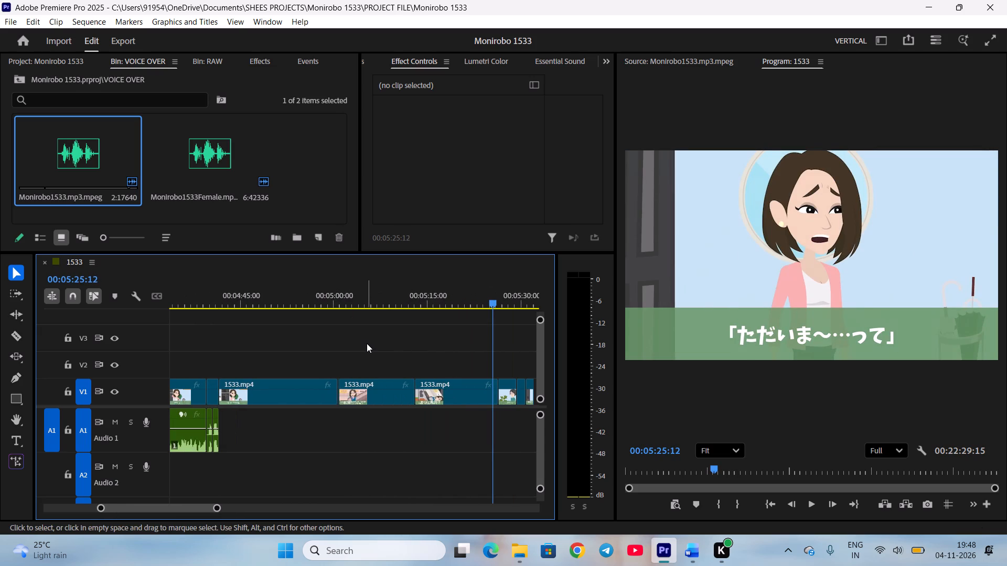
pyautogui.hotkey('ctrl', 's')
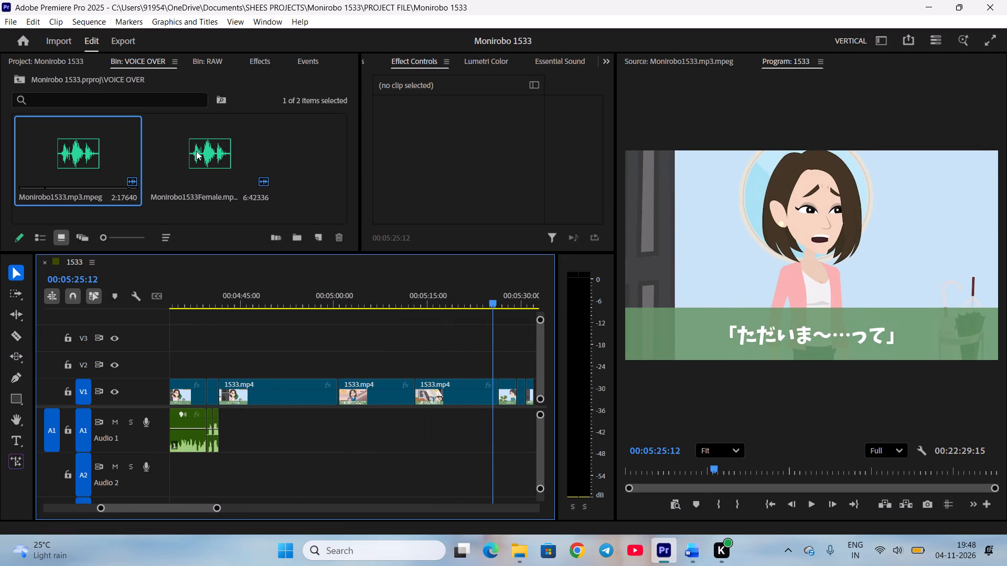
# Reopen the female voice-over and set the In point at 00:04:20:23, at the start of Eriko's "It's not your fault, Haruta" line.
pyautogui.doubleClick(196, 151)
pyautogui.press('space')
pyautogui.press('space')
pyautogui.scroll(-3, 852, 473)
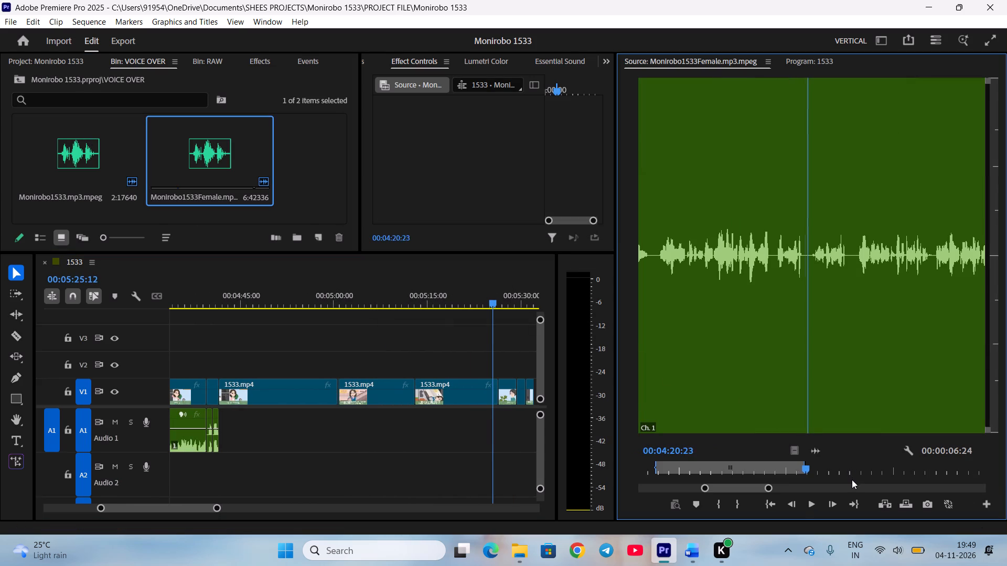
pyautogui.scroll(-1, 852, 480)
pyautogui.scroll(1, 852, 480)
pyautogui.press('i')
pyautogui.press('space')
# Follow Eriko's lines in the Word script from "It's not your fault, Haruta" to "I'm home~... wait" while the voice-over plays.
pyautogui.click(697, 556)
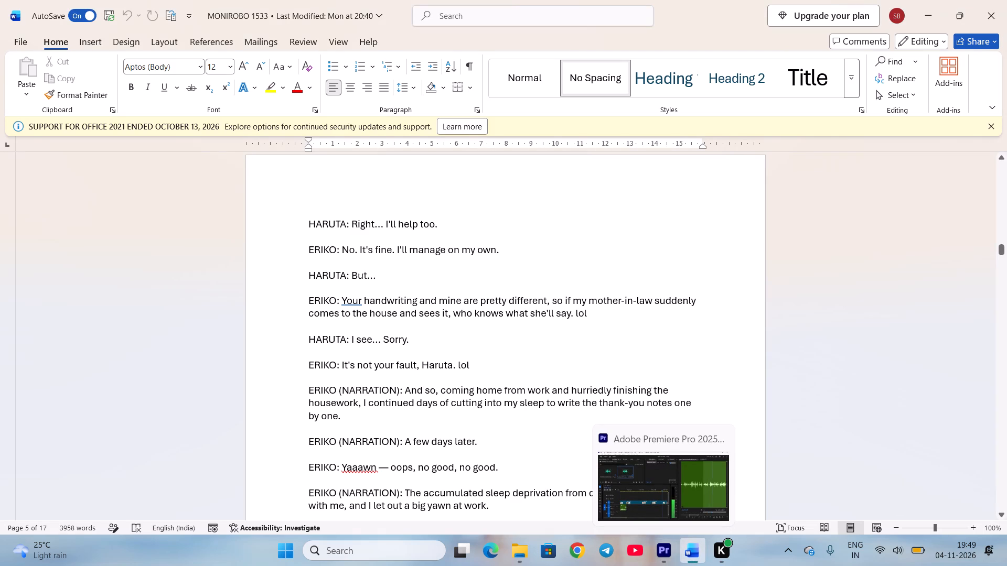
pyautogui.scroll(-2, 444, 417)
pyautogui.scroll(-2, 531, 442)
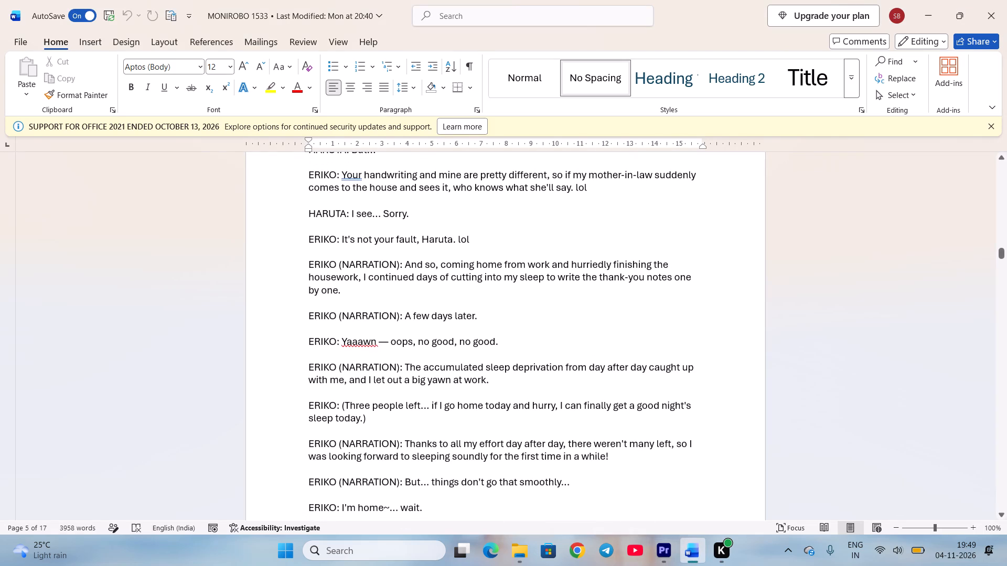
pyautogui.scroll(-1, 531, 441)
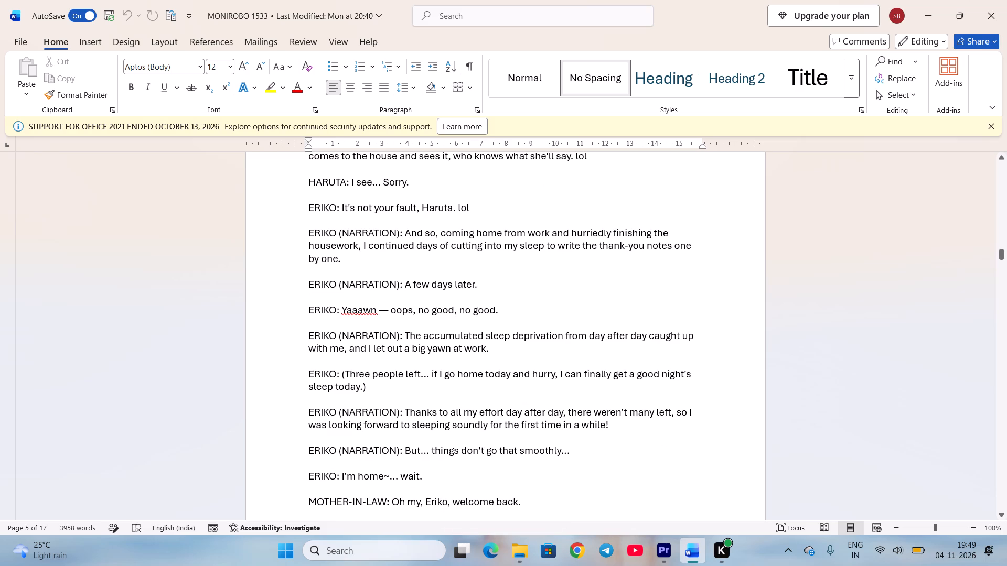
pyautogui.scroll(-2, 551, 347)
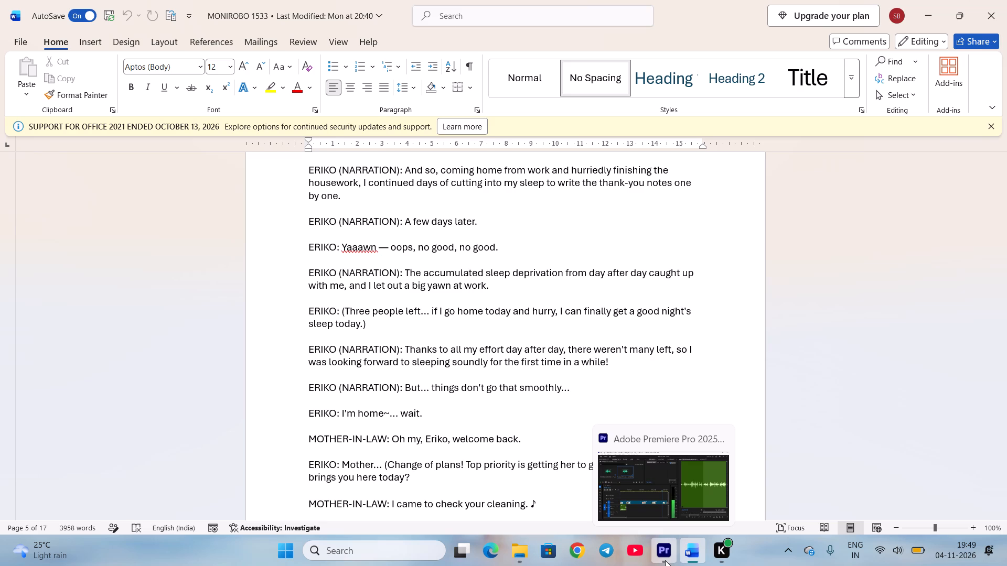
pyautogui.scroll(-3, 562, 427)
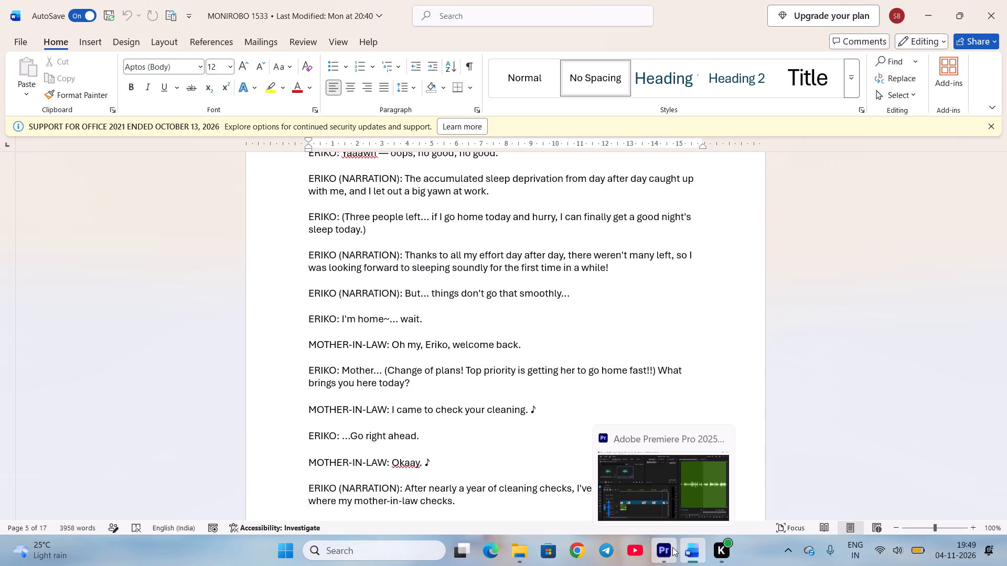
pyautogui.click(672, 547)
# Find the end of Eriko's "I'm home~... wait" line in the female voice-over and set the Out point at 00:05:02:07.
pyautogui.press('space')
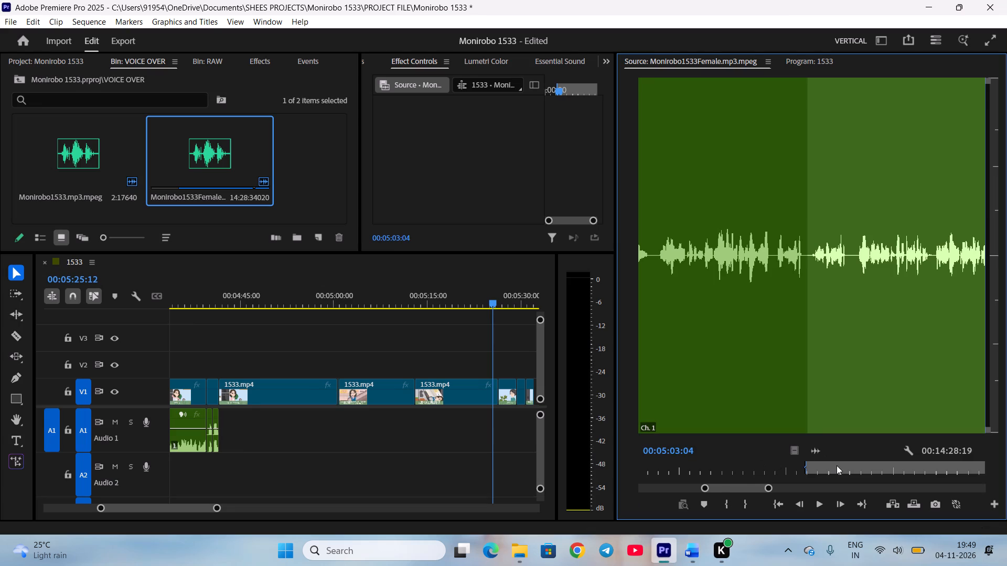
pyautogui.press('space')
pyautogui.press('space')
pyautogui.click(739, 462)
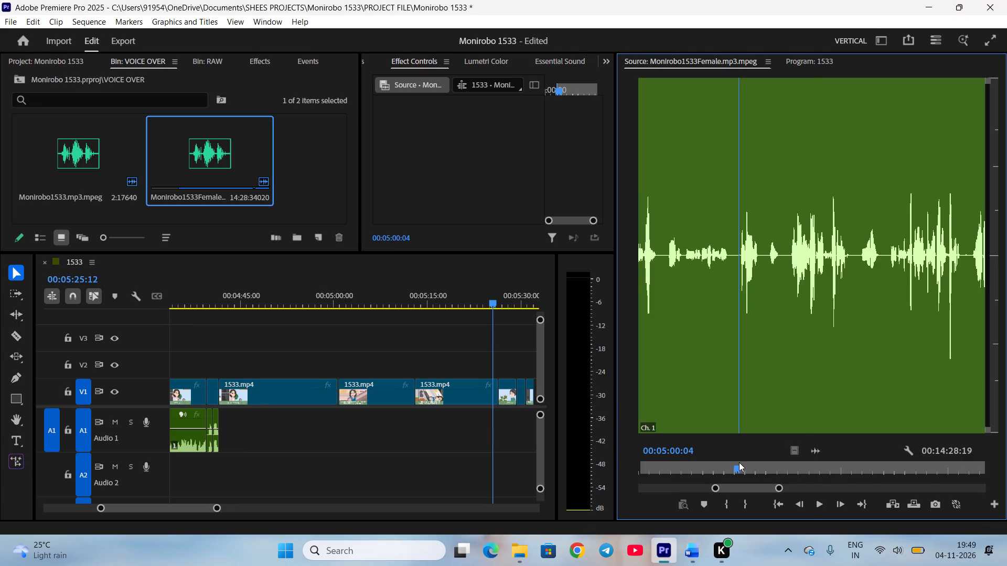
pyautogui.press('space')
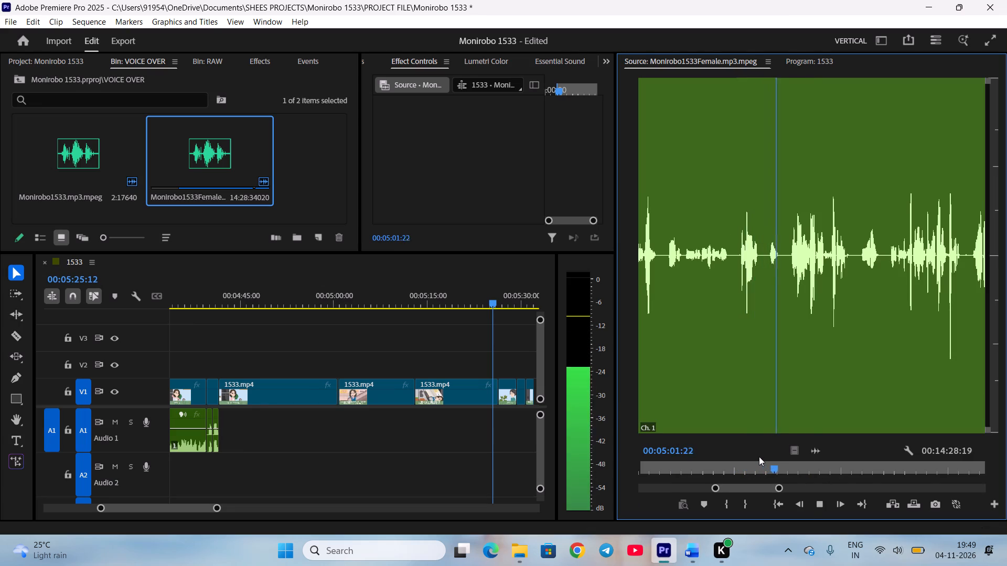
pyautogui.press('space')
pyautogui.press('space')
pyautogui.press('space')
pyautogui.scroll(4, 761, 456)
pyautogui.scroll(-2, 762, 456)
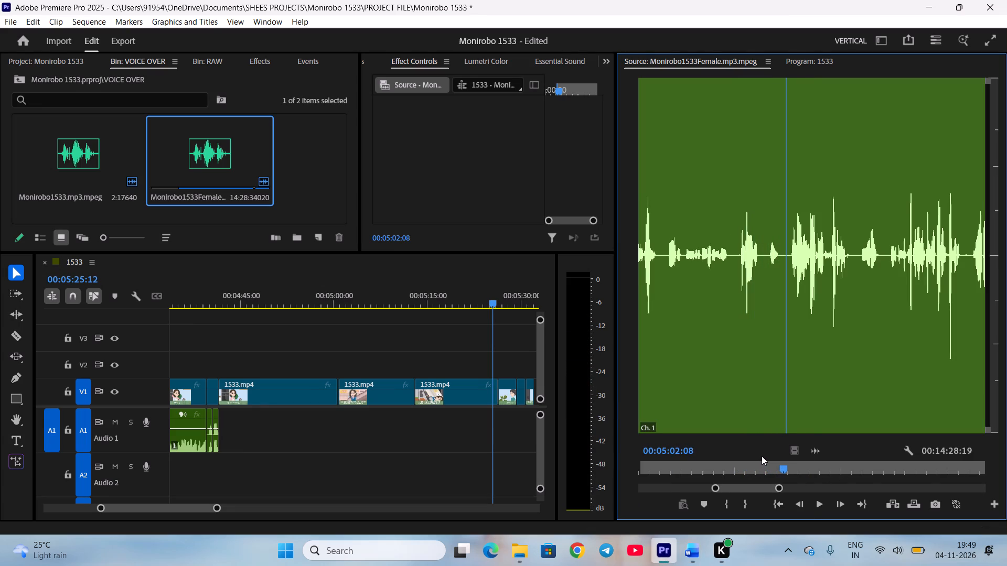
pyautogui.scroll(1, 762, 456)
pyautogui.press('o')
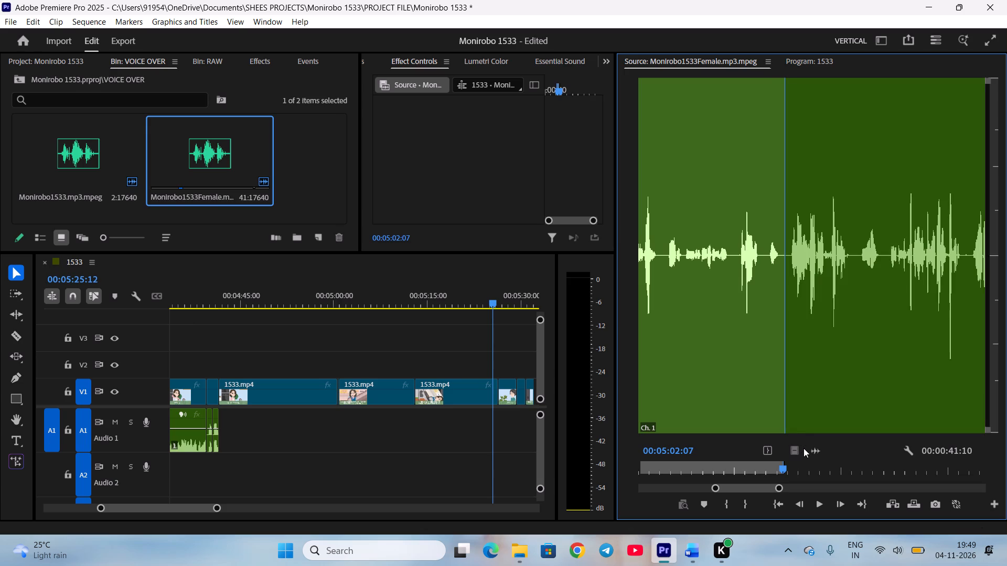
# Place the marked female voice-over section on A1 directly after Haruta's "Sorry" clip at 00:04:41:14.
pyautogui.moveTo(814, 445); pyautogui.dragTo(224, 423)
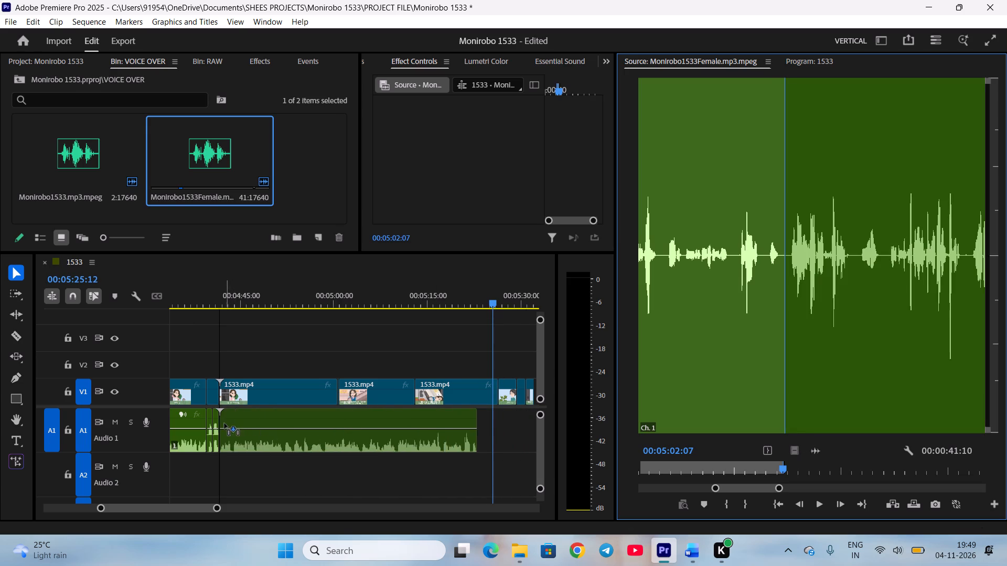
pyautogui.moveTo(224, 423); pyautogui.dragTo(226, 423)
# Split Eriko's new A1 clip at 00:04:43:12, in the pause after her "It's not your fault, Haruta" line.
pyautogui.click(232, 302)
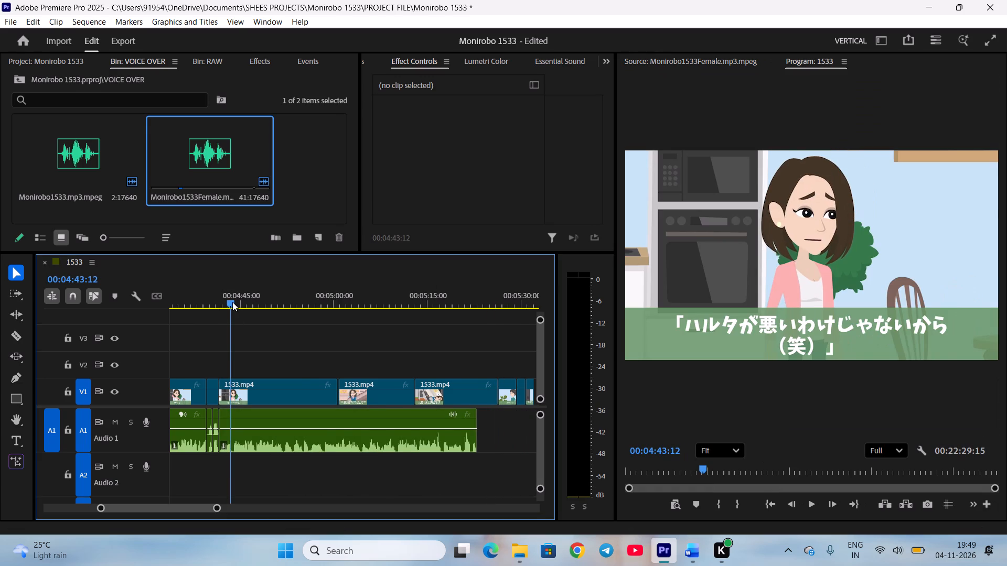
pyautogui.press('=')
pyautogui.press('=')
pyautogui.scroll(-5, 293, 338)
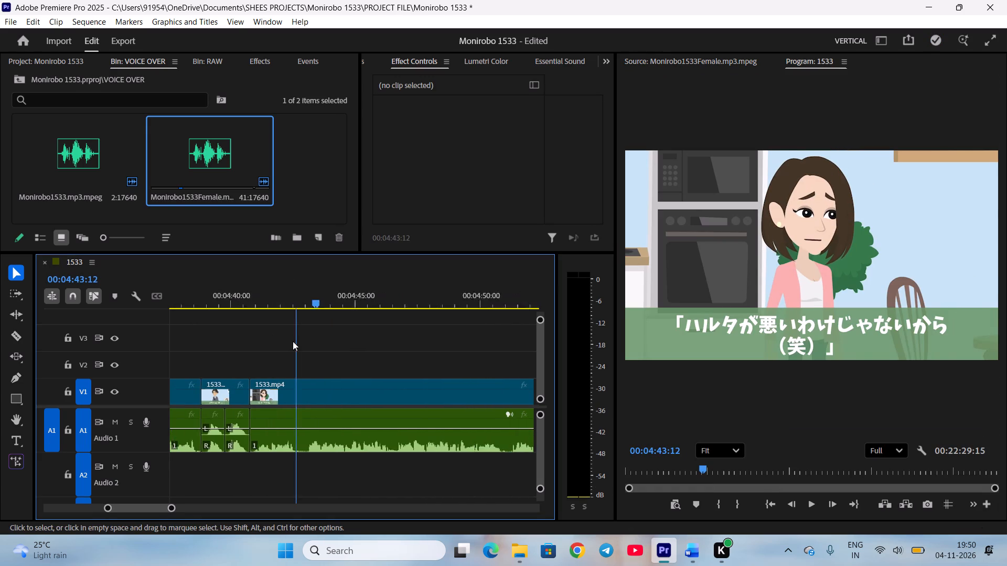
pyautogui.press('space')
pyautogui.press('space')
pyautogui.press('=')
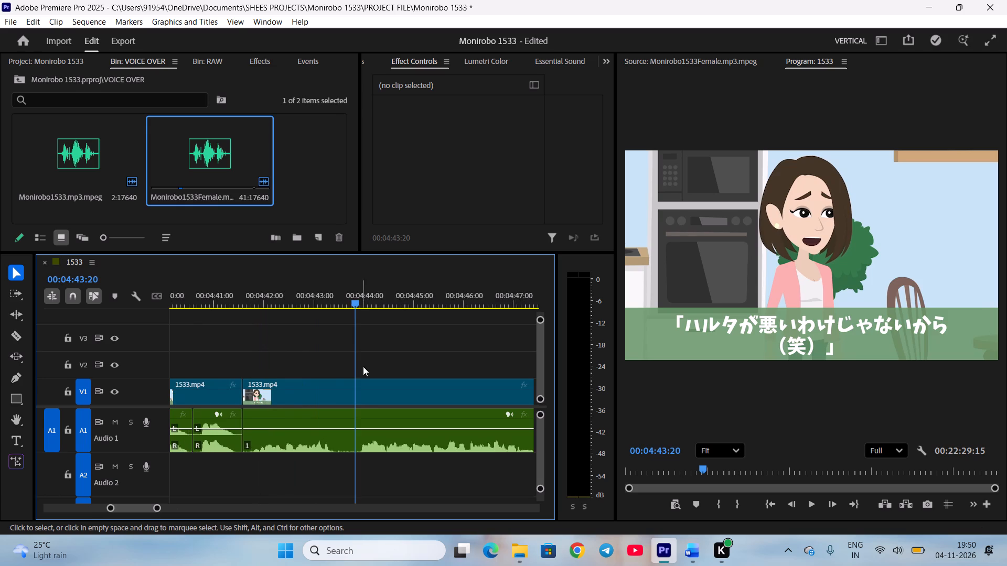
pyautogui.scroll(2, 365, 367)
pyautogui.moveTo(392, 299); pyautogui.dragTo(378, 320)
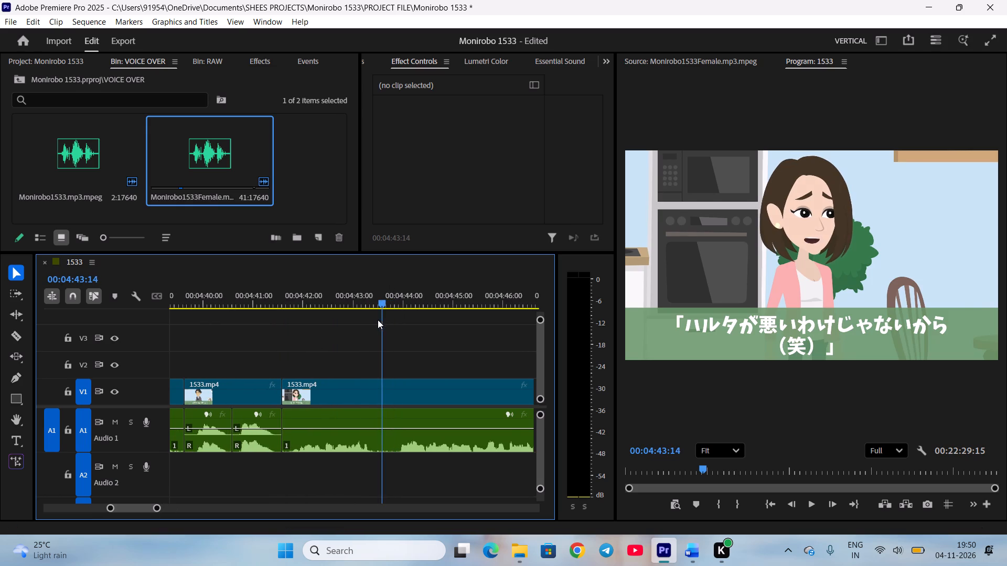
pyautogui.moveTo(378, 320); pyautogui.dragTo(376, 323)
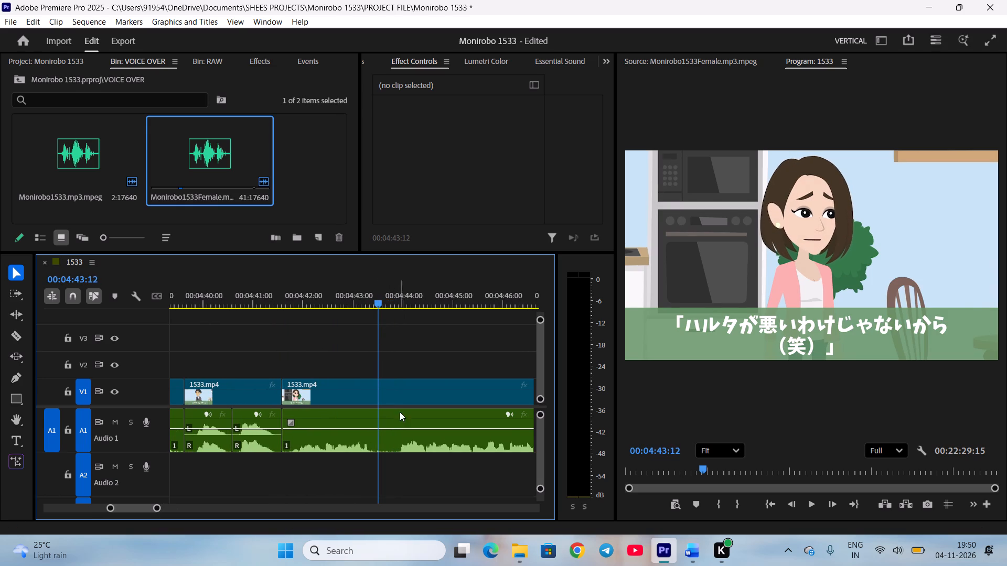
pyautogui.click(406, 448)
pyautogui.press('c')
pyautogui.click(398, 308)
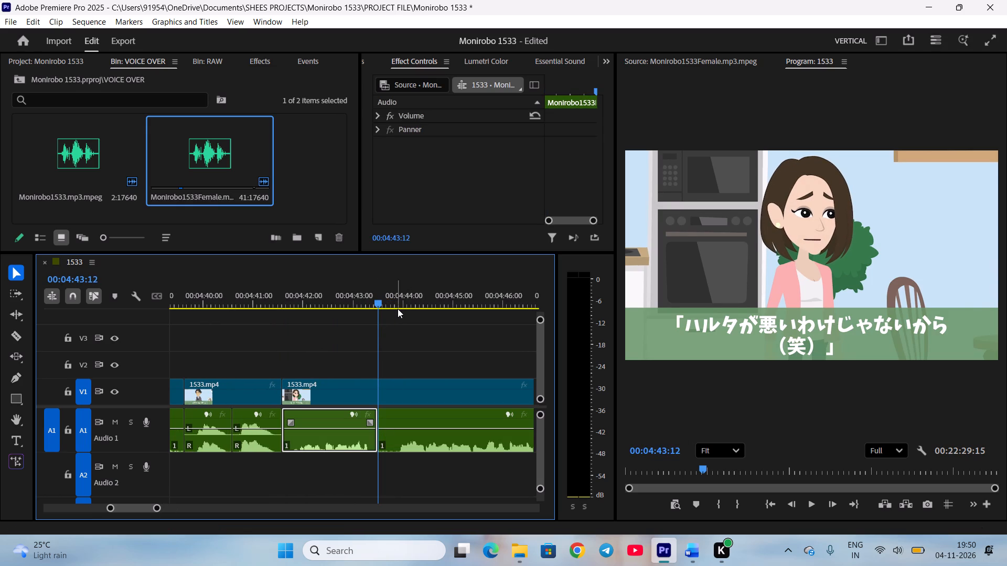
# Delete the silence from 00:04:43:12 to 00:04:43:20 in Eriko's A1 voice-over and move the following clip back against the previous one.
pyautogui.click(400, 302)
pyautogui.click(400, 306)
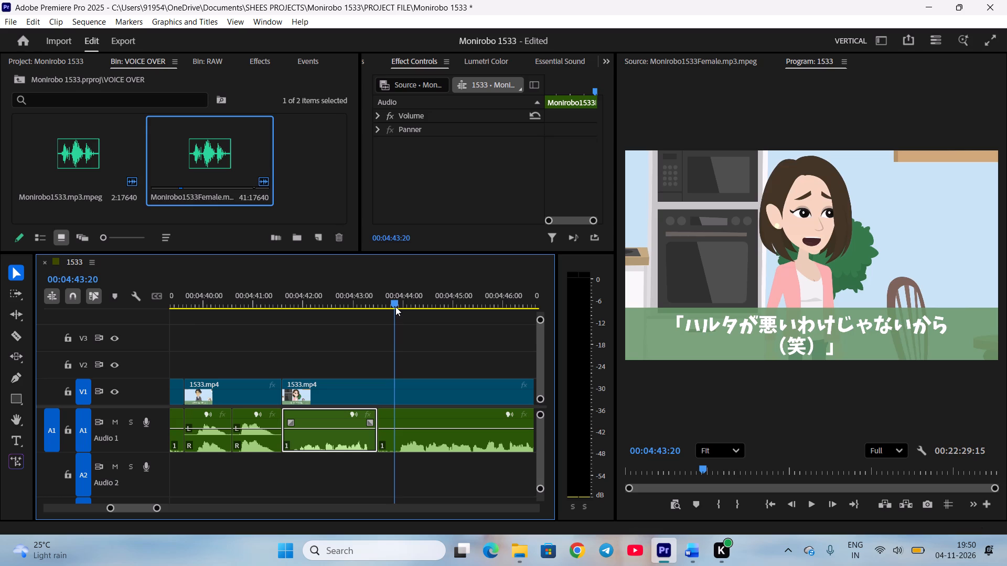
pyautogui.click(414, 442)
pyautogui.press('c')
pyautogui.press('BackSpace')
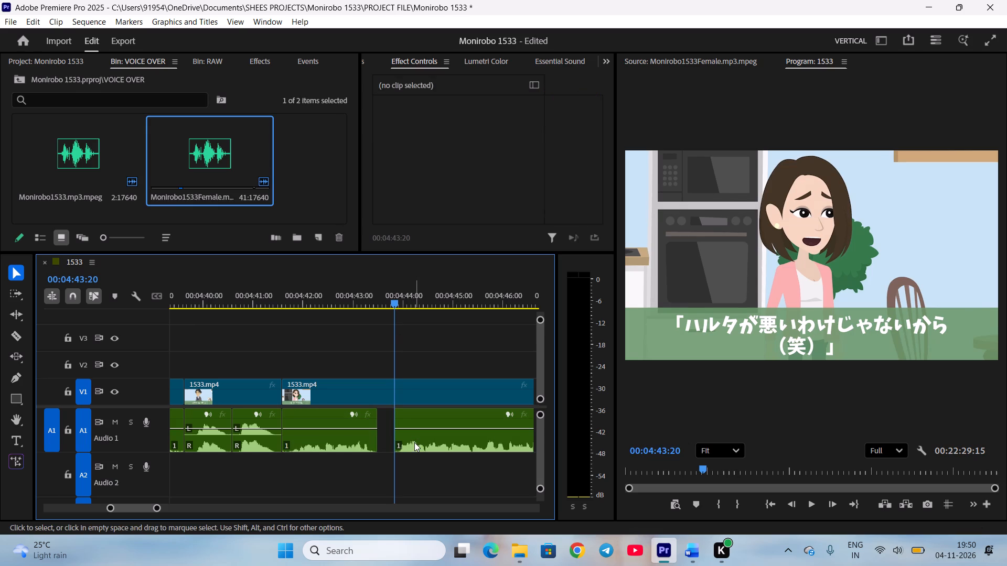
pyautogui.moveTo(415, 442); pyautogui.dragTo(391, 442)
pyautogui.click(433, 464)
# Play the sequence from 00:04:43:20 through the letter-writing shot, comparing Eriko's narration with the on-screen captions.
pyautogui.press('space')
pyautogui.scroll(-5, 437, 465)
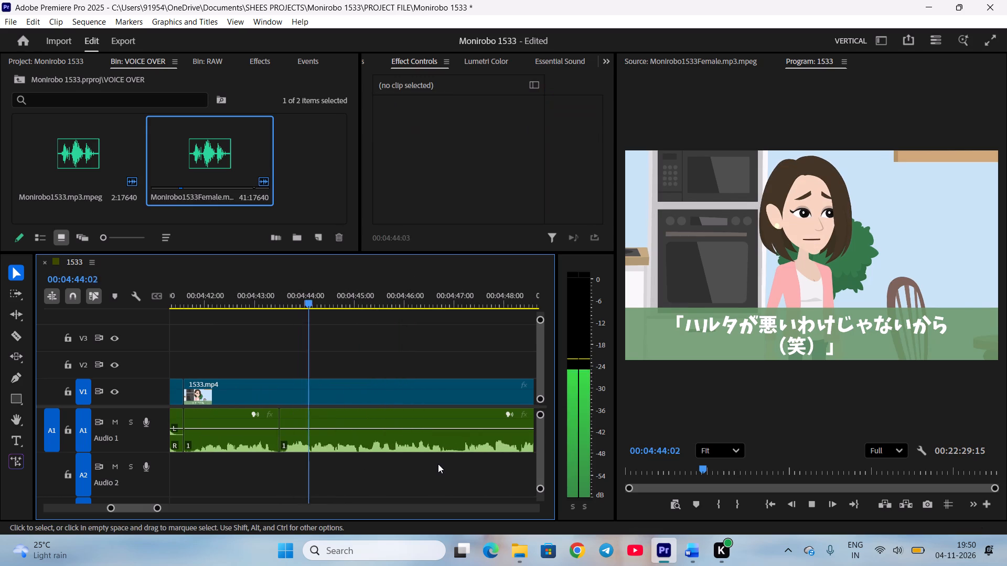
pyautogui.scroll(-1, 437, 462)
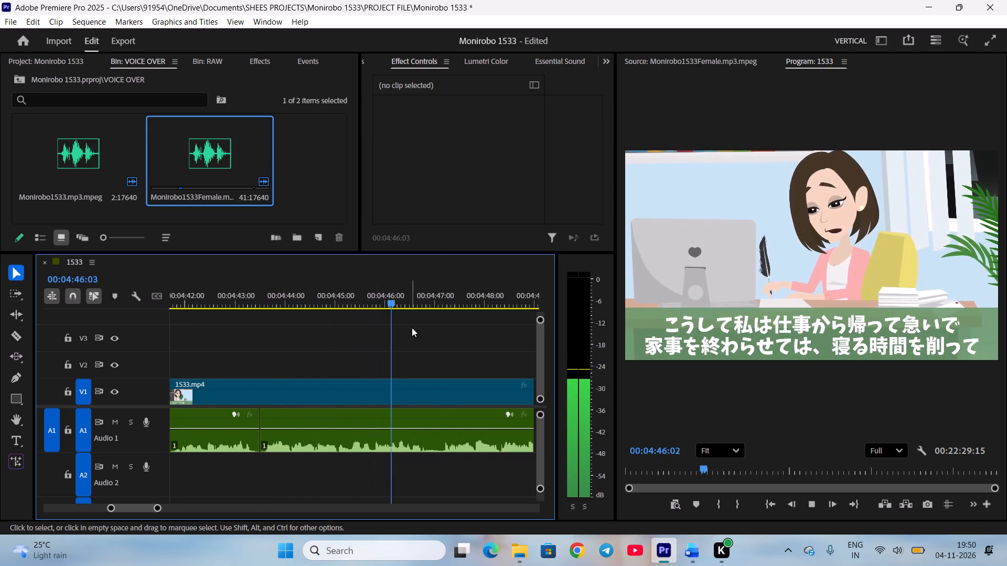
pyautogui.scroll(-10, 413, 328)
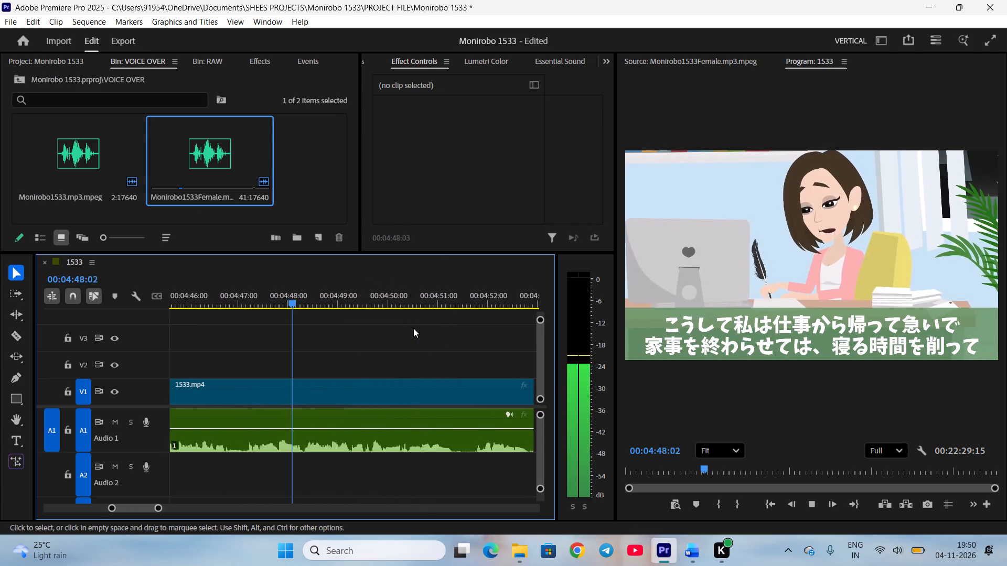
pyautogui.scroll(-5, 413, 328)
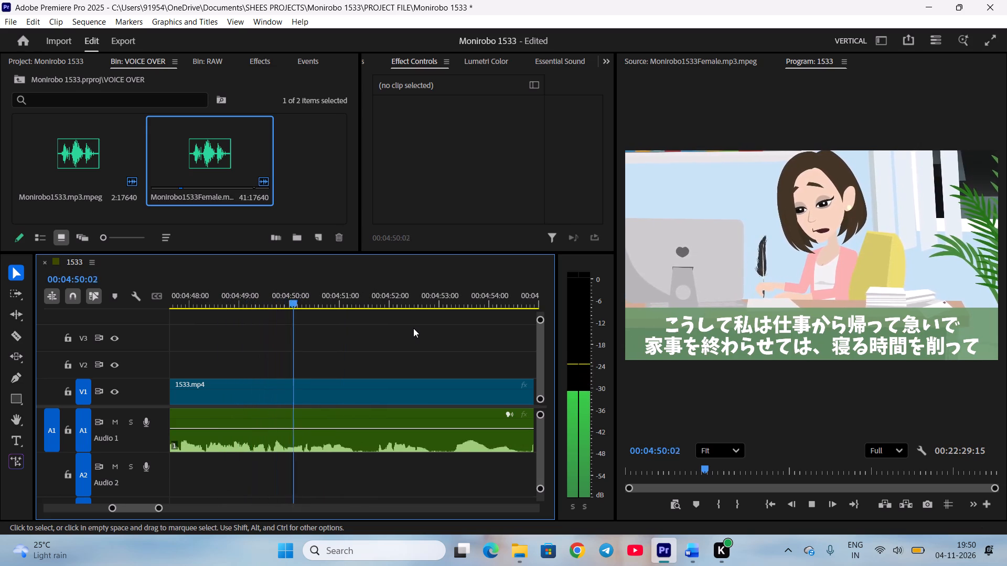
pyautogui.scroll(-5, 413, 328)
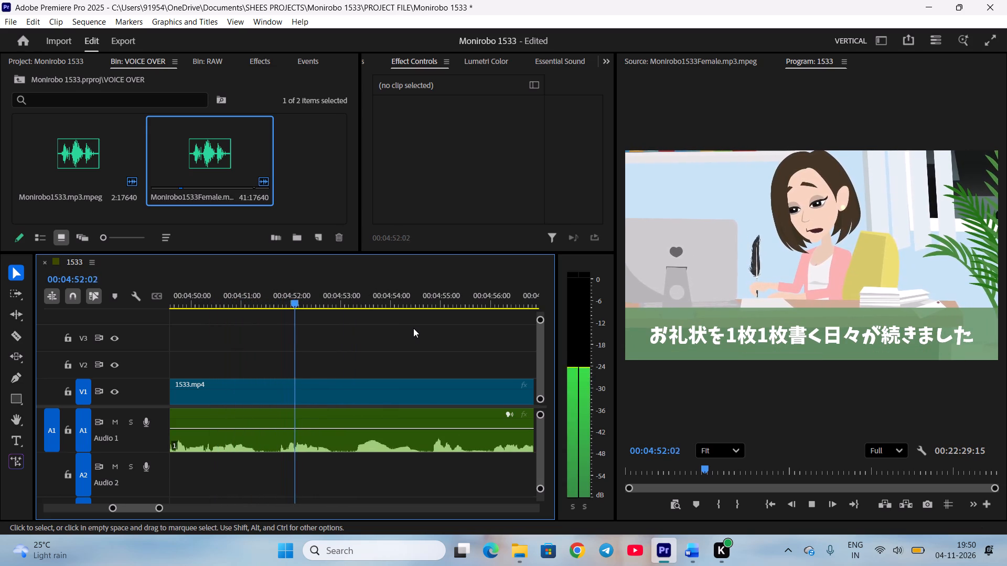
pyautogui.scroll(-5, 413, 328)
pyautogui.press('space')
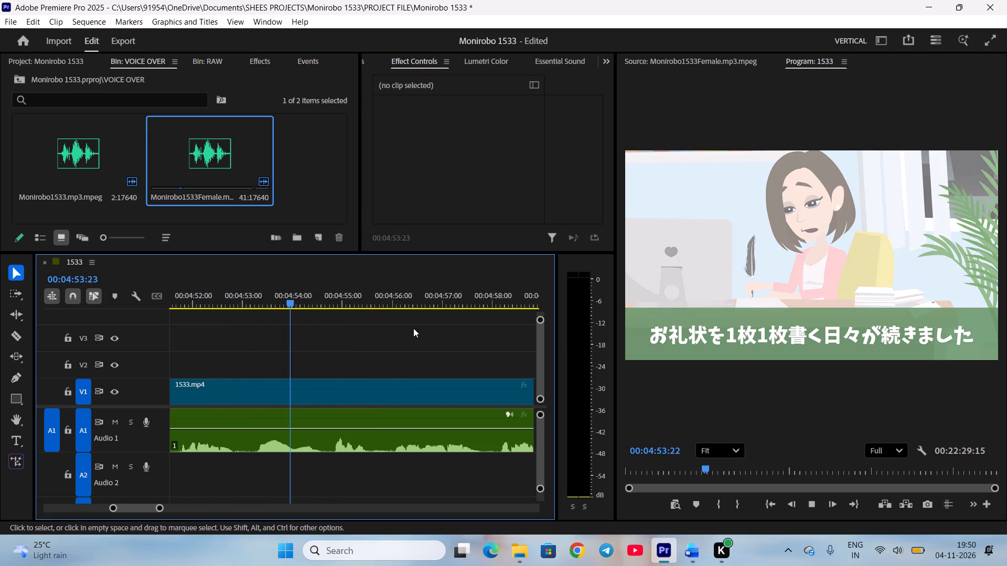
# Split the V1 video at 00:04:54:07, in the white transition between the letter-writing shot and the city title shot.
pyautogui.click(385, 377)
pyautogui.click(386, 385)
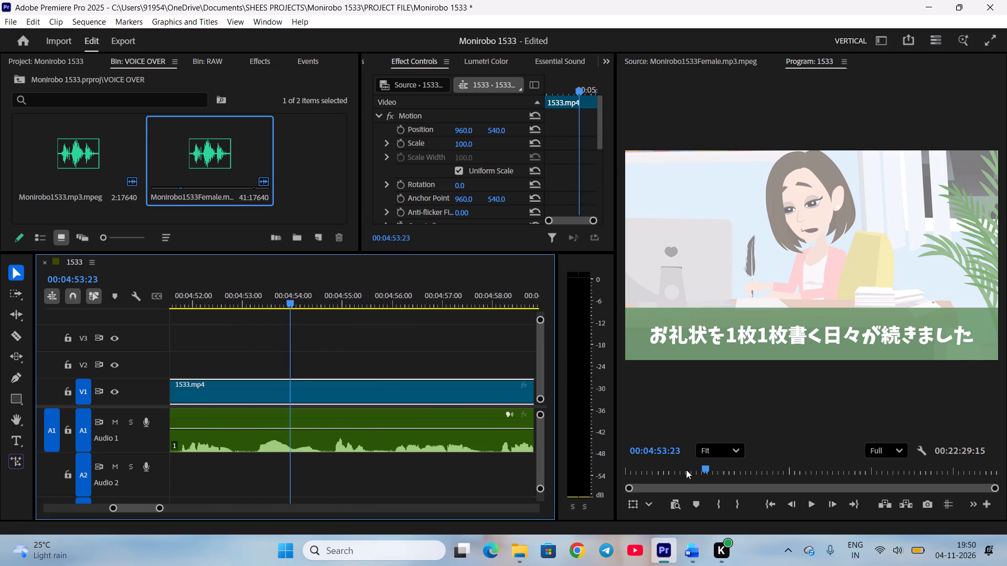
pyautogui.scroll(-12, 688, 471)
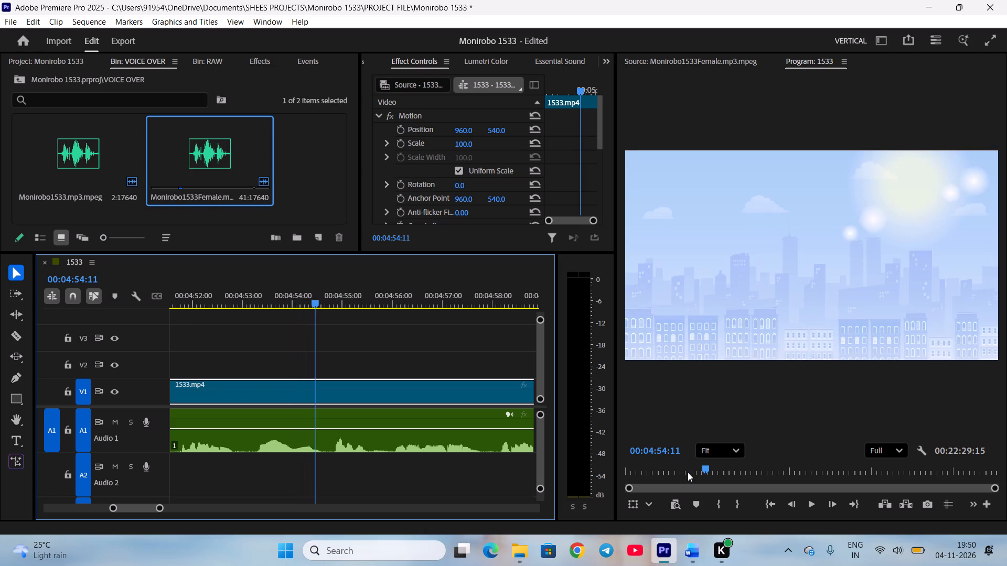
pyautogui.scroll(4, 688, 472)
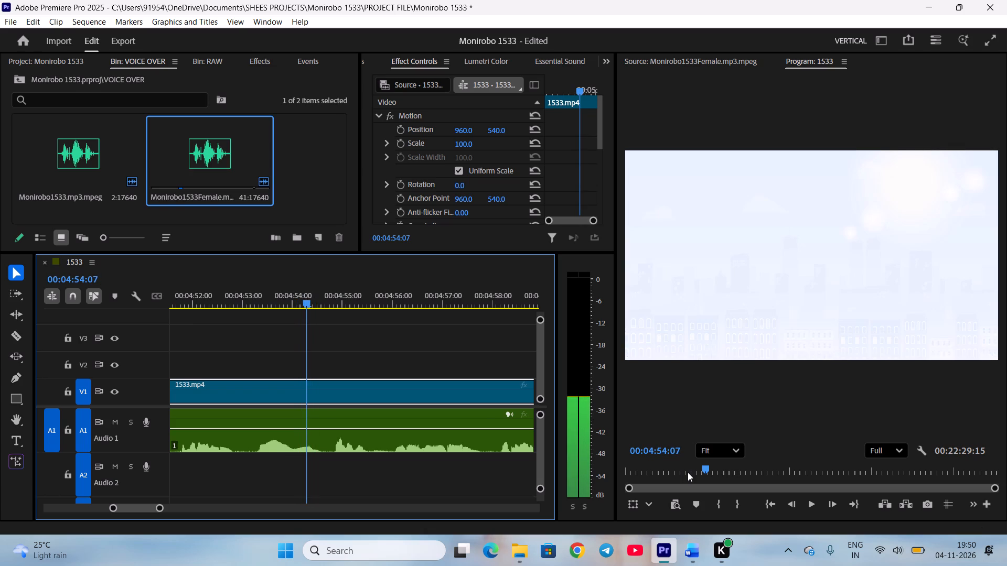
pyautogui.press('c')
# Split Eriko's A1 clip at 00:04:51:09, trim the silence off the second part's start and close the gap.
pyautogui.scroll(5, 432, 358)
pyautogui.moveTo(370, 297); pyautogui.dragTo(274, 309)
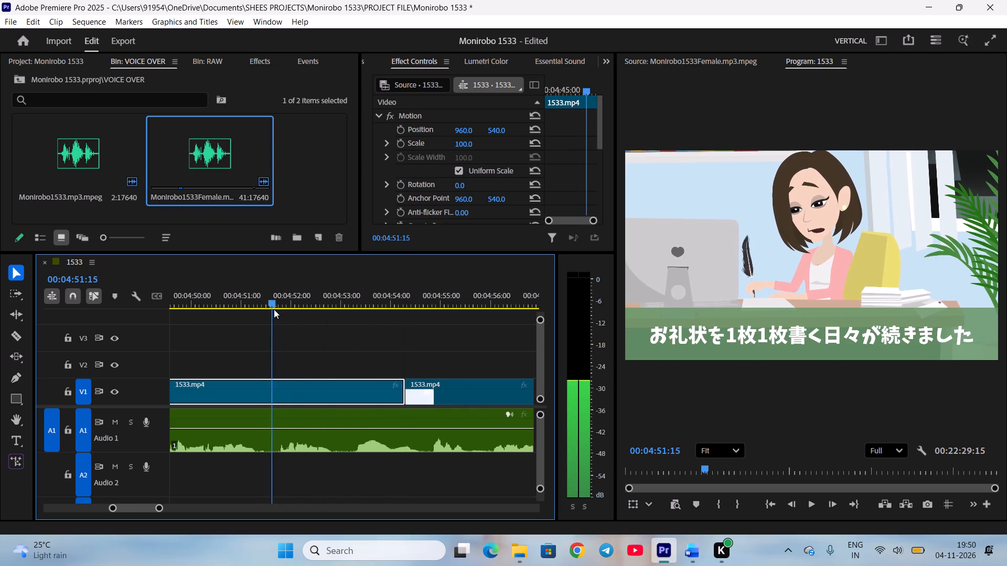
pyautogui.moveTo(274, 309); pyautogui.dragTo(263, 313)
pyautogui.click(293, 443)
pyautogui.press('c')
pyautogui.moveTo(267, 443); pyautogui.dragTo(278, 444)
pyautogui.click(292, 459)
pyautogui.moveTo(304, 448); pyautogui.dragTo(298, 450)
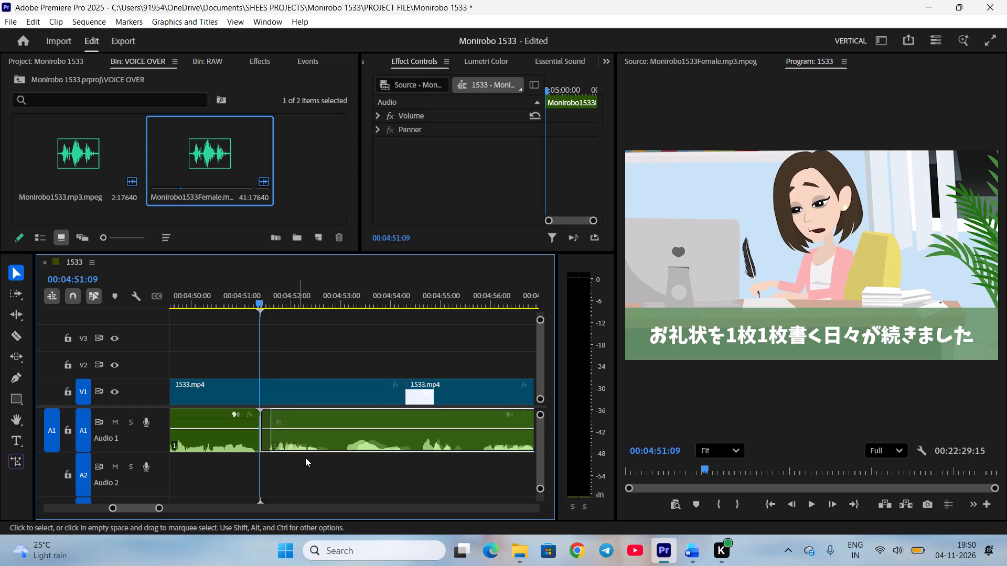
pyautogui.click(305, 458)
# Move the V1 clip that opens with the city title shot back to 00:04:51:09, overwriting the end of the letter-writing shot.
pyautogui.moveTo(433, 393); pyautogui.dragTo(287, 389)
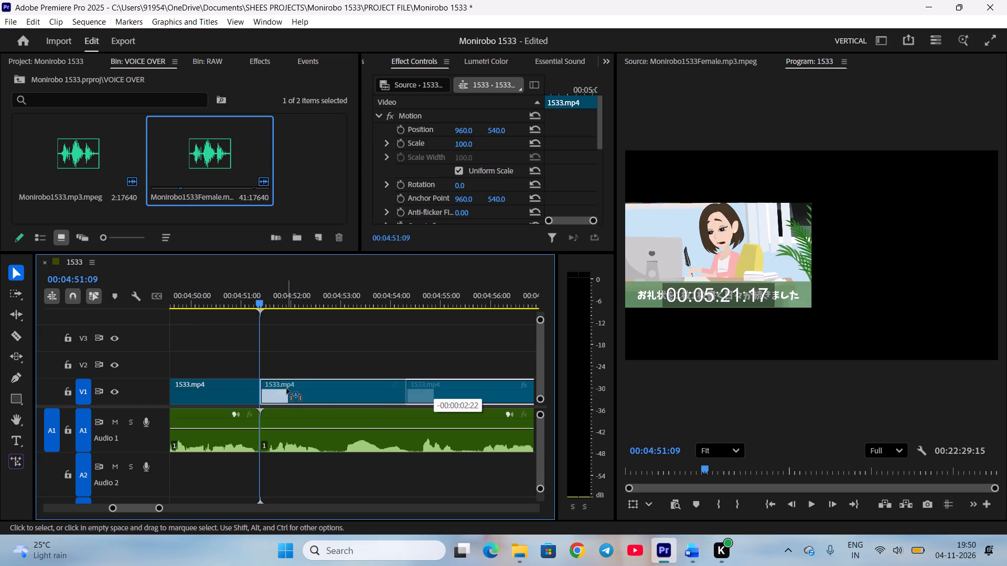
pyautogui.moveTo(287, 389); pyautogui.dragTo(287, 389)
pyautogui.click(298, 341)
# Play through the 数日後 title shot and split the V1 video at 00:04:53:10, before it fades into the store scene.
pyautogui.press('space')
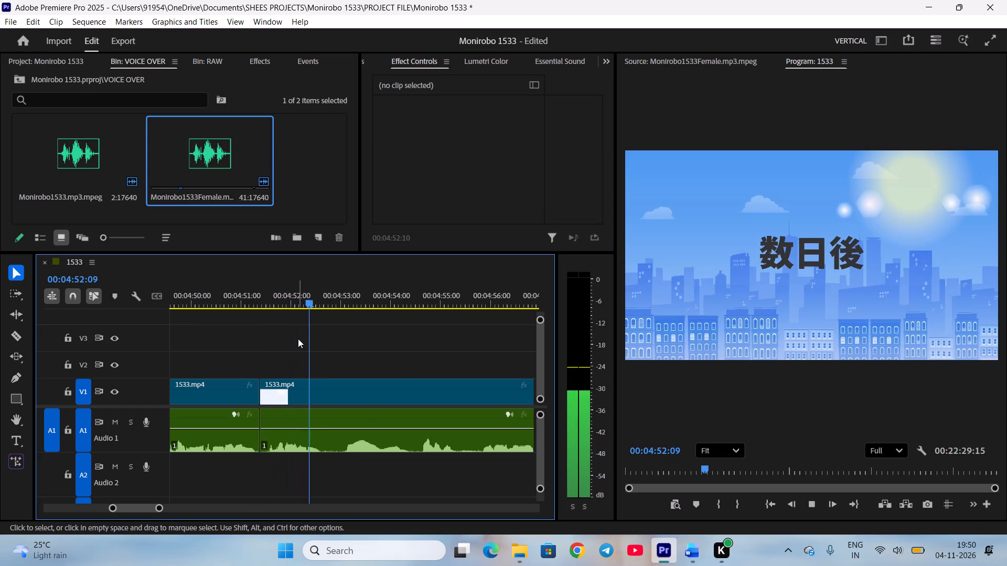
pyautogui.press('space')
pyautogui.press('space')
pyautogui.press('space')
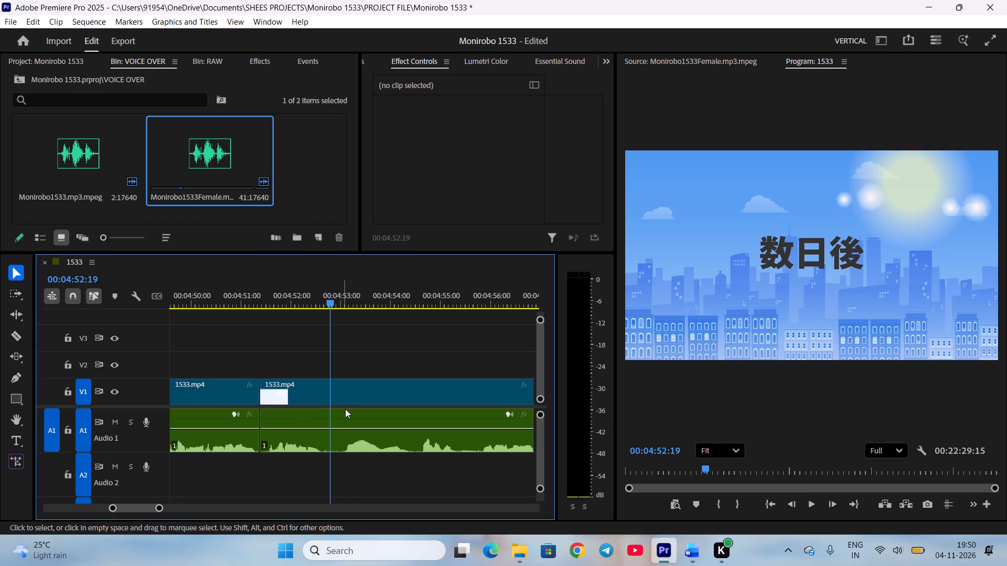
pyautogui.press('space')
pyautogui.press('space')
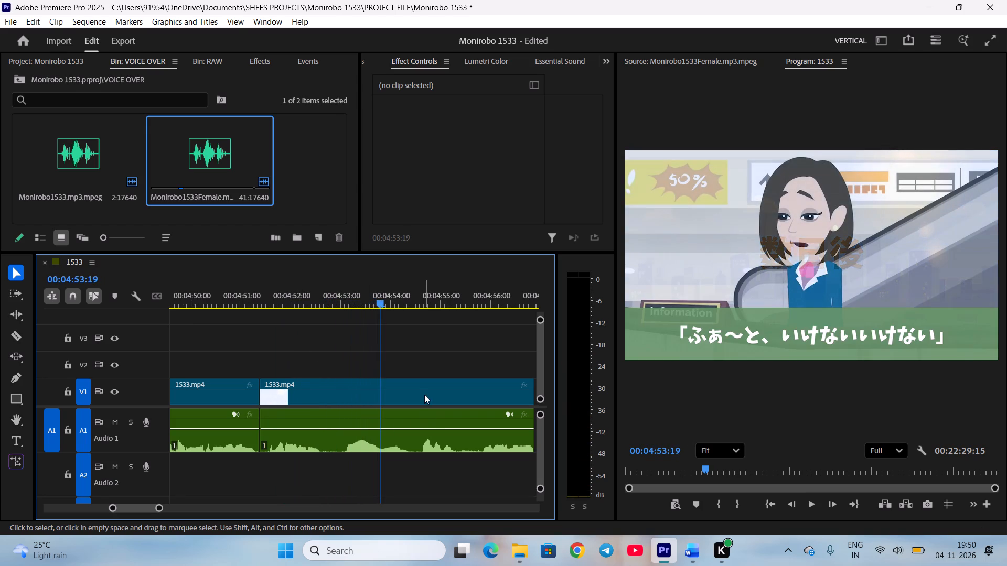
pyautogui.click(424, 392)
pyautogui.scroll(9, 752, 480)
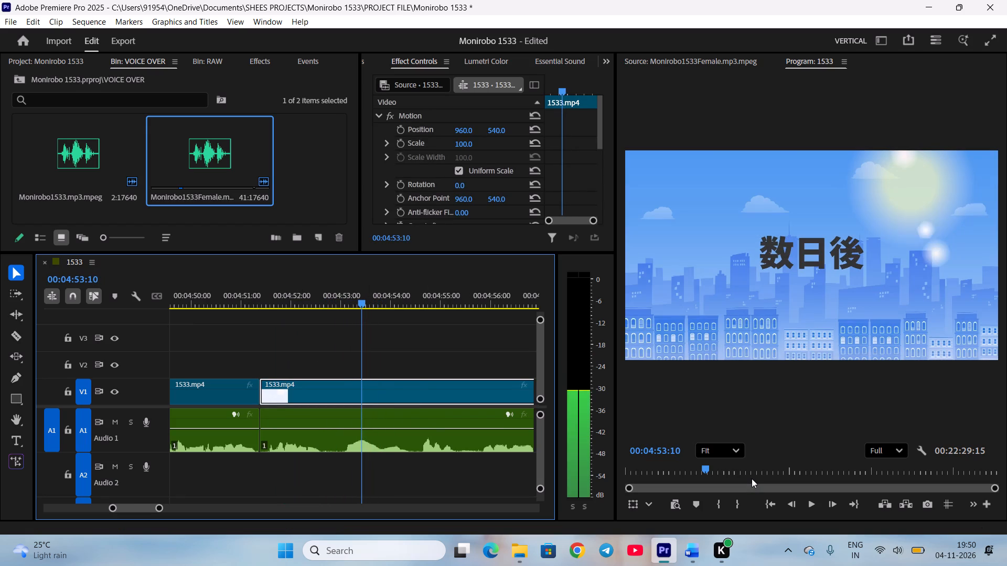
pyautogui.press('c')
# Split Eriko's A1 clip at 00:04:52:18, trim about 3 frames of silence off the second part and close the gap.
pyautogui.moveTo(359, 300); pyautogui.dragTo(326, 313)
pyautogui.click(339, 438)
pyautogui.press('c')
pyautogui.moveTo(333, 439); pyautogui.dragTo(339, 440)
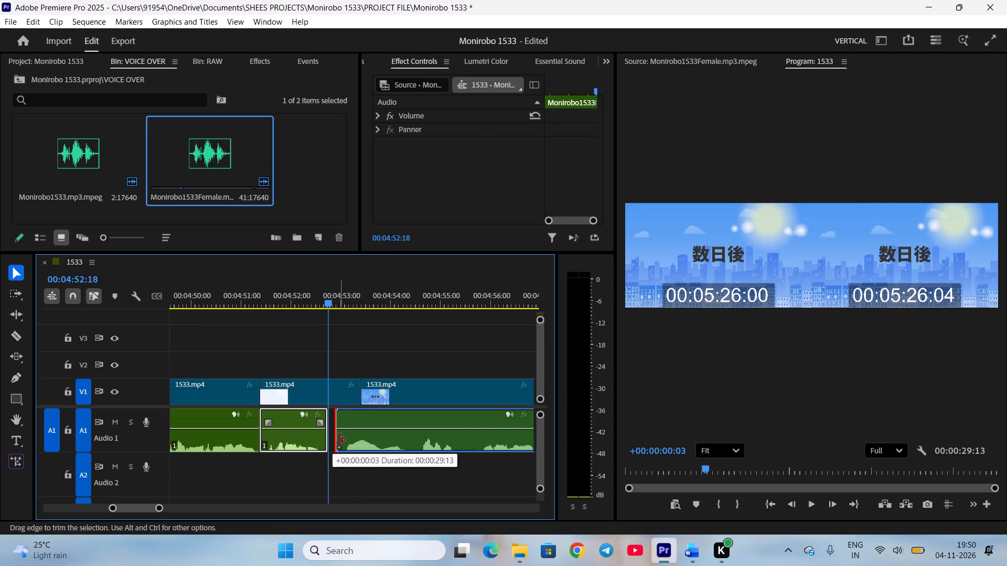
pyautogui.moveTo(339, 440); pyautogui.dragTo(339, 441)
pyautogui.click(346, 471)
pyautogui.click(360, 445)
pyautogui.click(367, 463)
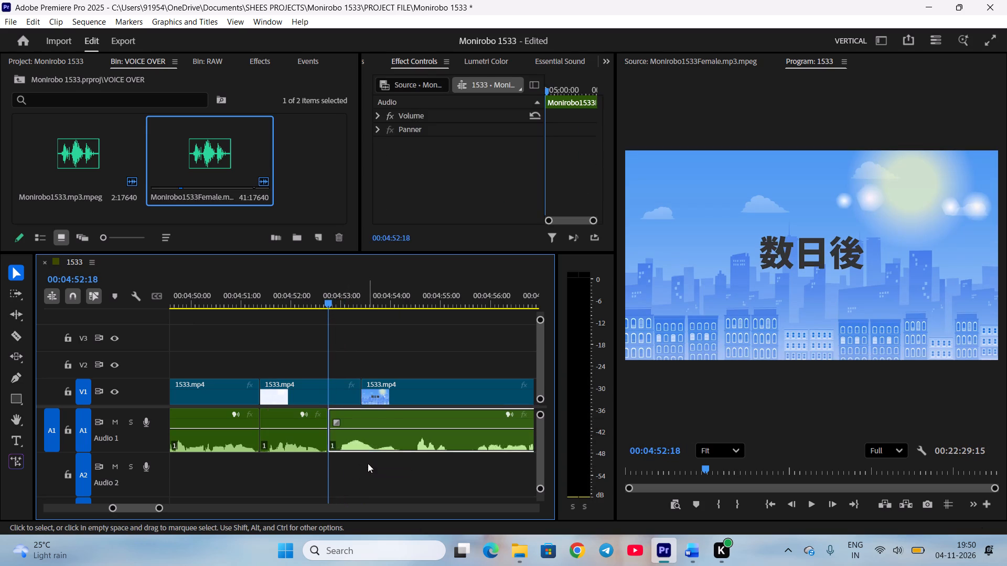
# Move the V1 clip with the end of the 数日後 title and the store scene back to 00:04:52:18.
pyautogui.moveTo(391, 396); pyautogui.dragTo(352, 400)
pyautogui.click(359, 342)
# Play Eriko's yawning line, split her A1 clip at 00:04:55:08, trim the pause off the second part's start and close the gap.
pyautogui.press('space')
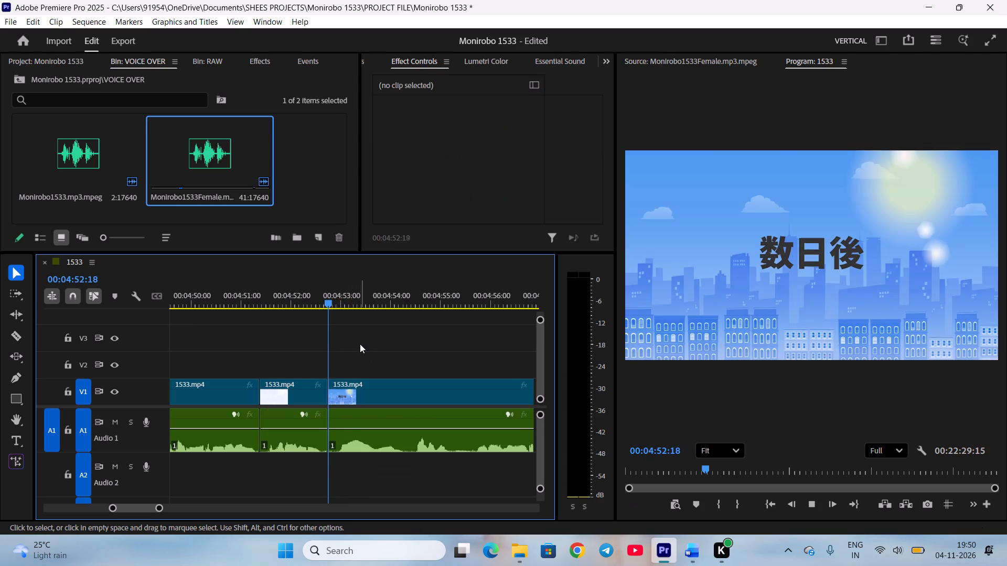
pyautogui.scroll(-5, 360, 344)
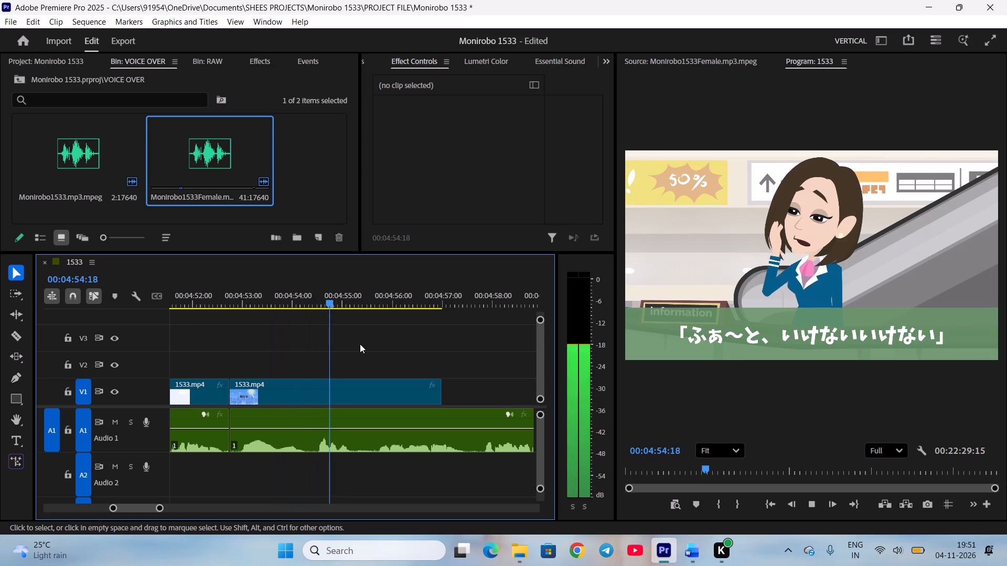
pyautogui.press('space')
pyautogui.press('space')
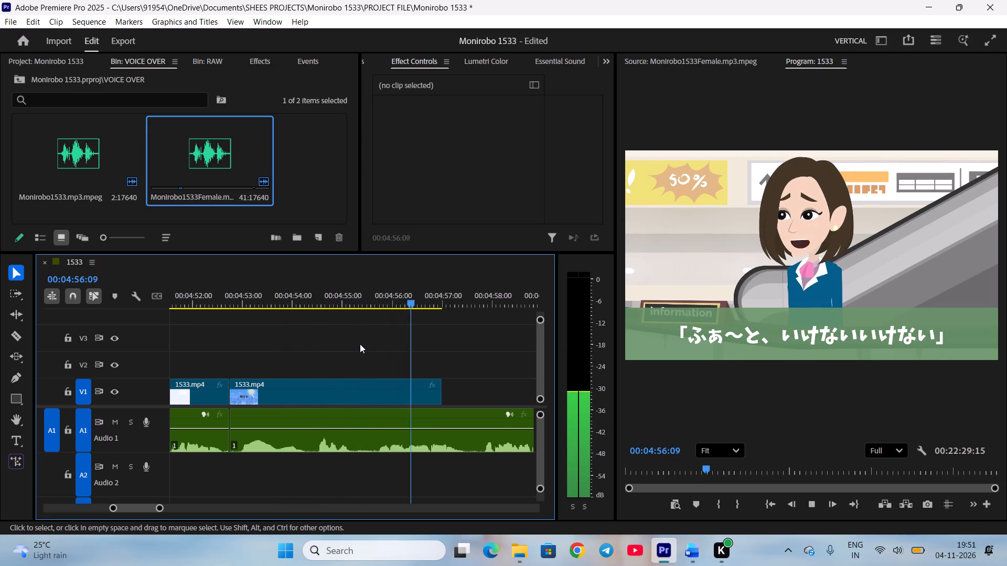
pyautogui.press('space')
pyautogui.scroll(-4, 372, 343)
pyautogui.moveTo(319, 295); pyautogui.dragTo(276, 312)
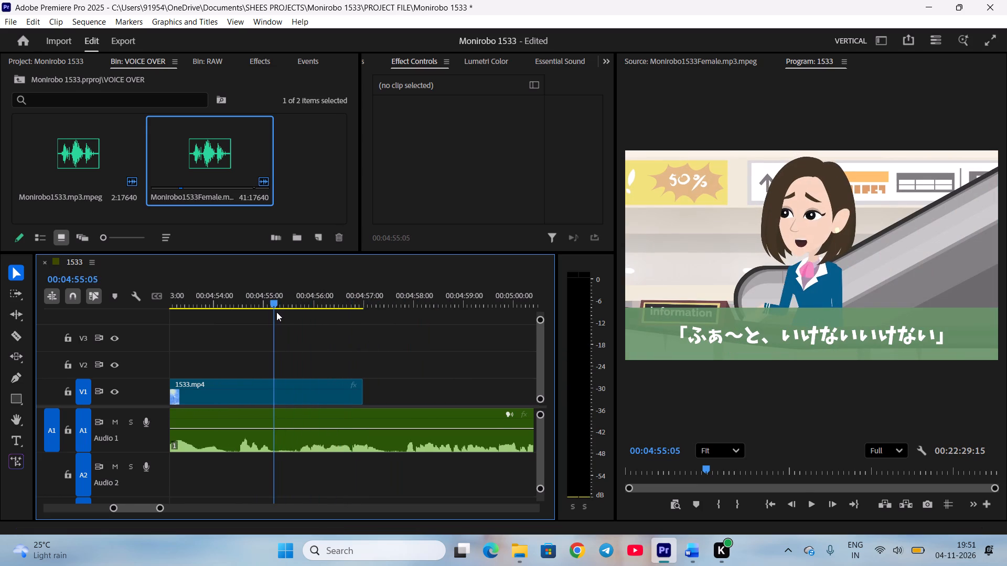
pyautogui.moveTo(276, 312); pyautogui.dragTo(282, 313)
pyautogui.click(309, 441)
pyautogui.press('c')
pyautogui.moveTo(290, 442); pyautogui.dragTo(292, 442)
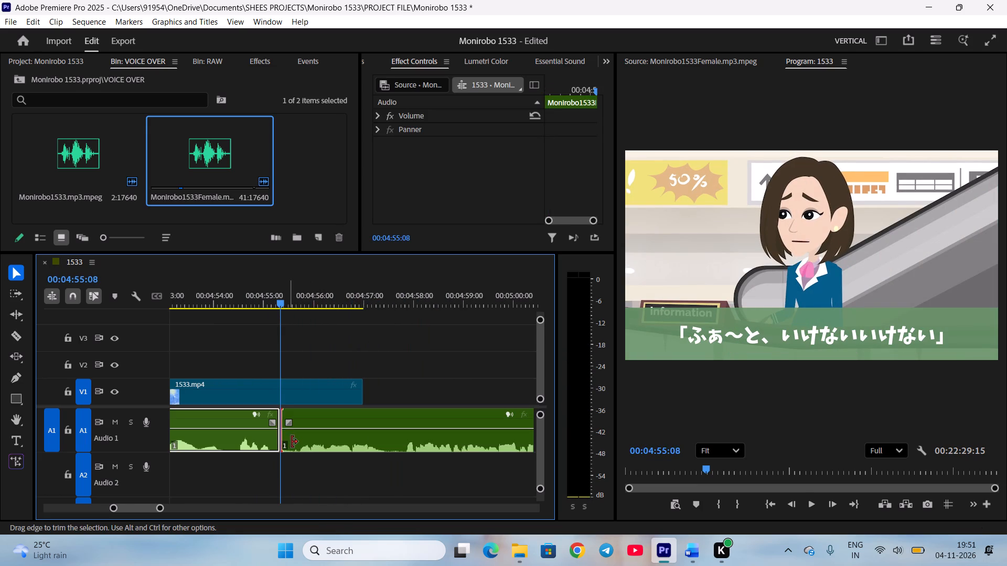
pyautogui.moveTo(292, 442); pyautogui.dragTo(302, 441)
pyautogui.moveTo(319, 440); pyautogui.dragTo(308, 440)
pyautogui.click(336, 460)
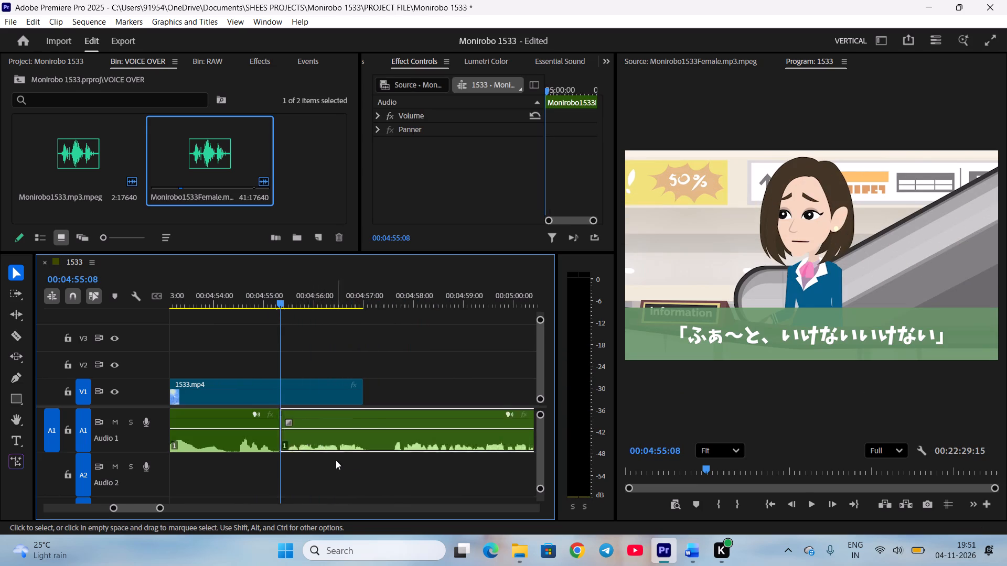
# Play to the end of the store scene and ripple delete the V1 gap after 00:04:57:00.
pyautogui.press('space')
pyautogui.scroll(-3, 355, 450)
pyautogui.press('space')
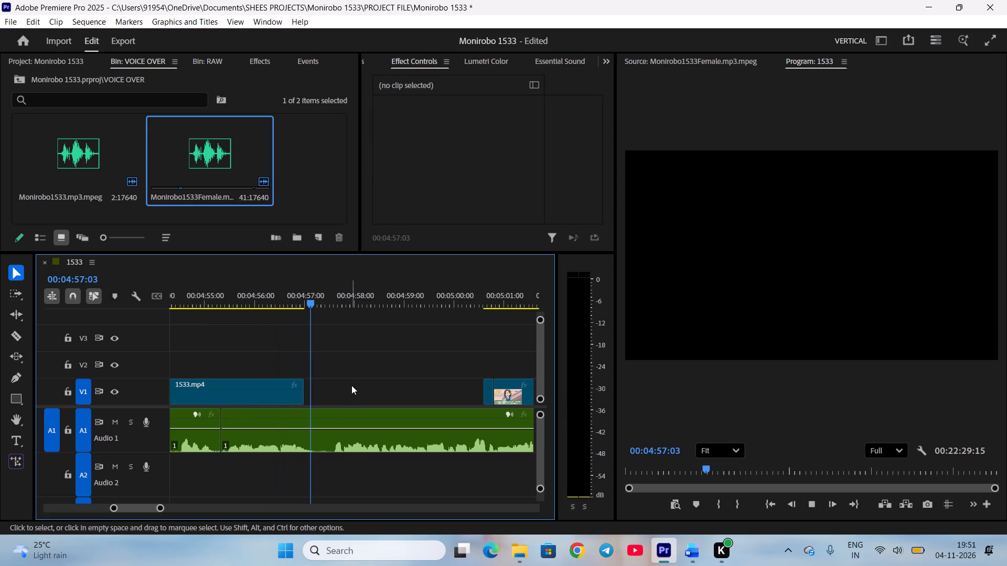
pyautogui.rightClick(351, 385)
pyautogui.click(373, 394)
# Split Eriko's A1 clip at 00:04:54:07, trim the silence after her yawn and move both following clips back to close the gap.
pyautogui.press('space')
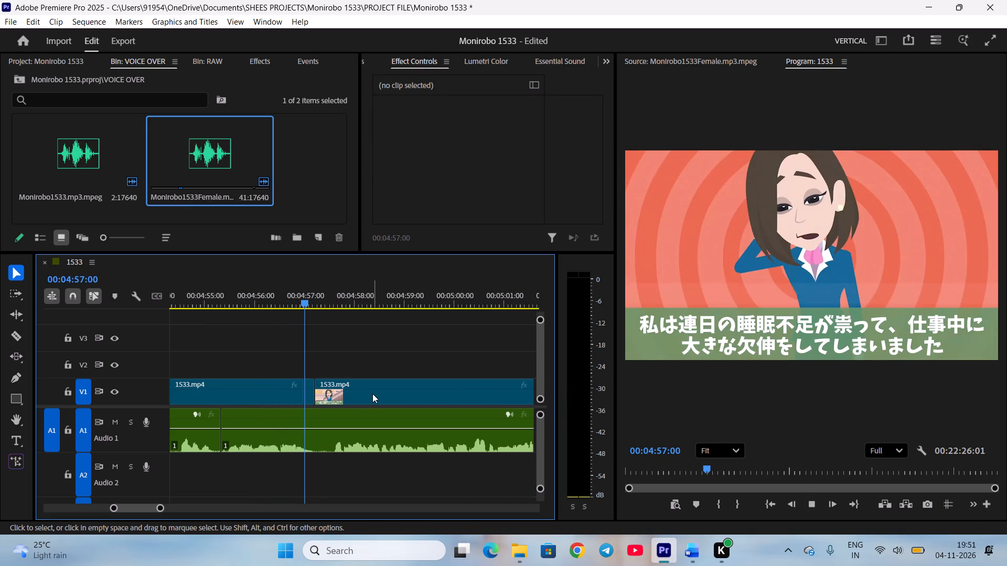
pyautogui.press('space')
pyautogui.scroll(-4, 381, 432)
pyautogui.scroll(3, 382, 434)
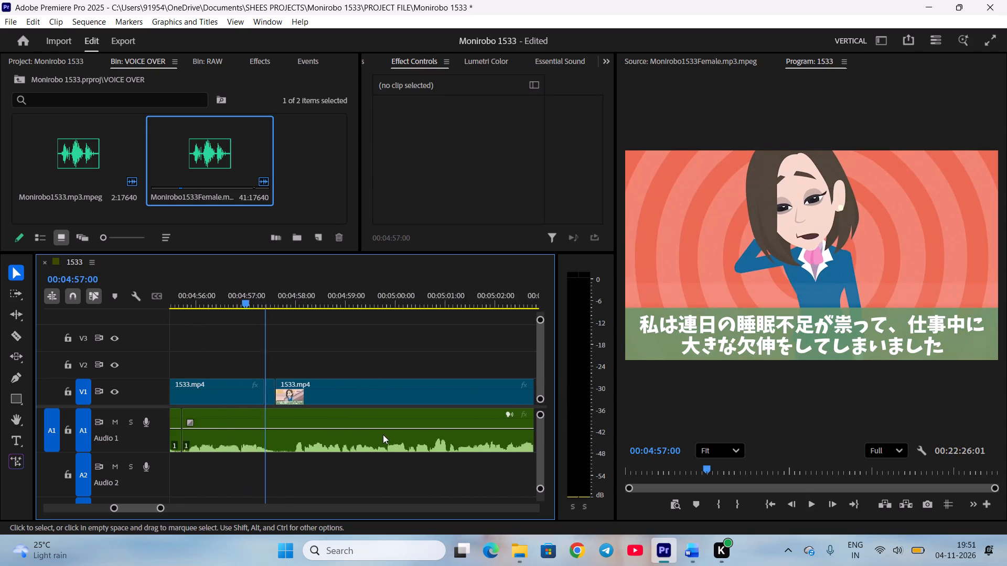
pyautogui.scroll(6, 383, 434)
pyautogui.moveTo(282, 293); pyautogui.dragTo(271, 323)
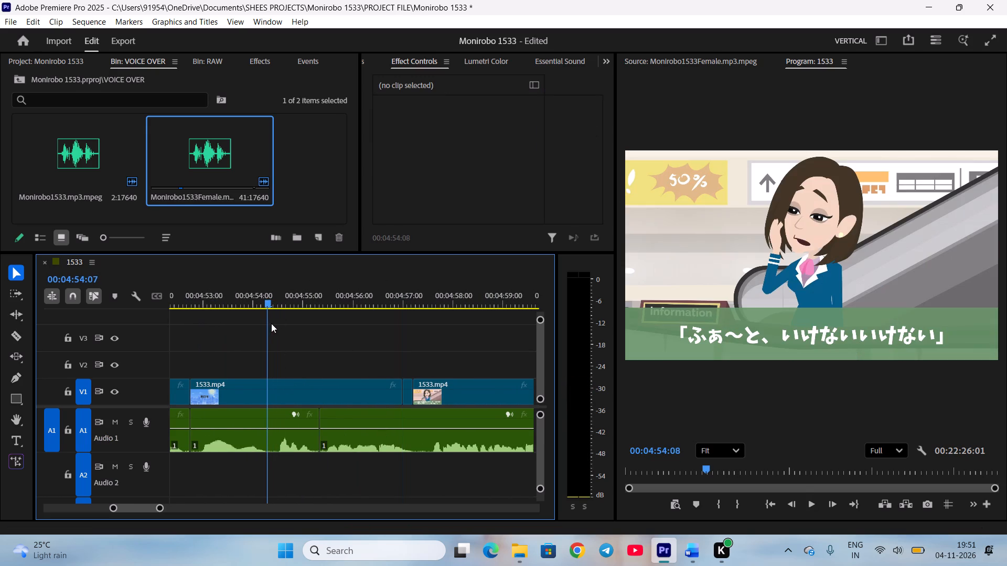
pyautogui.moveTo(271, 323); pyautogui.dragTo(271, 324)
pyautogui.click(283, 442)
pyautogui.press('c')
pyautogui.click(274, 443)
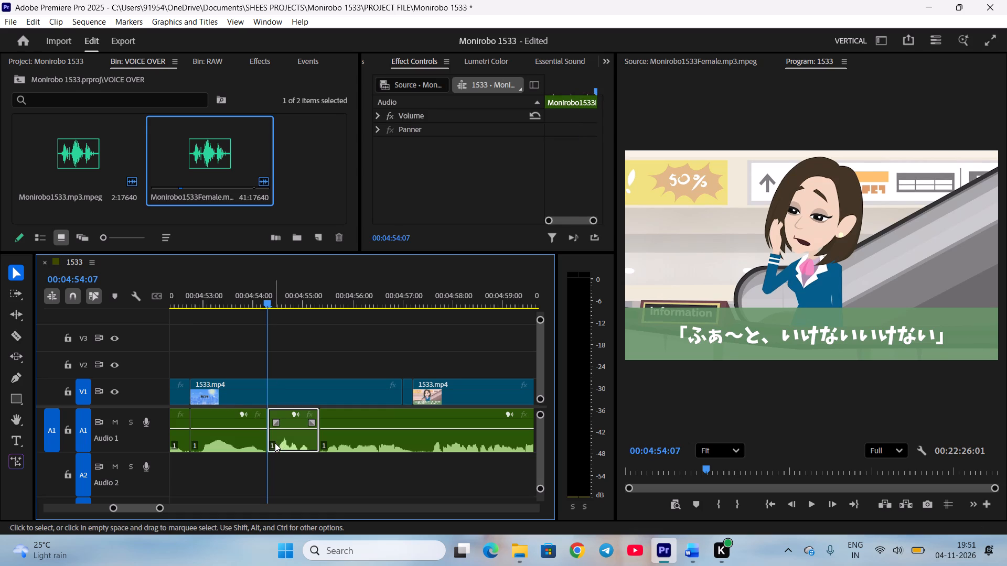
pyautogui.moveTo(272, 441); pyautogui.dragTo(280, 440)
pyautogui.click(305, 461)
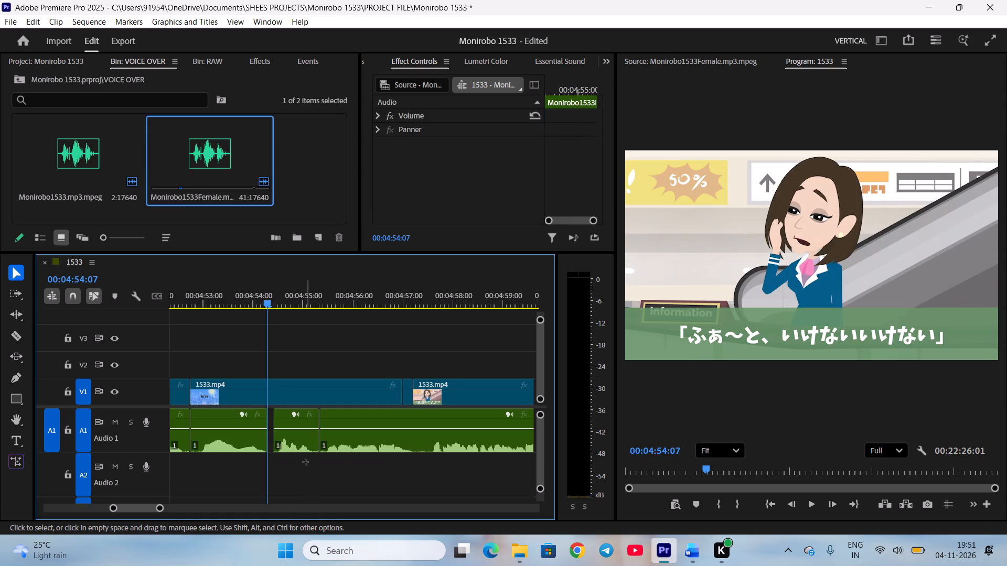
pyautogui.moveTo(306, 466); pyautogui.dragTo(348, 448)
pyautogui.moveTo(348, 445); pyautogui.dragTo(343, 447)
pyautogui.click(357, 467)
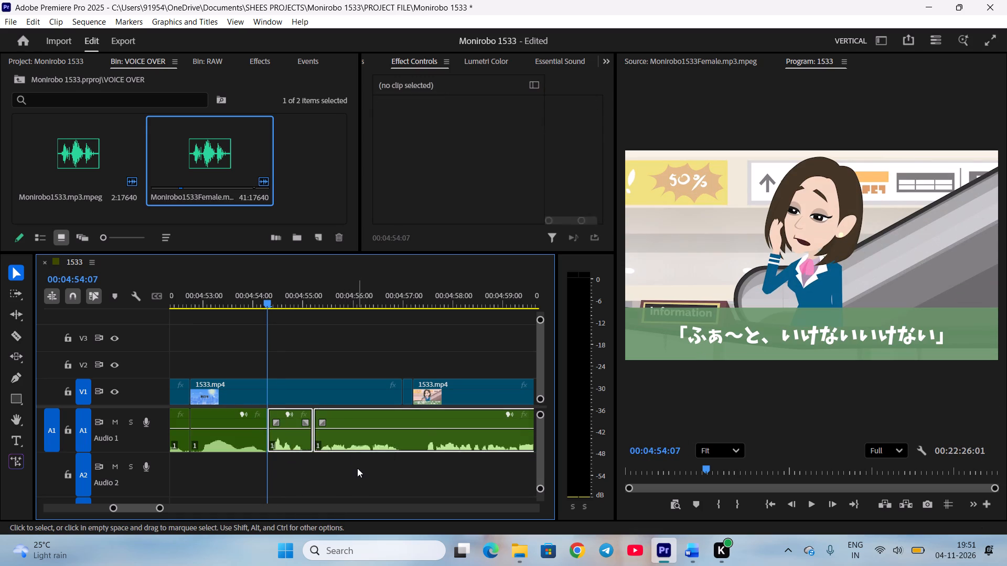
# Play past the yawning line, split Eriko's A1 clip at 00:04:57:09 and move the second part back to the V1 cut over the pause.
pyautogui.press('space')
pyautogui.scroll(-3, 368, 471)
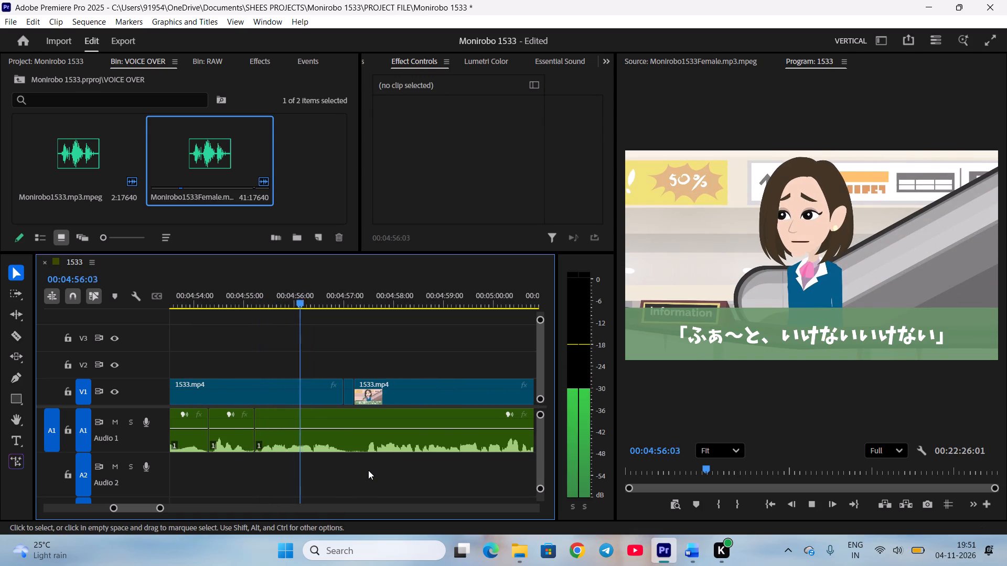
pyautogui.scroll(-5, 369, 469)
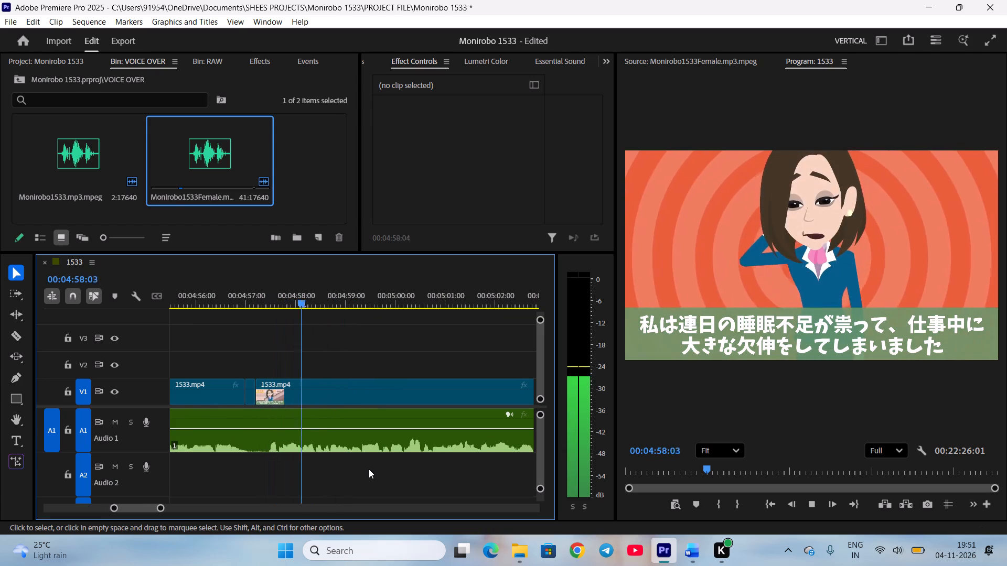
pyautogui.press('space')
pyautogui.moveTo(278, 296); pyautogui.dragTo(268, 308)
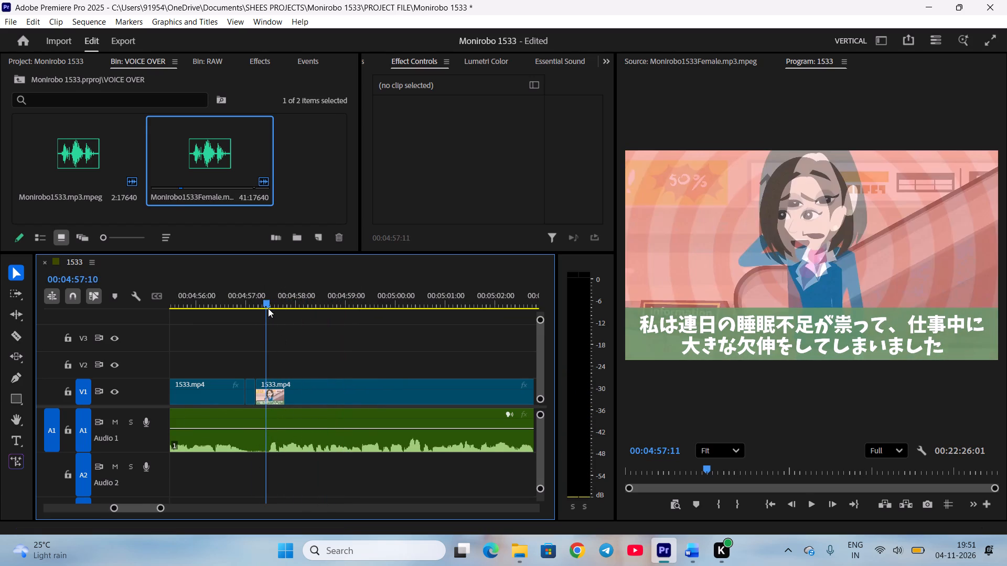
pyautogui.moveTo(268, 308); pyautogui.dragTo(267, 310)
pyautogui.click(294, 440)
pyautogui.press('c')
pyautogui.click(328, 484)
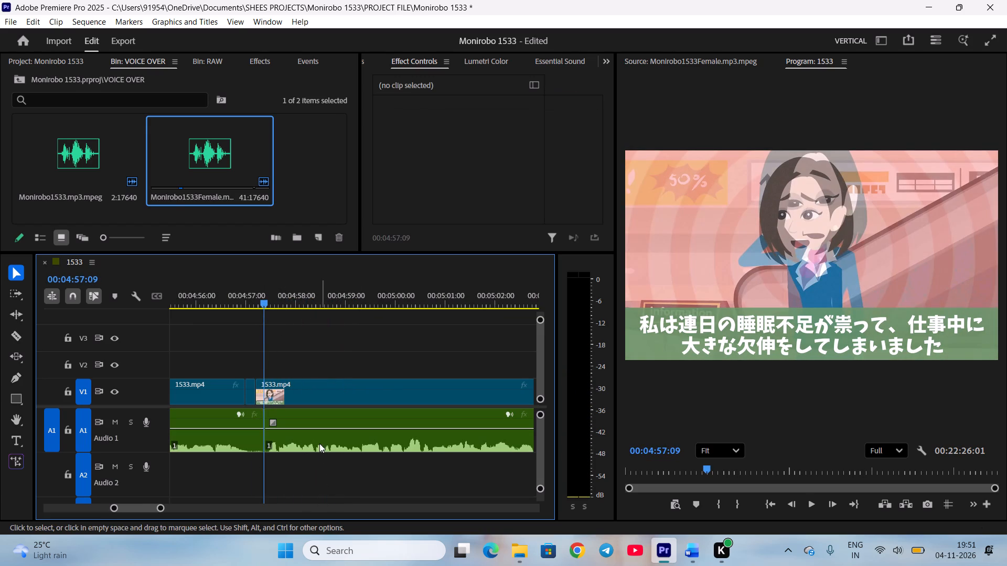
pyautogui.moveTo(319, 443); pyautogui.dragTo(310, 440)
pyautogui.click(327, 473)
# Play the 睡眠不足 narration and replay the change to the 残り3人分 caption to check the voice-over against the picture.
pyautogui.press('space')
pyautogui.scroll(-5, 334, 472)
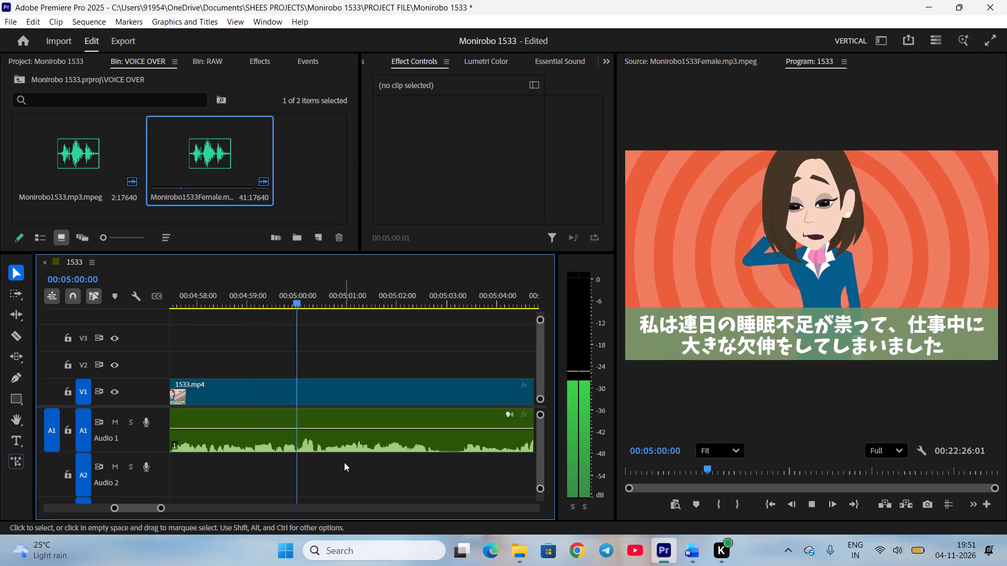
pyautogui.scroll(-4, 331, 453)
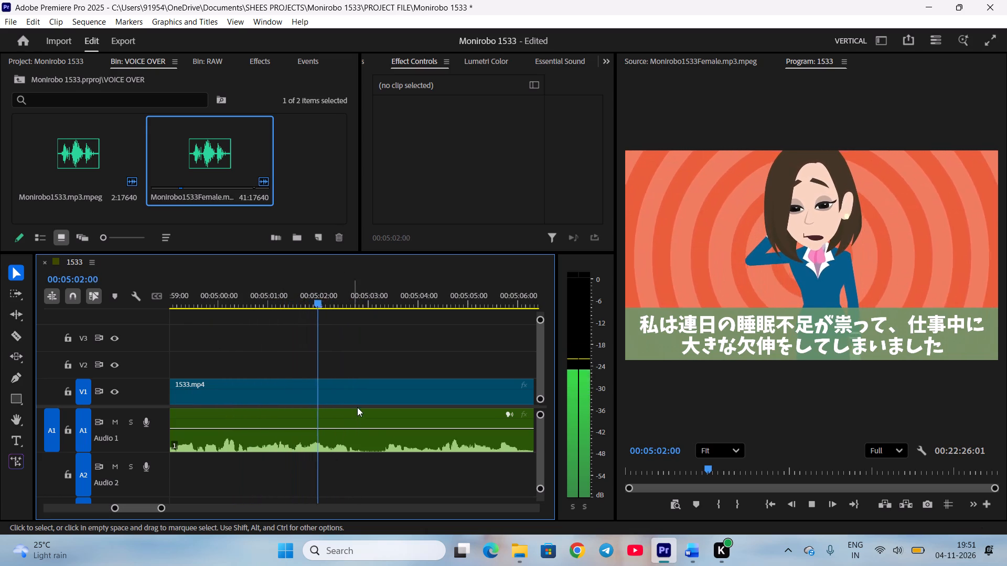
pyautogui.scroll(-5, 380, 424)
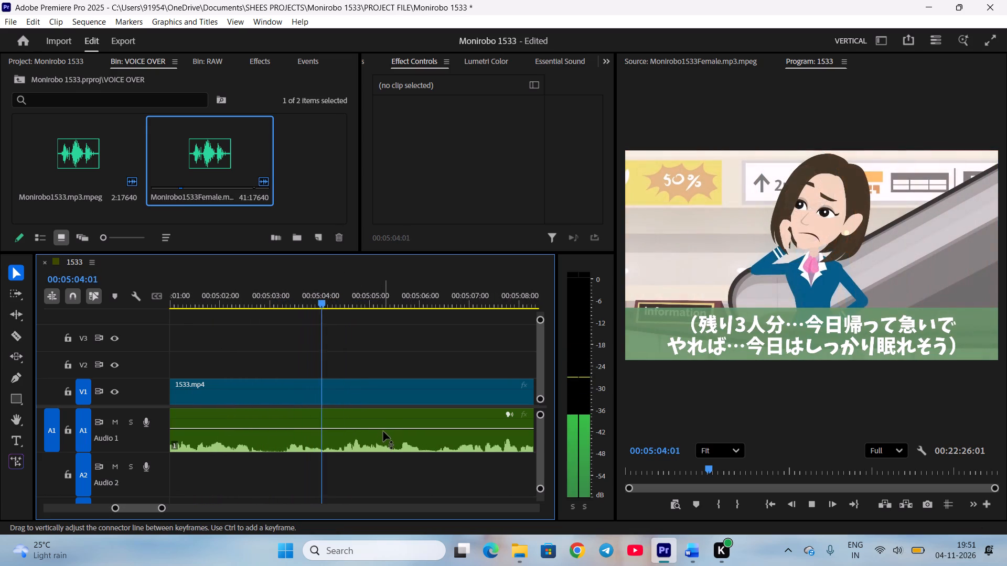
pyautogui.press('space')
pyautogui.scroll(4, 388, 440)
pyautogui.moveTo(362, 296); pyautogui.dragTo(322, 311)
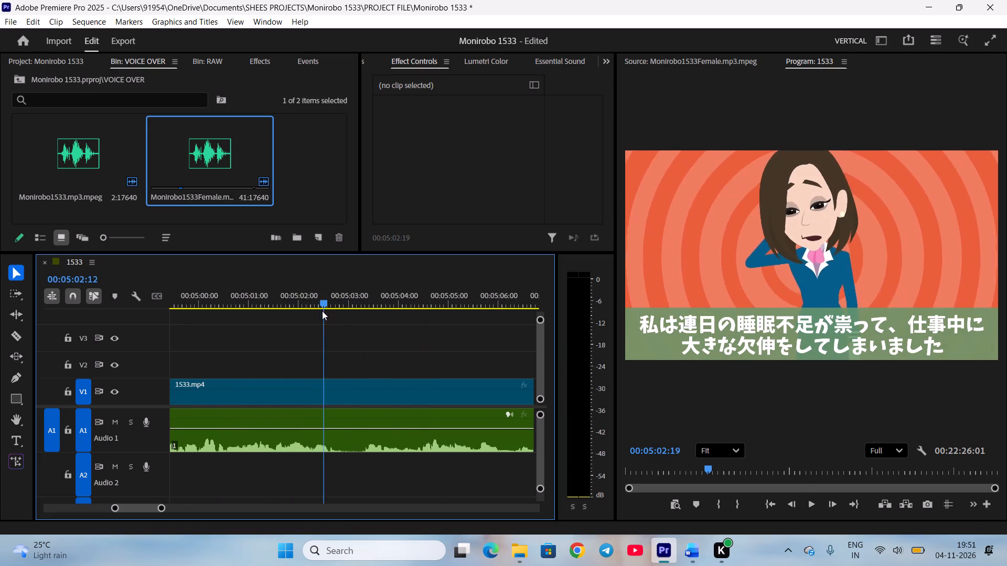
pyautogui.moveTo(322, 311); pyautogui.dragTo(320, 311)
pyautogui.press('space')
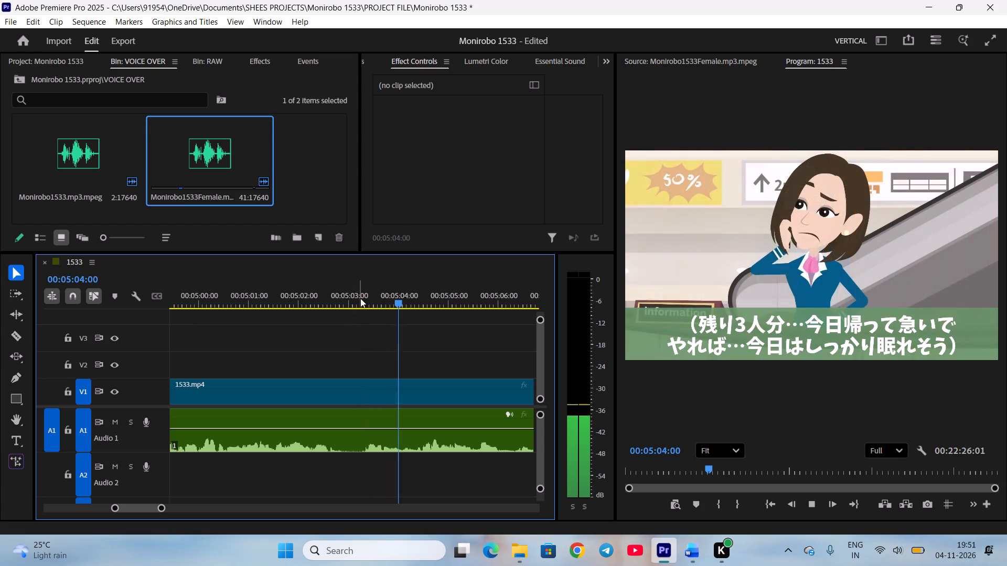
pyautogui.press('space')
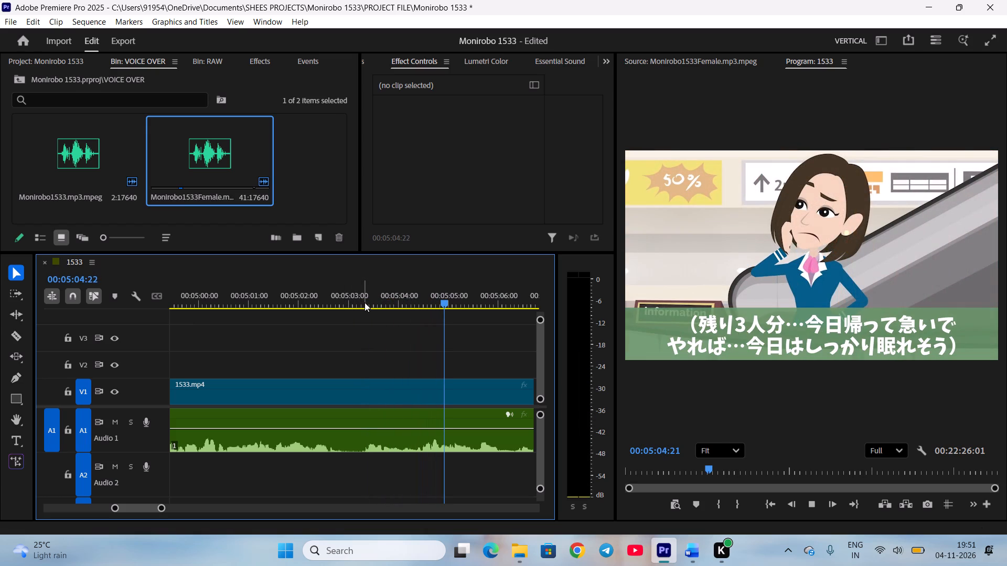
# Play past the 残り3人分 line, split the A1 clip at 00:05:08:15 and 00:05:08:22, and move the last part back over the silence.
pyautogui.press('-')
pyautogui.scroll(-2, 394, 350)
pyautogui.press('space')
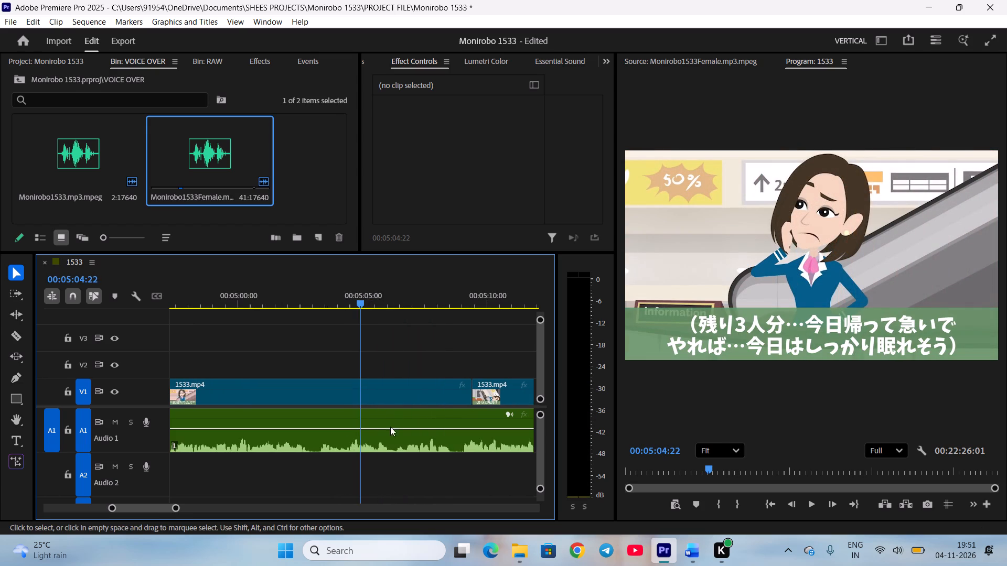
pyautogui.scroll(-4, 404, 465)
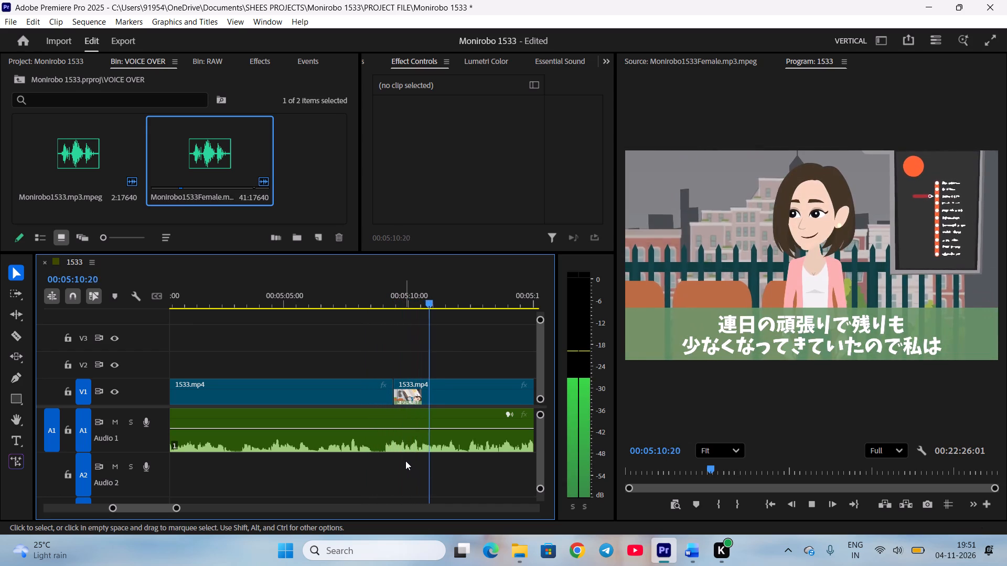
pyautogui.moveTo(409, 286); pyautogui.dragTo(377, 302)
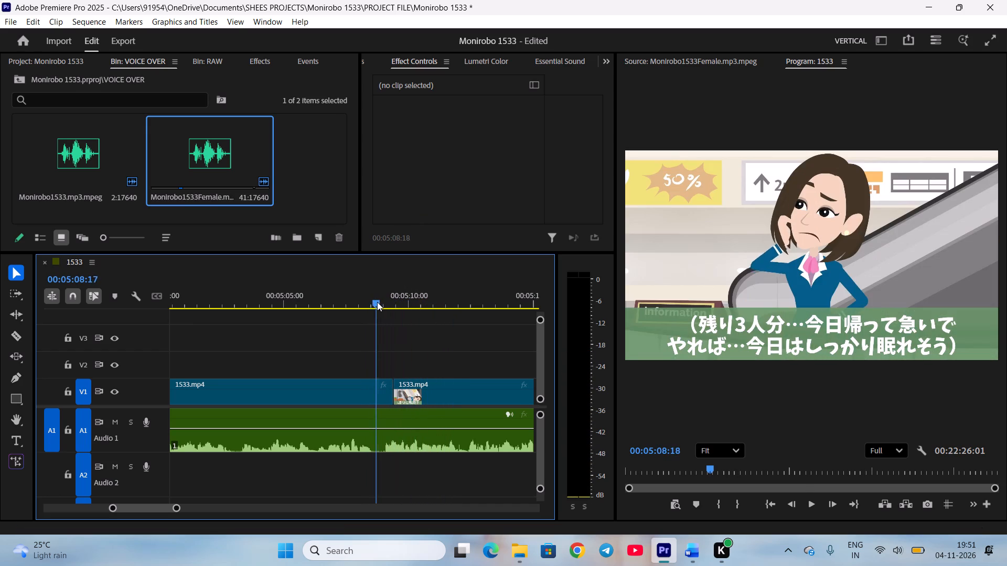
pyautogui.moveTo(377, 302); pyautogui.dragTo(376, 302)
pyautogui.click(384, 445)
pyautogui.press('c')
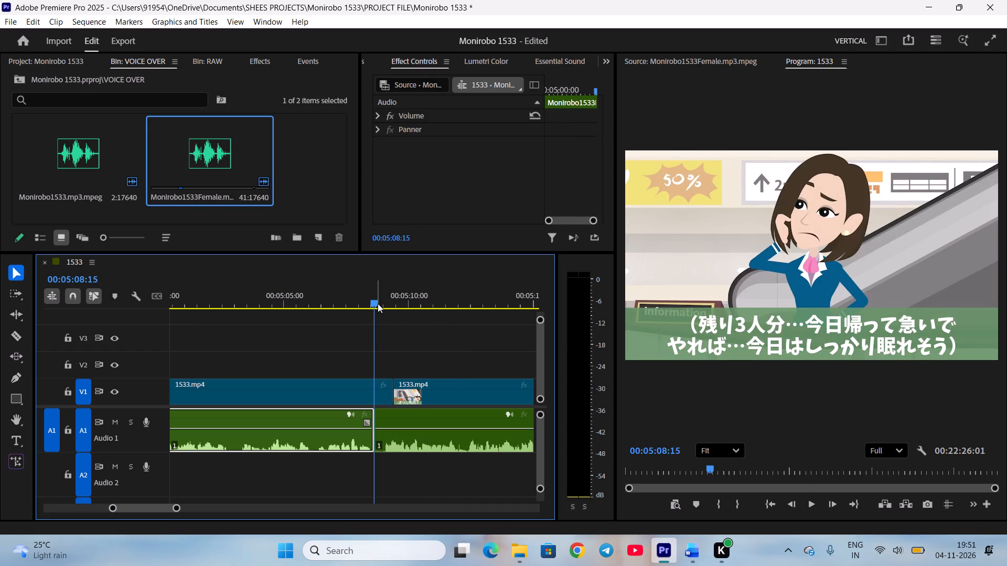
pyautogui.moveTo(377, 302); pyautogui.dragTo(385, 304)
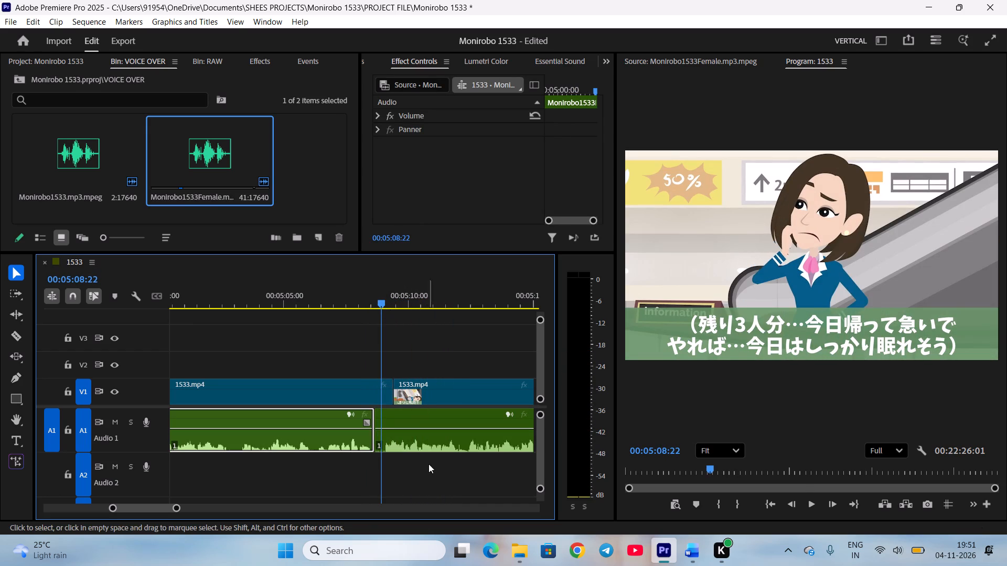
pyautogui.click(426, 443)
pyautogui.press('c')
pyautogui.moveTo(425, 440); pyautogui.dragTo(421, 440)
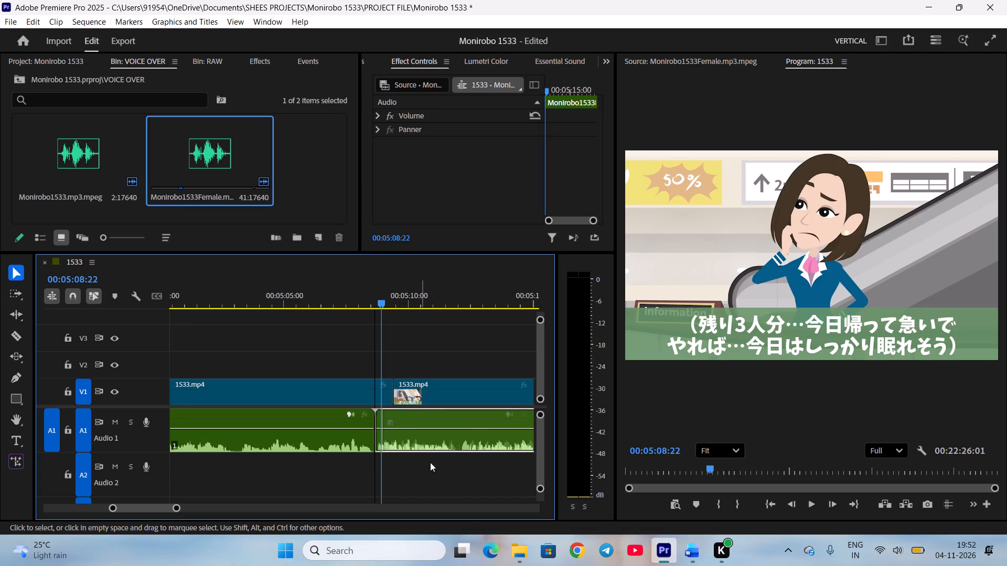
pyautogui.click(431, 463)
# Move the V1 clip with the station shot back 18 frames to the A1 cut at 00:05:08:15.
pyautogui.moveTo(440, 391); pyautogui.dragTo(424, 389)
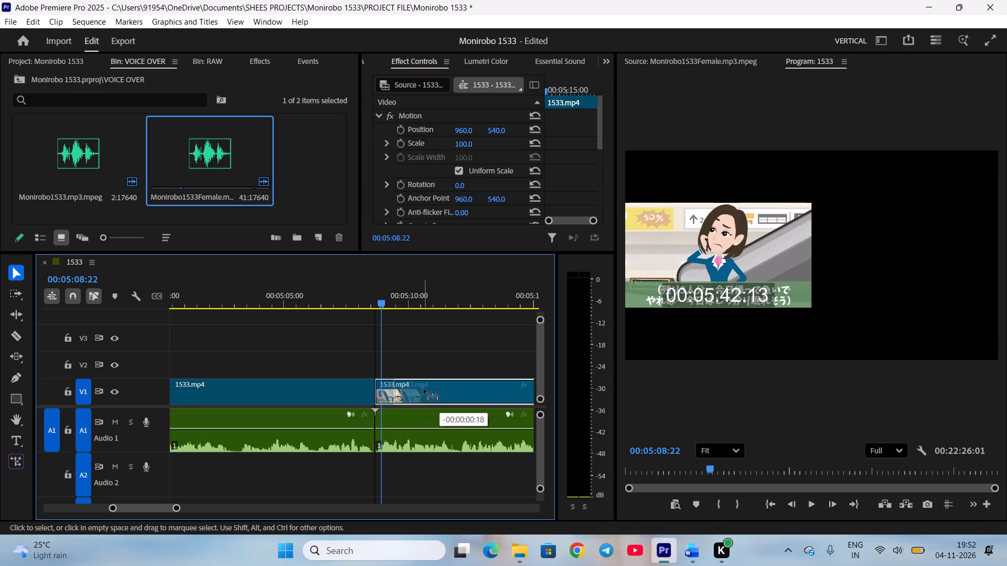
pyautogui.moveTo(424, 389); pyautogui.dragTo(423, 391)
pyautogui.click(424, 333)
# Play the station narration and split the V1 clip at 00:05:16:10, just before the dissolve to the front door shot.
pyautogui.press('space')
pyautogui.scroll(-5, 422, 332)
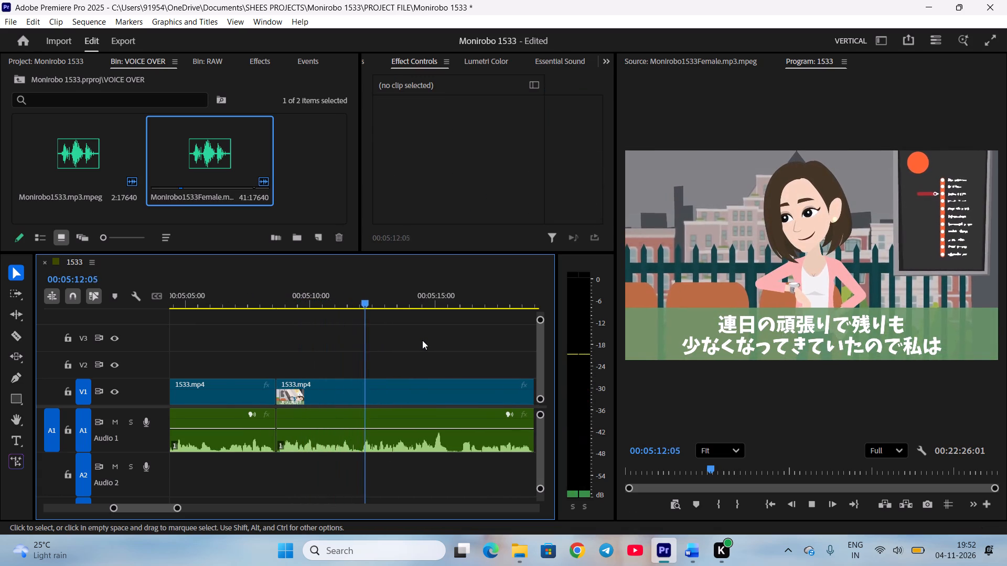
pyautogui.scroll(-8, 422, 340)
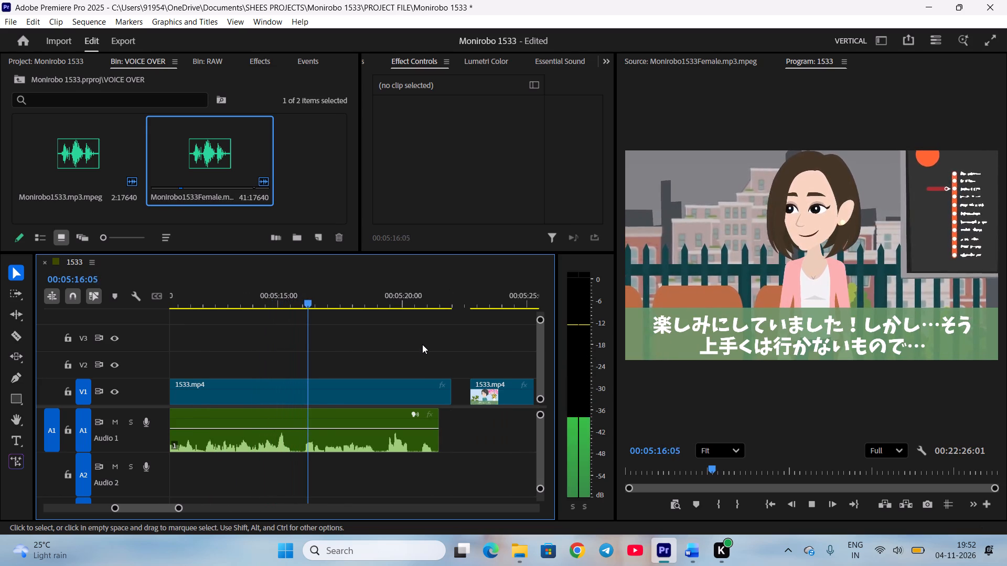
pyautogui.press('space')
pyautogui.click(392, 388)
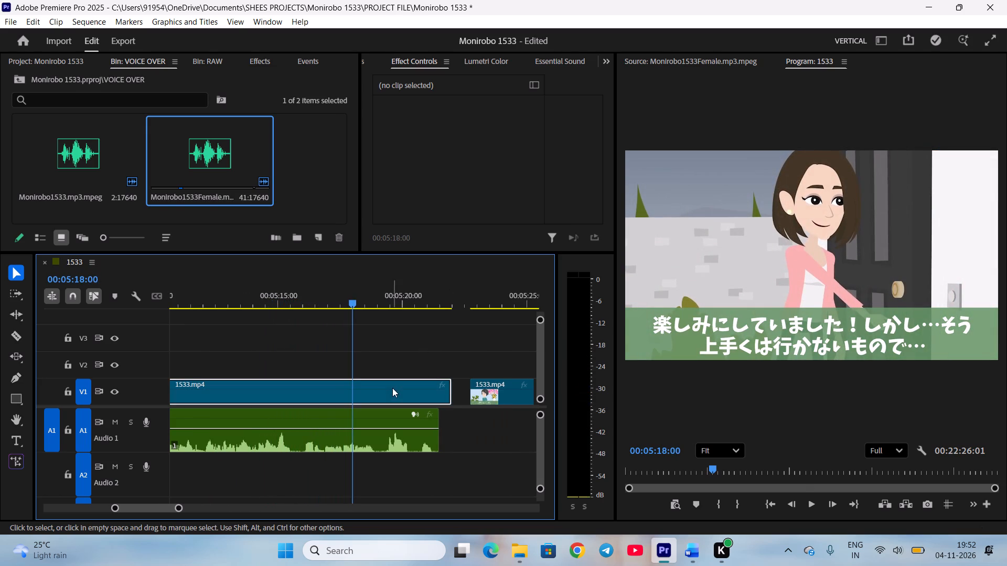
pyautogui.scroll(20, 669, 469)
pyautogui.scroll(3, 669, 469)
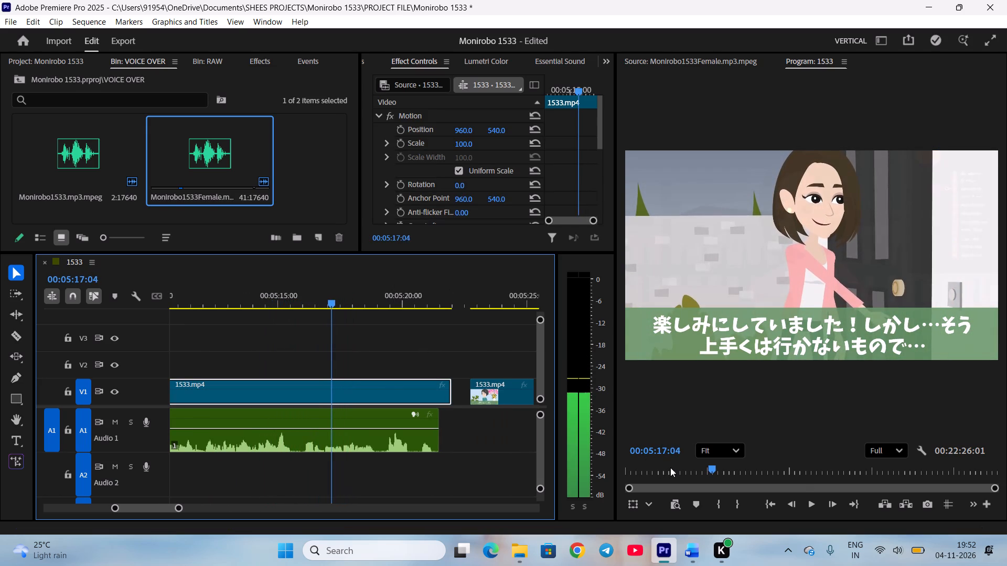
pyautogui.scroll(20, 670, 467)
pyautogui.scroll(1, 670, 467)
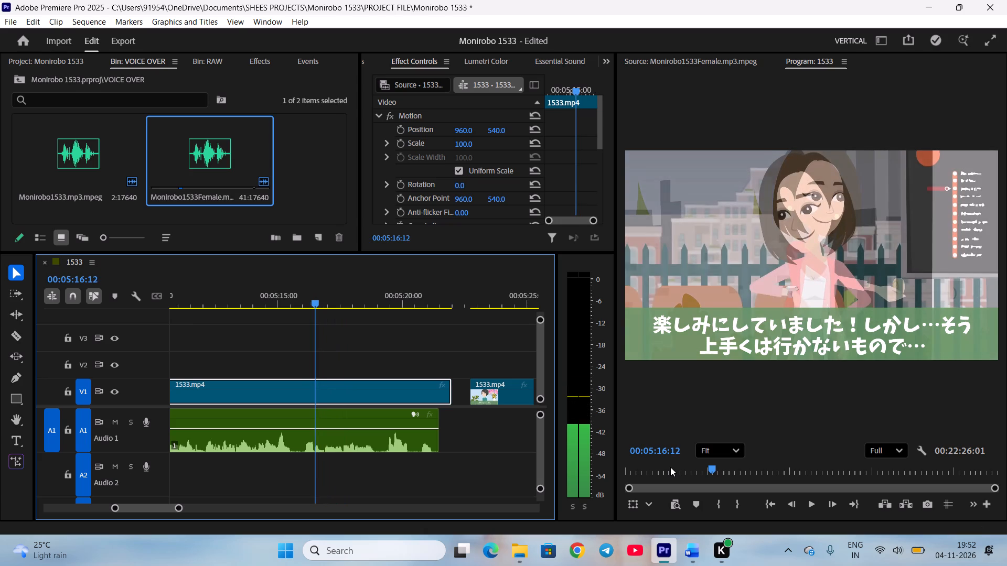
pyautogui.scroll(1, 670, 467)
pyautogui.press('c')
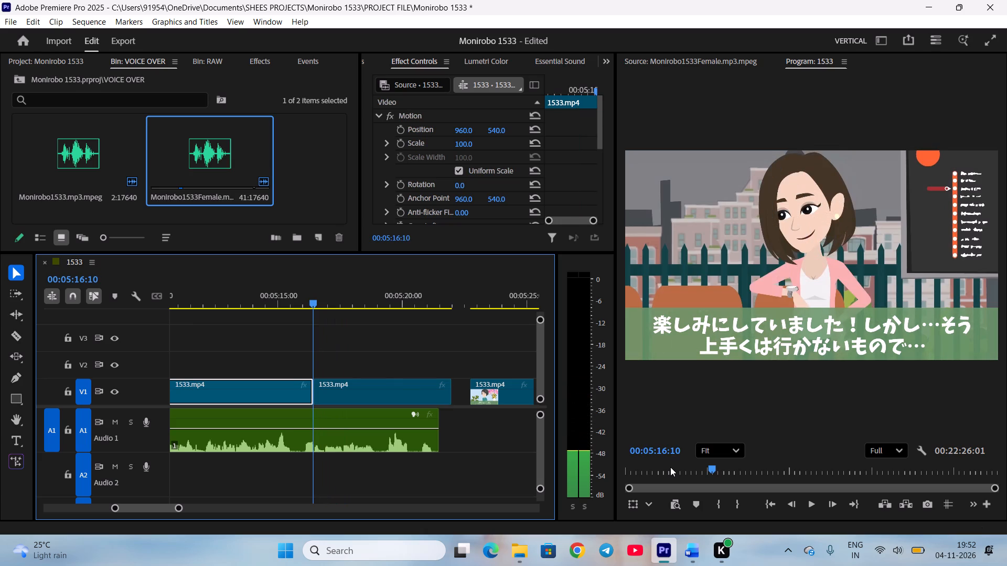
# Split the A1 clip at 00:05:15:15 and 00:05:16:00, delete the silent piece between and move the following part back to close the gap.
pyautogui.press('=')
pyautogui.moveTo(317, 291); pyautogui.dragTo(318, 317)
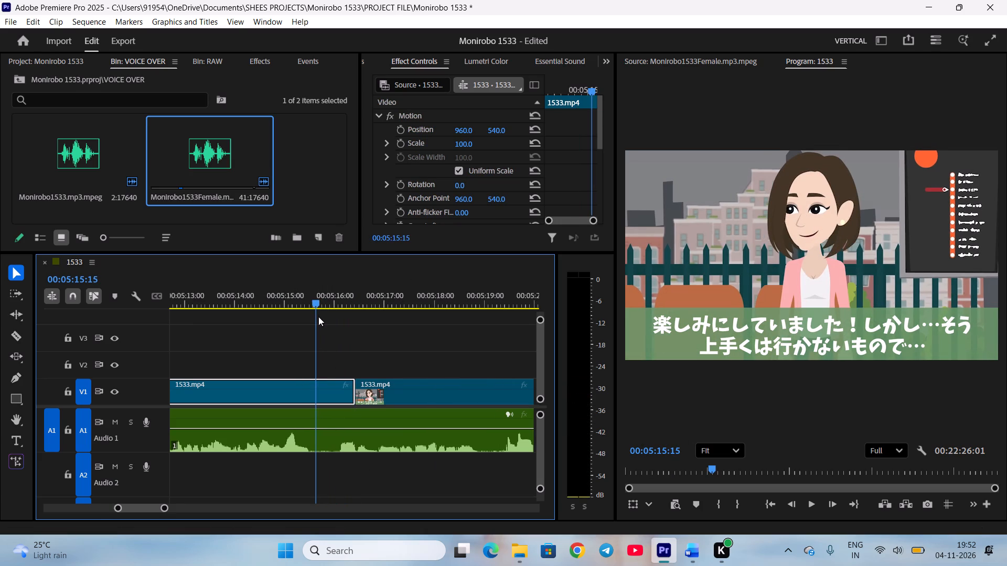
pyautogui.moveTo(318, 317); pyautogui.dragTo(318, 319)
pyautogui.click(331, 445)
pyautogui.press('c')
pyautogui.moveTo(338, 298); pyautogui.dragTo(337, 303)
pyautogui.click(366, 449)
pyautogui.press('c')
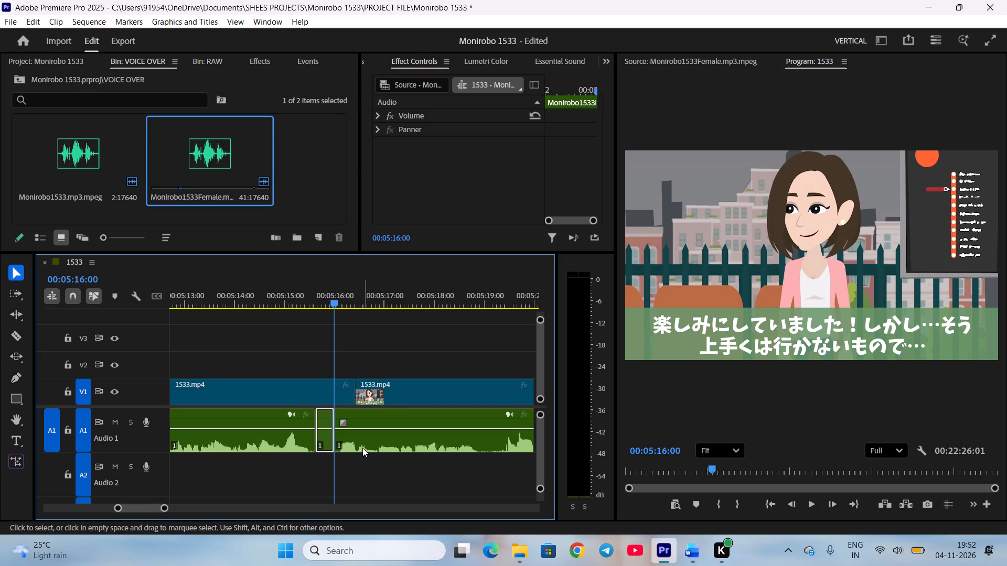
pyautogui.press('BackSpace')
pyautogui.moveTo(361, 442); pyautogui.dragTo(348, 445)
pyautogui.click(373, 481)
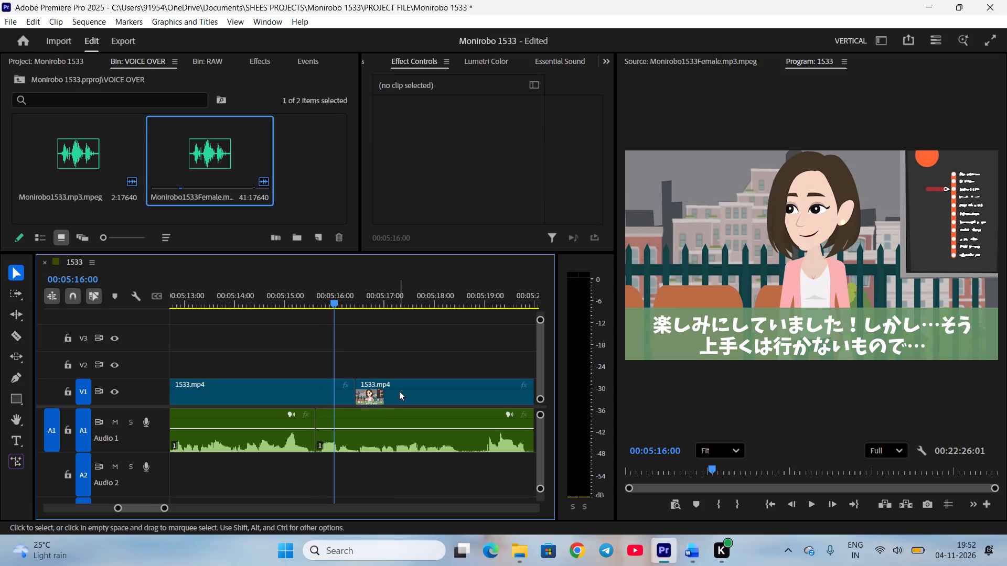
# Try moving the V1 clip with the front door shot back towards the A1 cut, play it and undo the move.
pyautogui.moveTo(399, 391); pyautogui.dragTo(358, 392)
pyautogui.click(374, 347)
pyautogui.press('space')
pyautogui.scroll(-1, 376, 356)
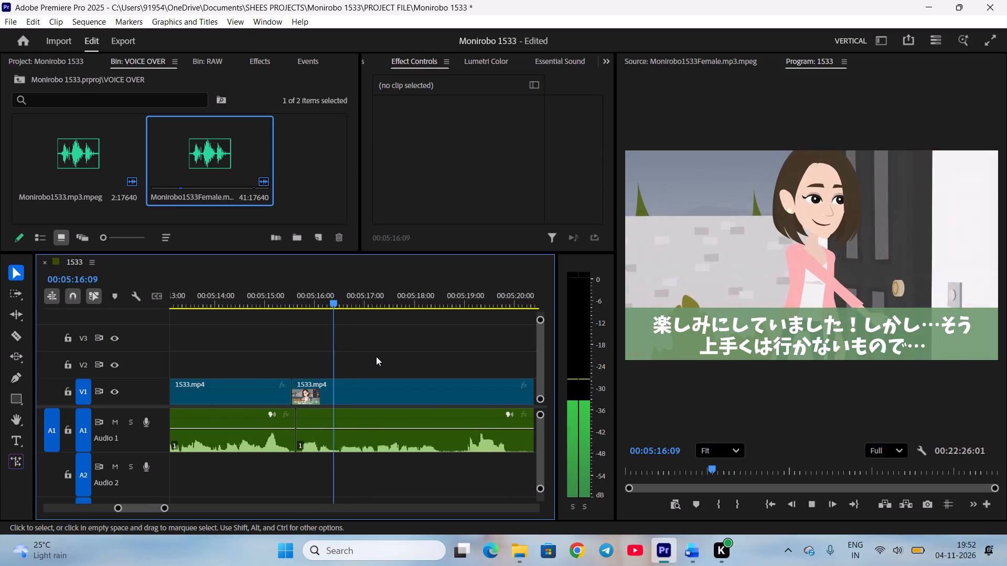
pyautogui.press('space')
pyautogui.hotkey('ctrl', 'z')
# Move the V1 clip with the front door shot back 19 frames to the A1 cut at 00:05:15:15.
pyautogui.moveTo(390, 390); pyautogui.dragTo(351, 393)
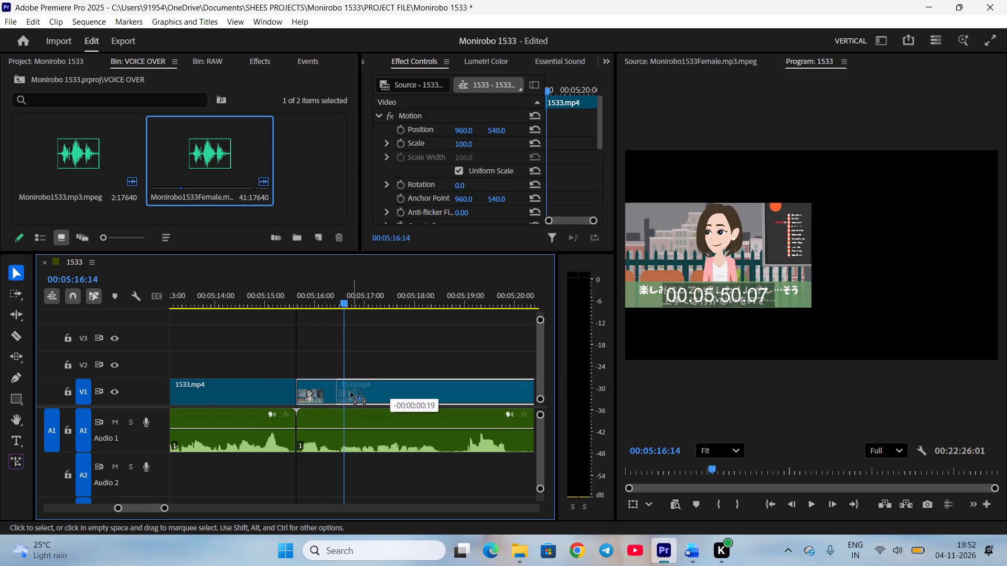
pyautogui.moveTo(351, 393); pyautogui.dragTo(351, 394)
# Play the front door narration, split the A1 clip at 00:05:18:17, trim the silence off the second part's start and close the gap.
pyautogui.press('space')
pyautogui.scroll(-5, 389, 357)
pyautogui.click(395, 346)
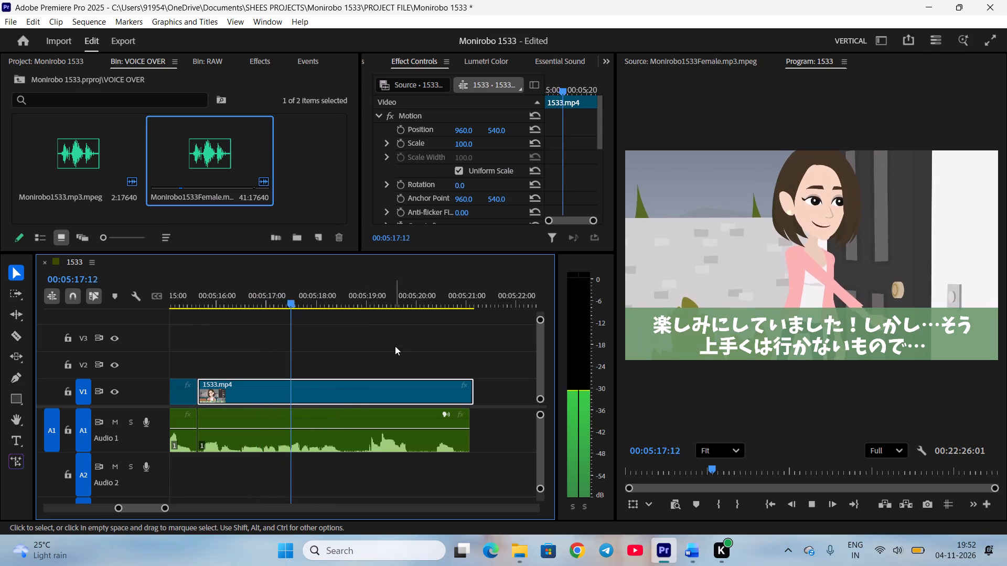
pyautogui.press('space')
pyautogui.click(390, 442)
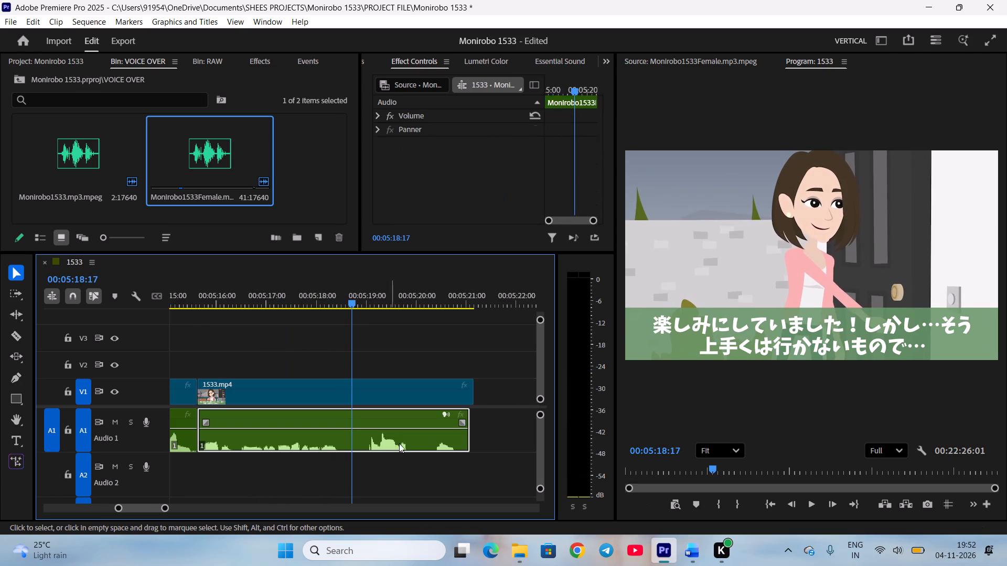
pyautogui.press('c')
pyautogui.moveTo(353, 441); pyautogui.dragTo(361, 441)
pyautogui.moveTo(378, 444); pyautogui.dragTo(371, 445)
pyautogui.click(396, 472)
# Play the ただいま line, split its A1 clip at 00:05:19:18 and trim the silence off the second part's start.
pyautogui.press('space')
pyautogui.scroll(-3, 404, 466)
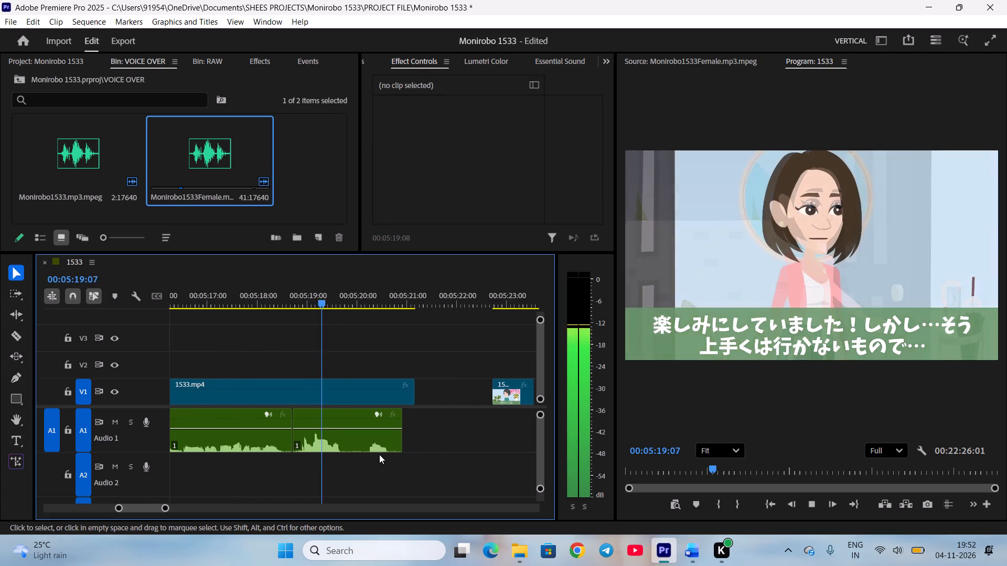
pyautogui.press('space')
pyautogui.click(362, 442)
pyautogui.press('c')
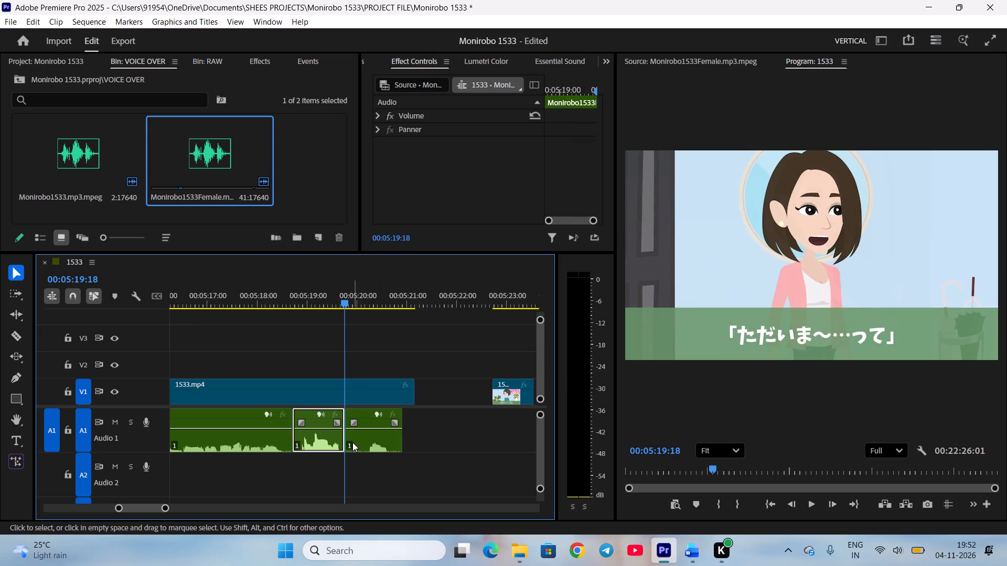
pyautogui.moveTo(350, 442); pyautogui.dragTo(365, 444)
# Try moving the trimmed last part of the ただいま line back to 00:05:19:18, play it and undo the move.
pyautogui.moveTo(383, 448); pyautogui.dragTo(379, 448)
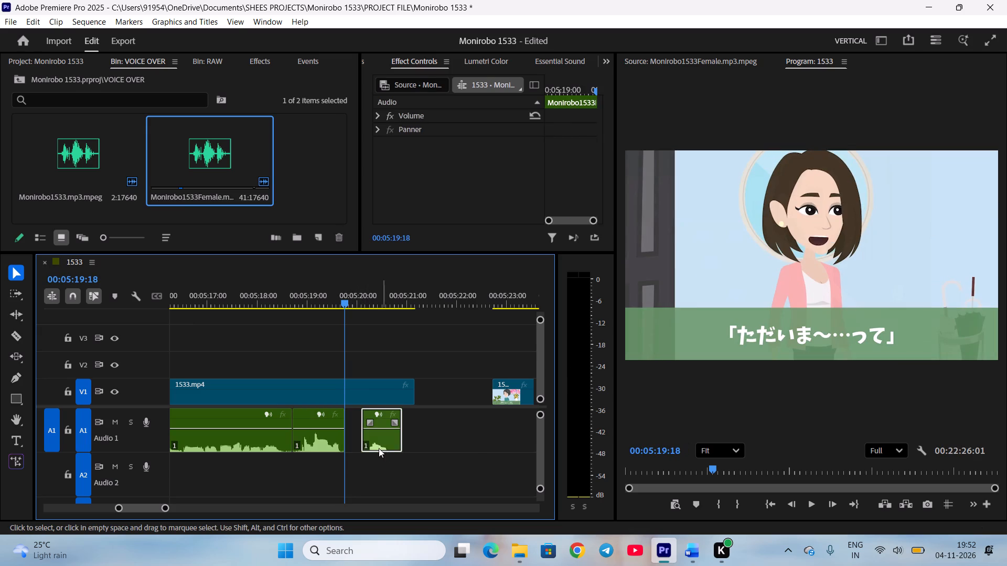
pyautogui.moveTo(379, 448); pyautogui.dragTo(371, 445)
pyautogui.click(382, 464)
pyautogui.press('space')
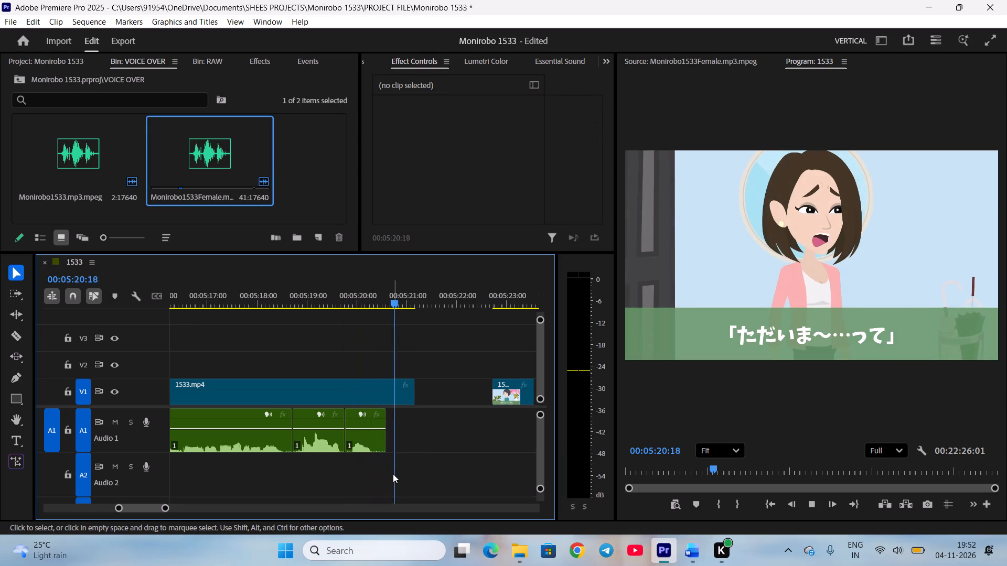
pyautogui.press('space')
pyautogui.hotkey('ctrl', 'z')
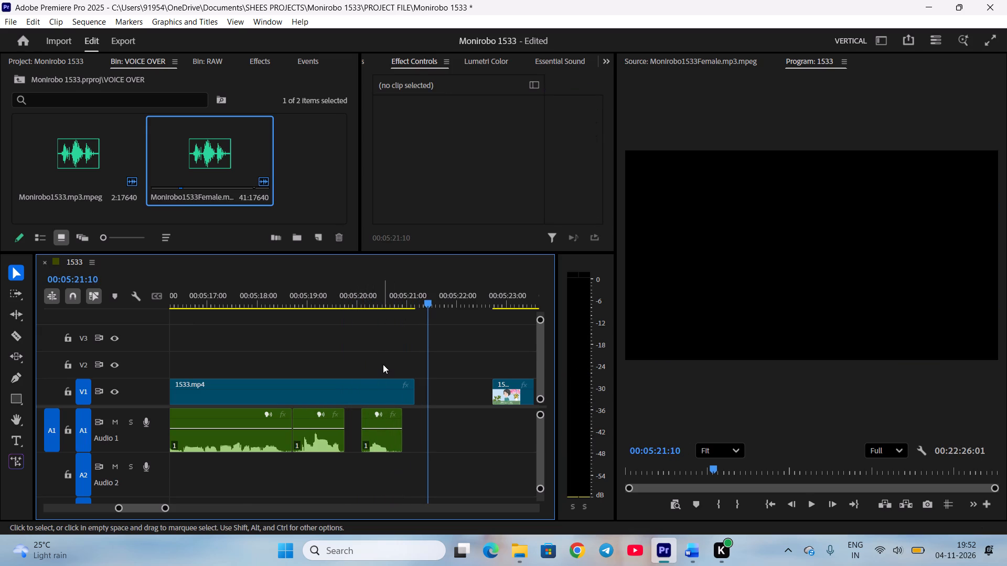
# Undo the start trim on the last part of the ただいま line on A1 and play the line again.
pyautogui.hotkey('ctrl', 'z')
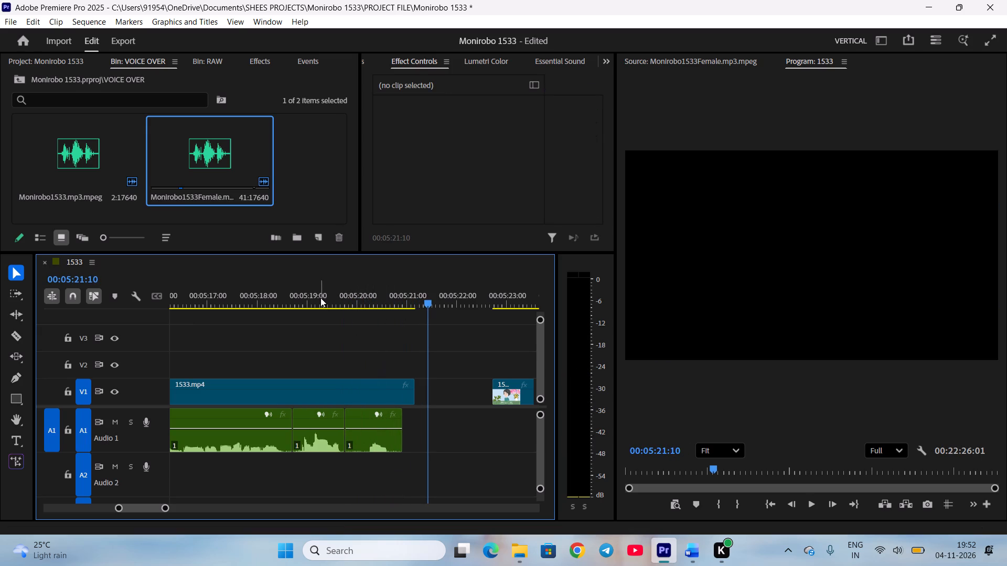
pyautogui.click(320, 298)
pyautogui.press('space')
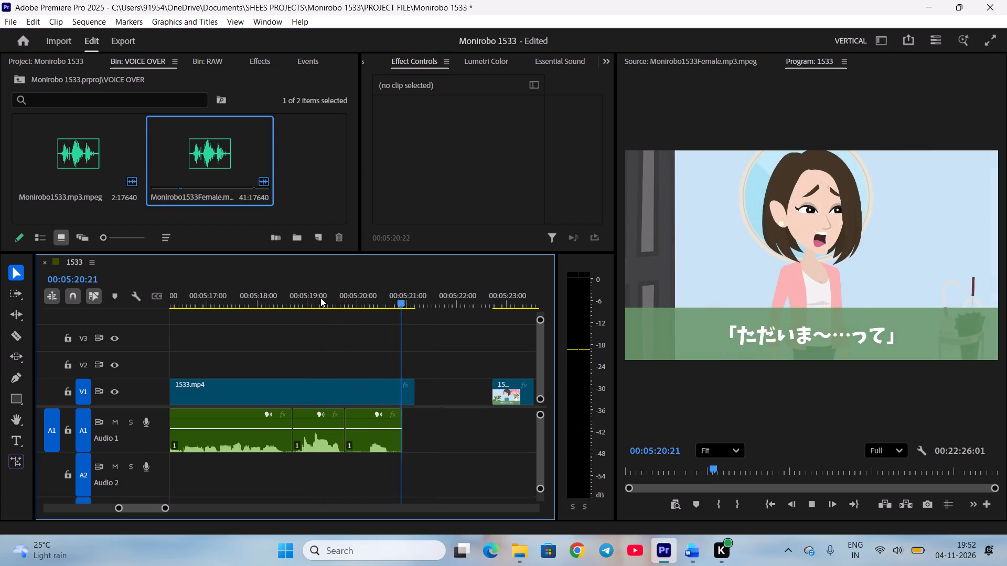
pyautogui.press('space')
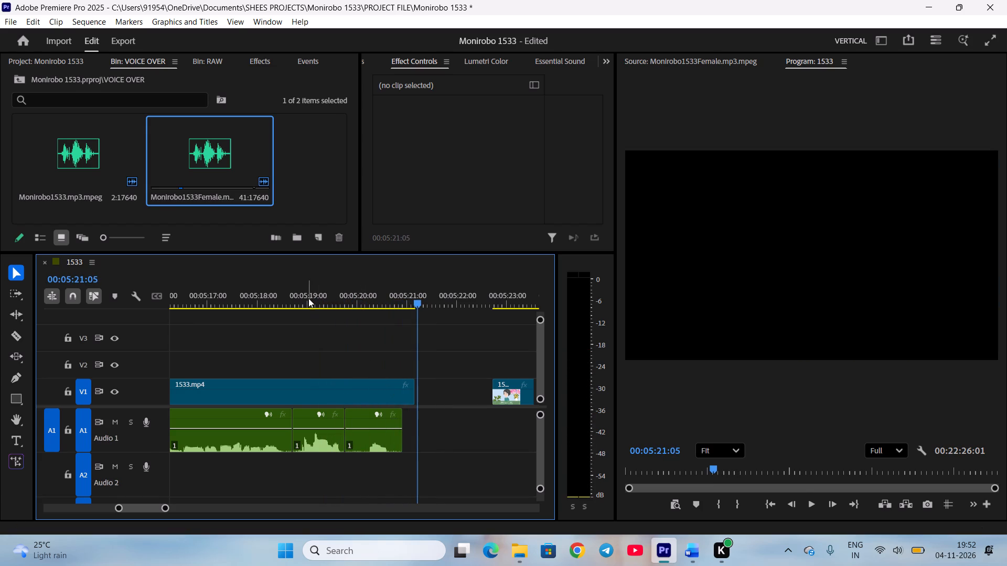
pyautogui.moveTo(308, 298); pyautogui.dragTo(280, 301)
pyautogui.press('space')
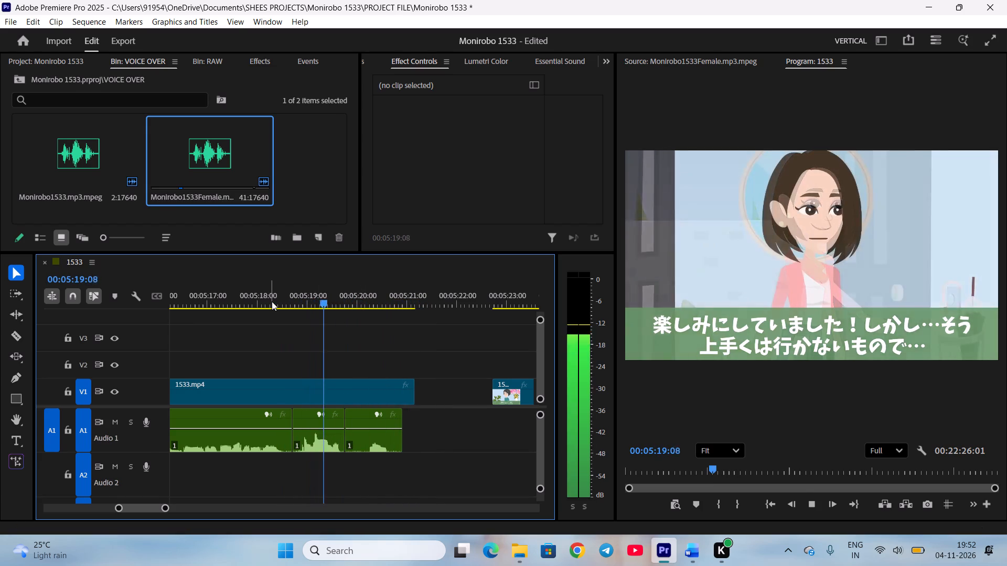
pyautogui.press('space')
# Split the V1 clip at 00:05:18:23, move its second part back to the A1 cut at 00:05:18:17 and play the result.
pyautogui.moveTo(319, 298); pyautogui.dragTo(307, 309)
pyautogui.click(327, 396)
pyautogui.scroll(-3, 715, 477)
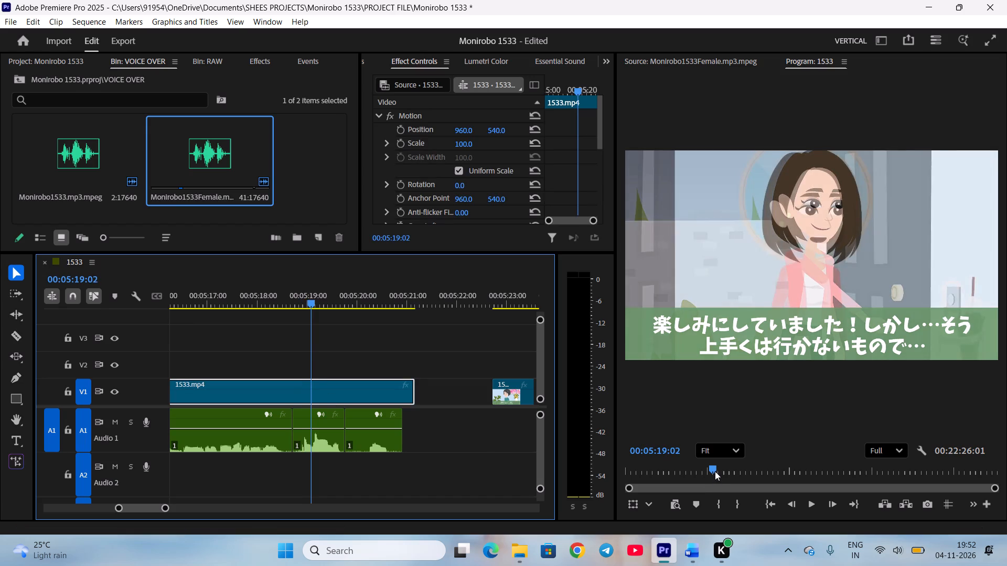
pyautogui.scroll(3, 715, 471)
pyautogui.press('c')
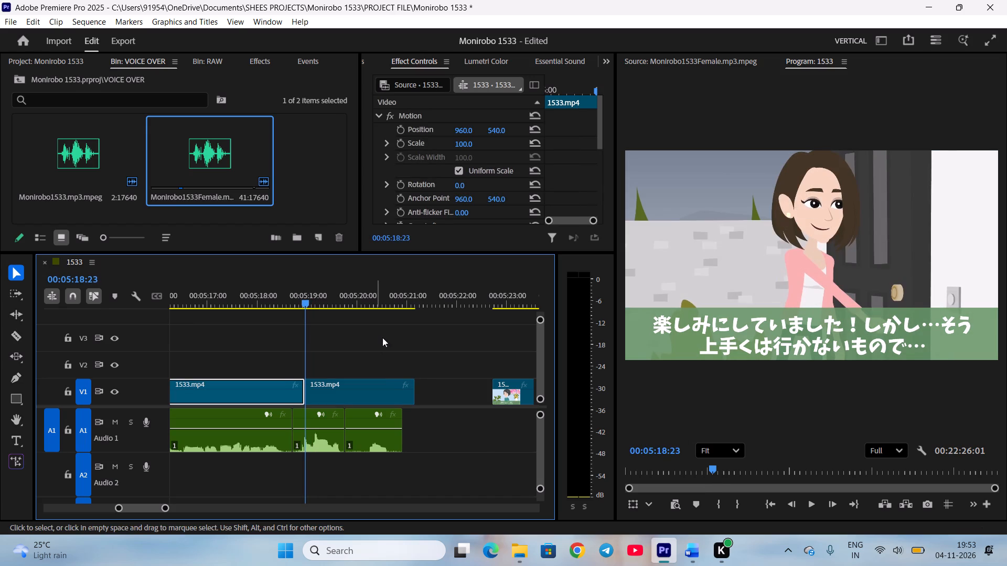
pyautogui.moveTo(307, 303); pyautogui.dragTo(284, 305)
pyautogui.moveTo(340, 393); pyautogui.dragTo(328, 391)
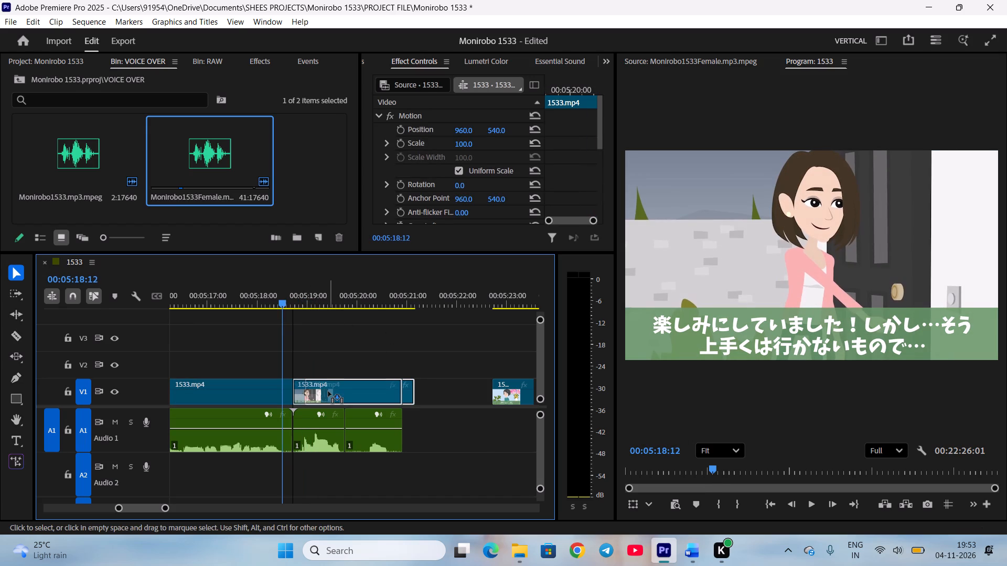
pyautogui.moveTo(328, 391); pyautogui.dragTo(327, 391)
pyautogui.click(330, 352)
pyautogui.press('space')
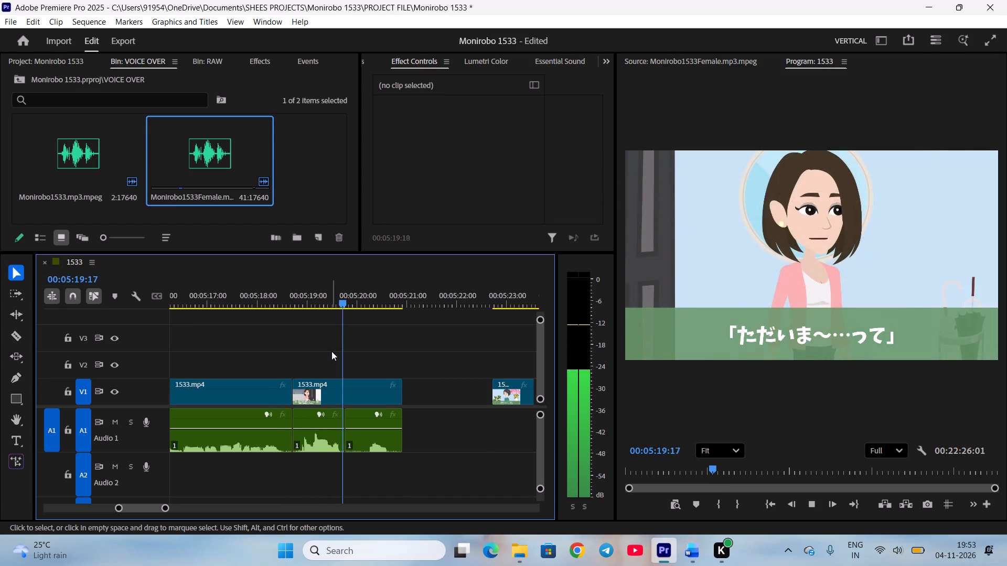
pyautogui.press('space')
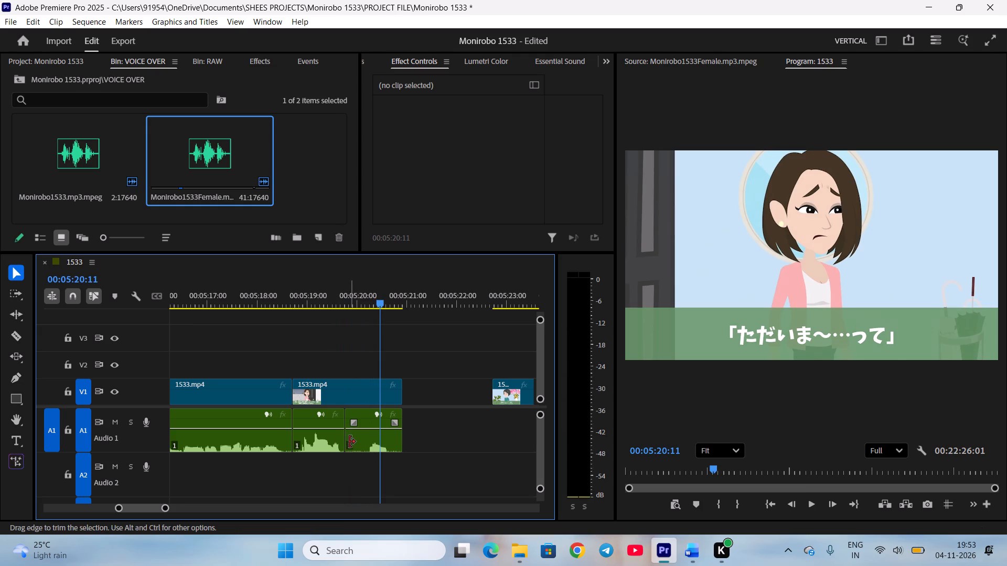
# Trim the silence off the start of the ただいま line's last A1 part and move it back against the preceding clip.
pyautogui.moveTo(349, 442); pyautogui.dragTo(366, 442)
pyautogui.moveTo(377, 450); pyautogui.dragTo(368, 445)
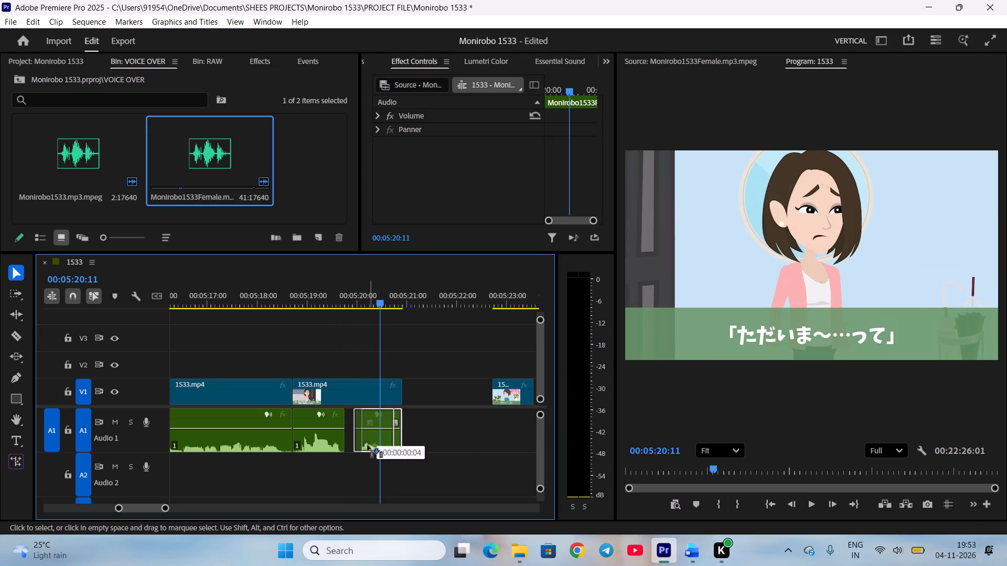
pyautogui.moveTo(368, 445); pyautogui.dragTo(365, 445)
pyautogui.click(377, 472)
# Trim the ends of the ただいま clips on A1 and V1 to 00:05:20:11 and close the following V1 gap.
pyautogui.click(397, 388)
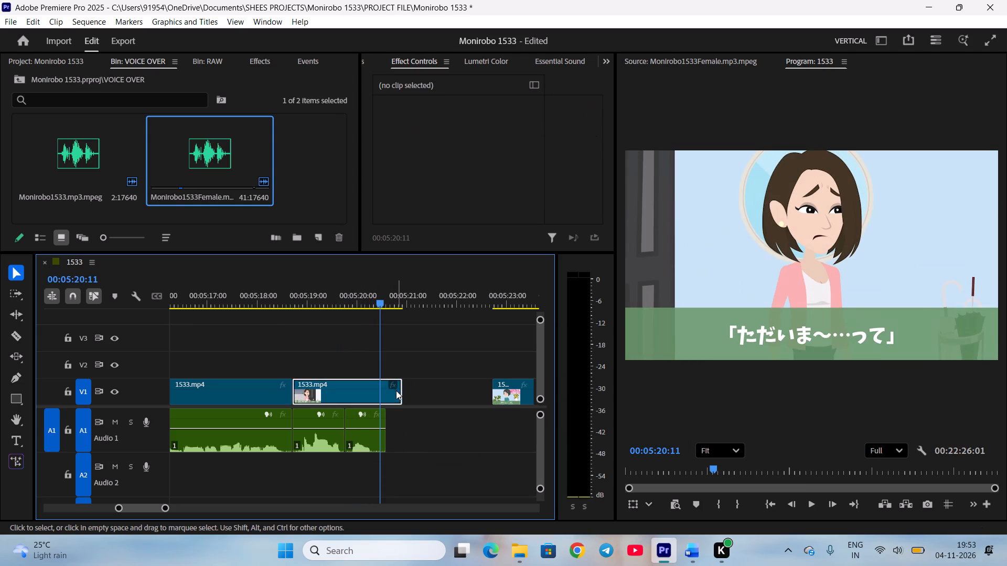
pyautogui.moveTo(391, 436); pyautogui.dragTo(386, 436)
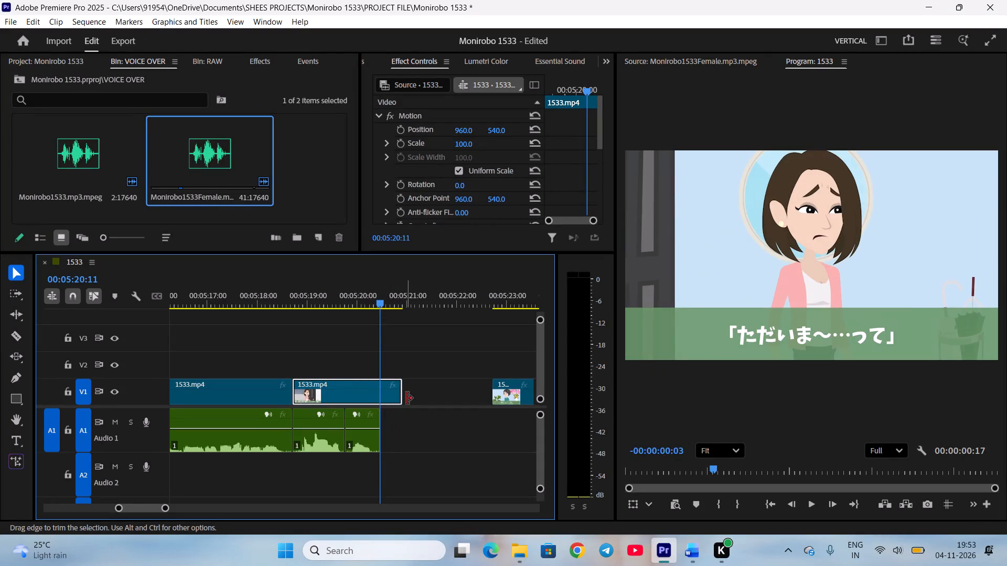
pyautogui.moveTo(407, 395); pyautogui.dragTo(386, 397)
pyautogui.rightClick(401, 390)
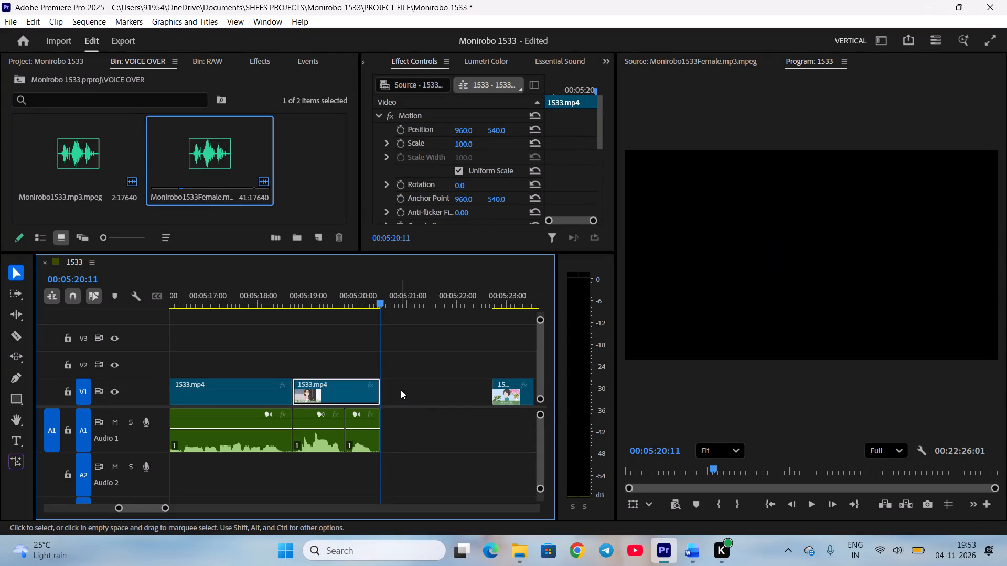
pyautogui.click(416, 396)
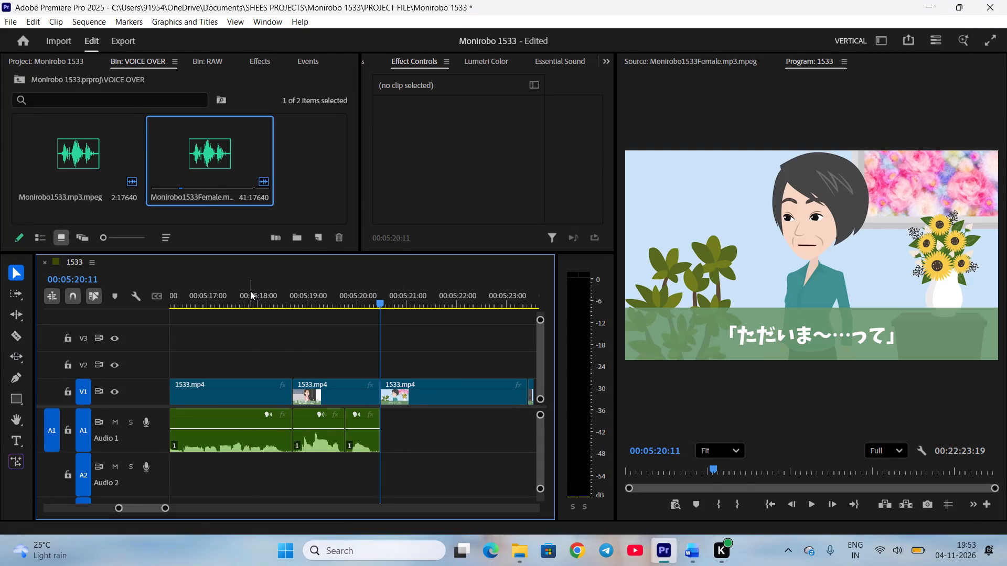
# Select all A1 clips from about 00:04:41 onward and raise their audio gain by 10 dB.
pyautogui.click(250, 291)
pyautogui.press('-')
pyautogui.scroll(12, 336, 427)
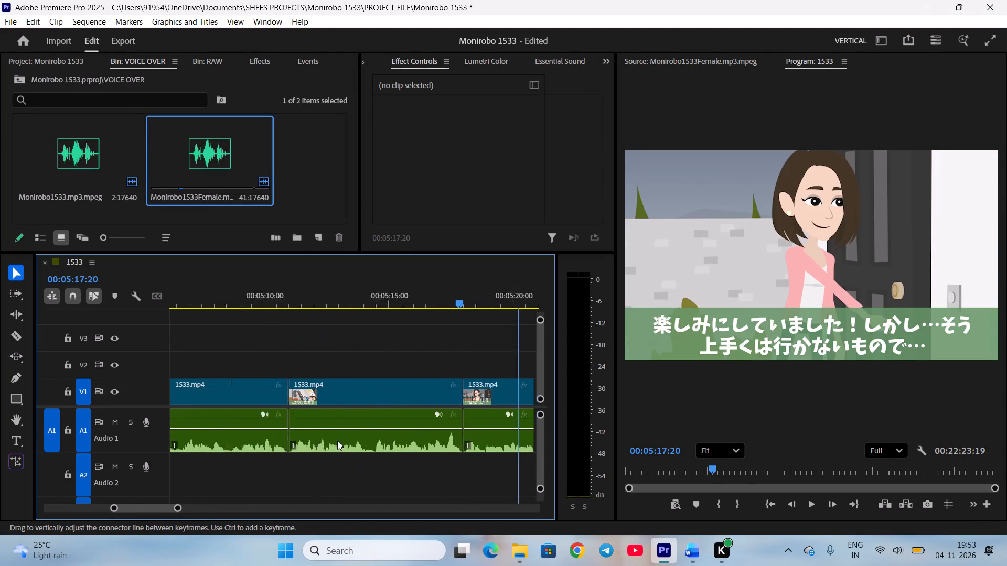
pyautogui.scroll(20, 337, 441)
pyautogui.scroll(11, 337, 441)
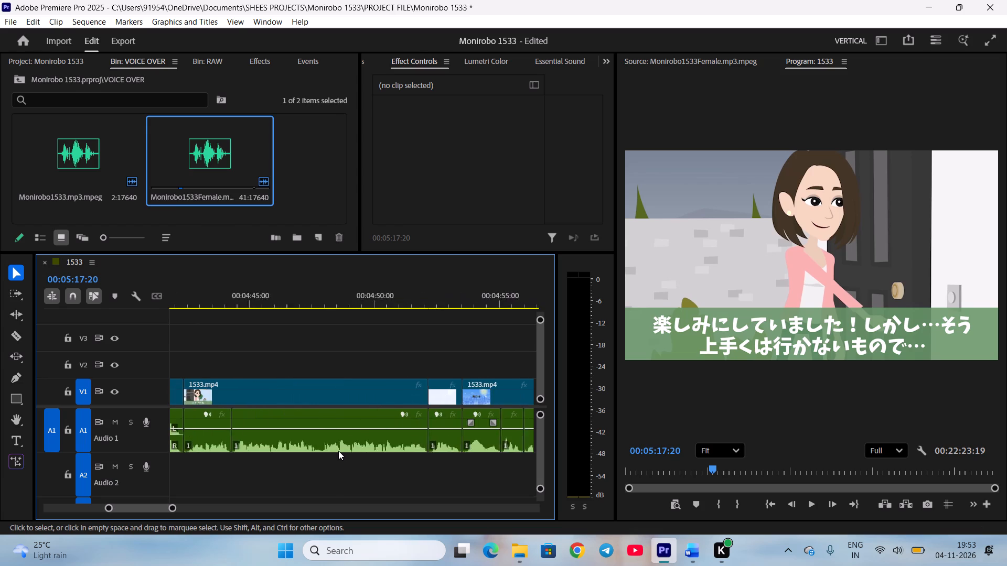
pyautogui.scroll(2, 338, 451)
pyautogui.click(19, 297)
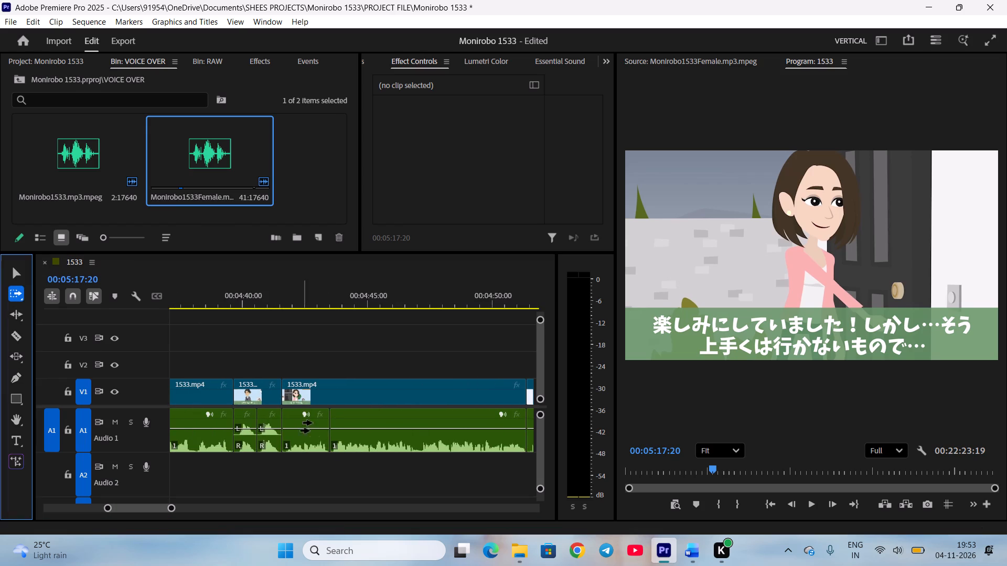
pyautogui.keyDown('shift'); pyautogui.click(316, 440); pyautogui.keyUp('shift')
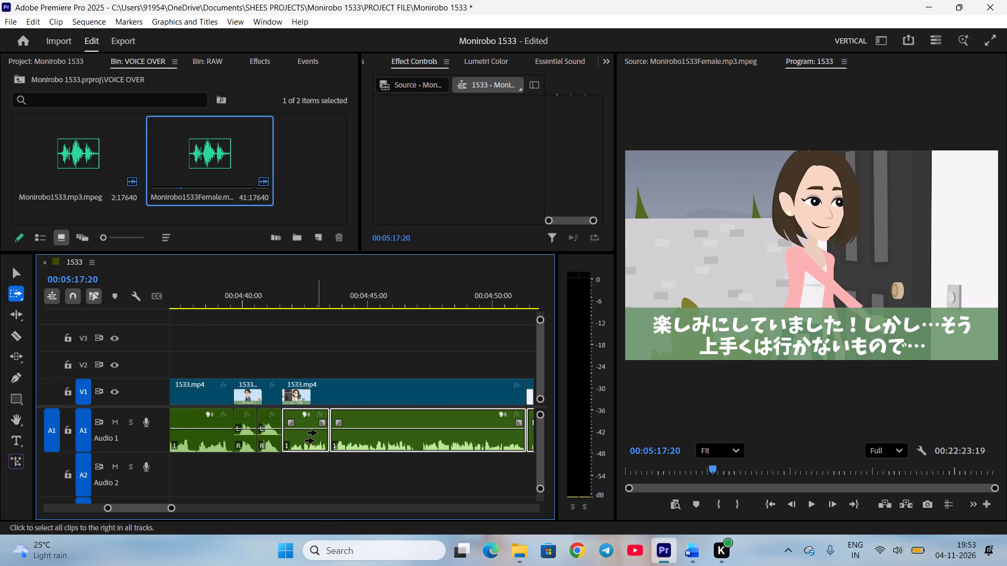
pyautogui.press('g')
pyautogui.write('10')
pyautogui.press('Return')
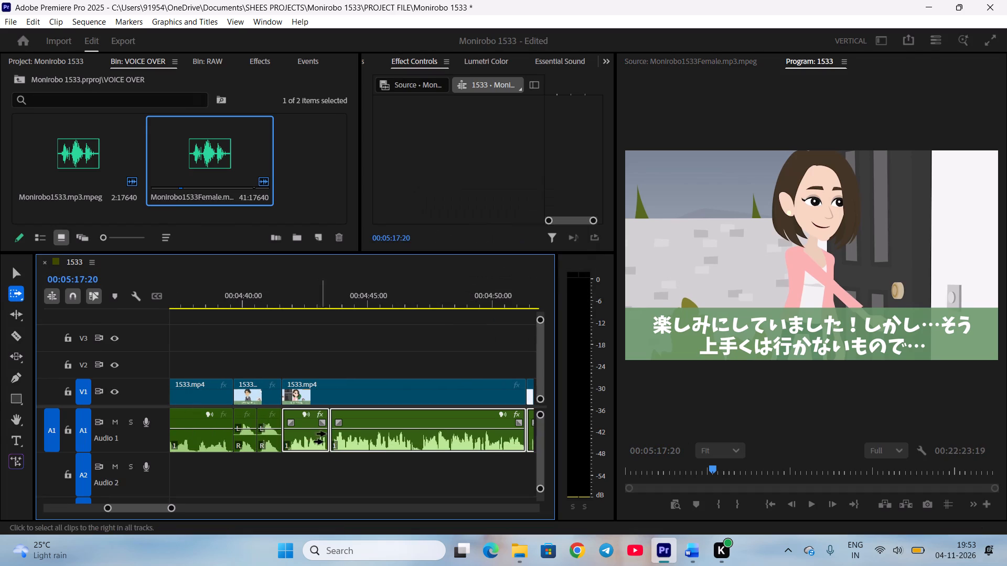
pyautogui.write('bv')
pyautogui.click(461, 353)
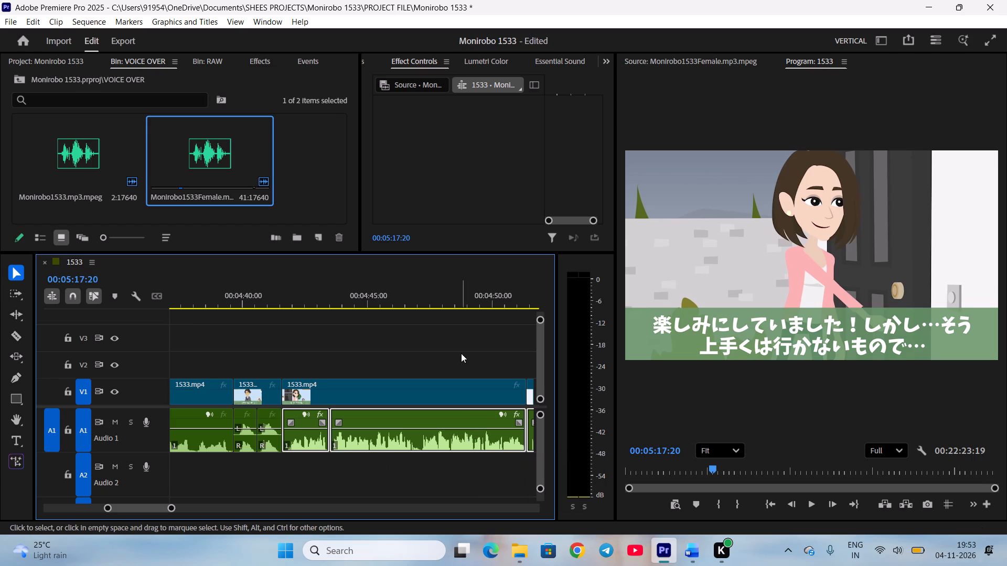
# Play the ただいま section from 00:05:17:20 to check the new loudness and save the project.
pyautogui.scroll(-20, 457, 351)
pyautogui.scroll(-17, 457, 351)
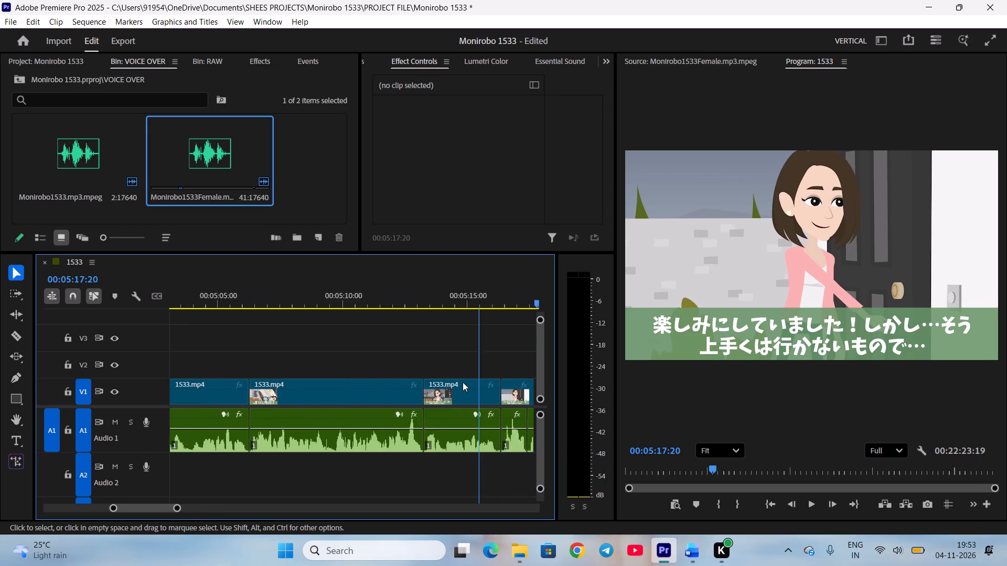
pyautogui.scroll(-5, 463, 382)
pyautogui.press('space')
pyautogui.press('=')
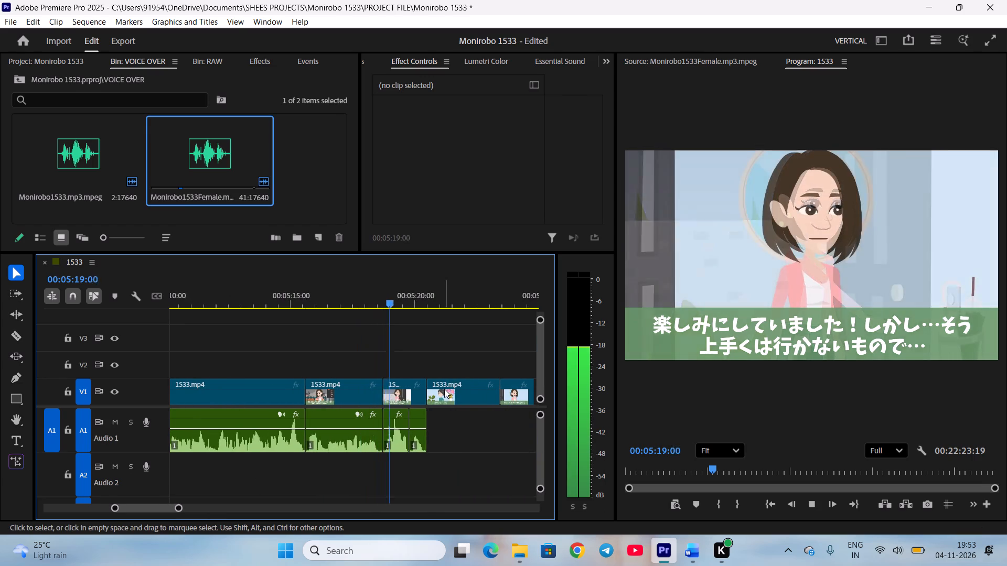
pyautogui.scroll(-12, 441, 402)
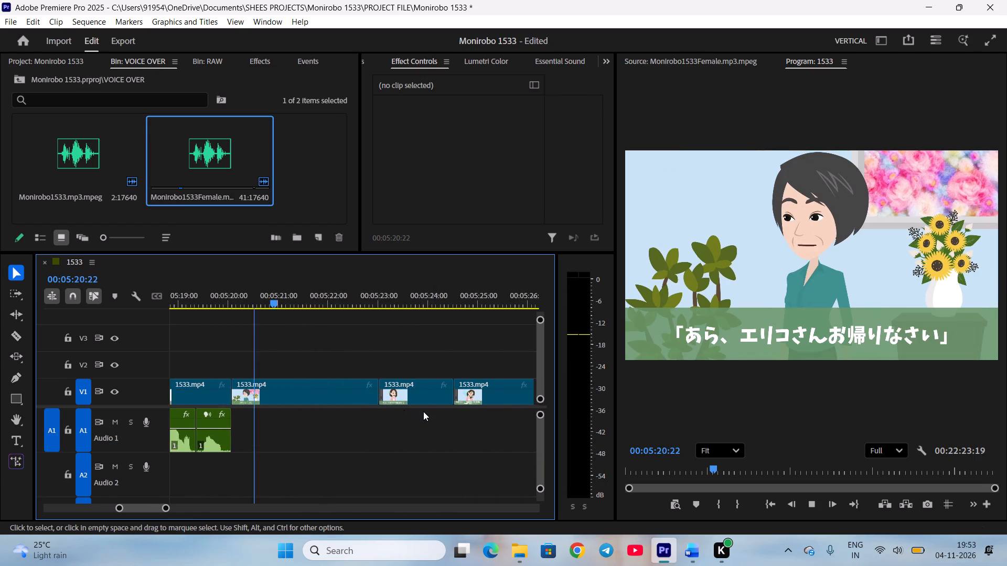
pyautogui.press('space')
pyautogui.hotkey('ctrl', 's')
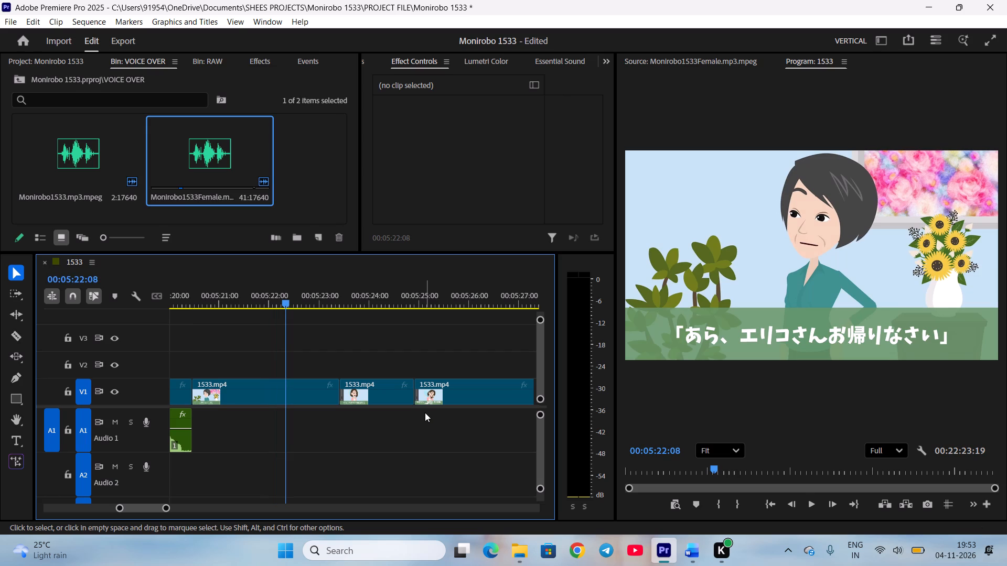
# Mark the mother-in-law's welcome-back line in the female voice-over source from 00:05:02:09 to 00:05:05:12, checking the Word script.
pyautogui.doubleClick(237, 176)
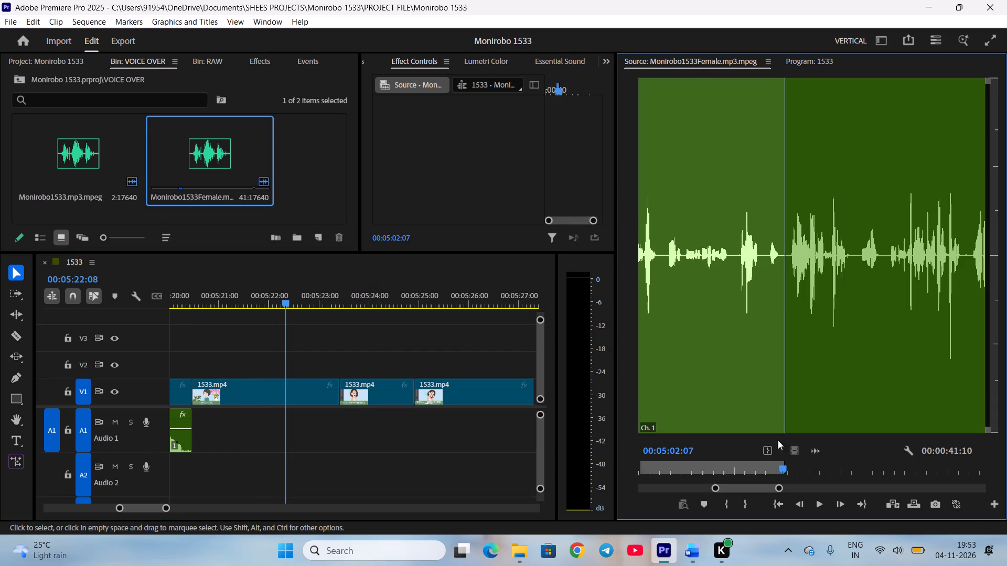
pyautogui.scroll(-4, 809, 443)
pyautogui.scroll(3, 813, 450)
pyautogui.scroll(-1, 813, 450)
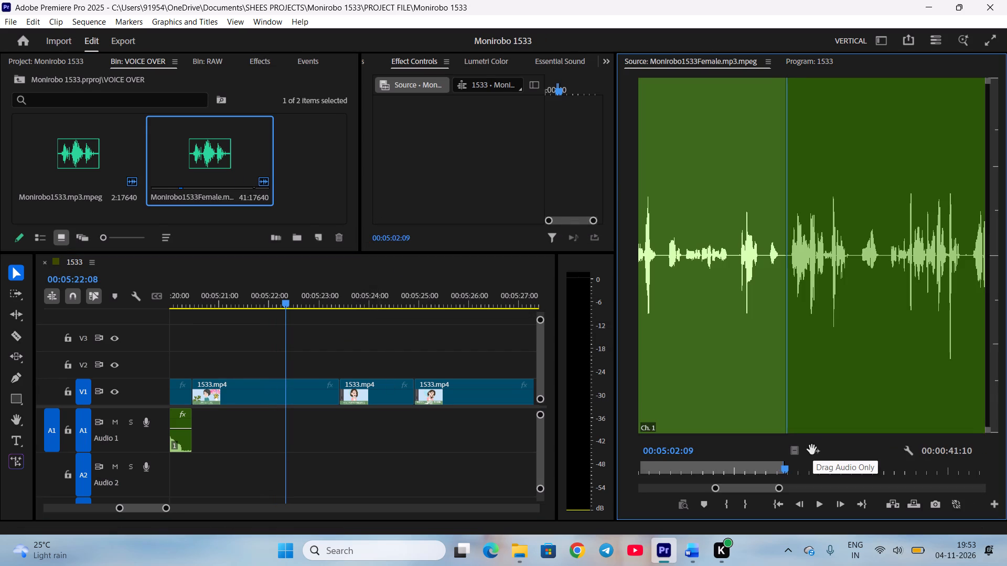
pyautogui.press('i')
pyautogui.press('space')
pyautogui.click(689, 554)
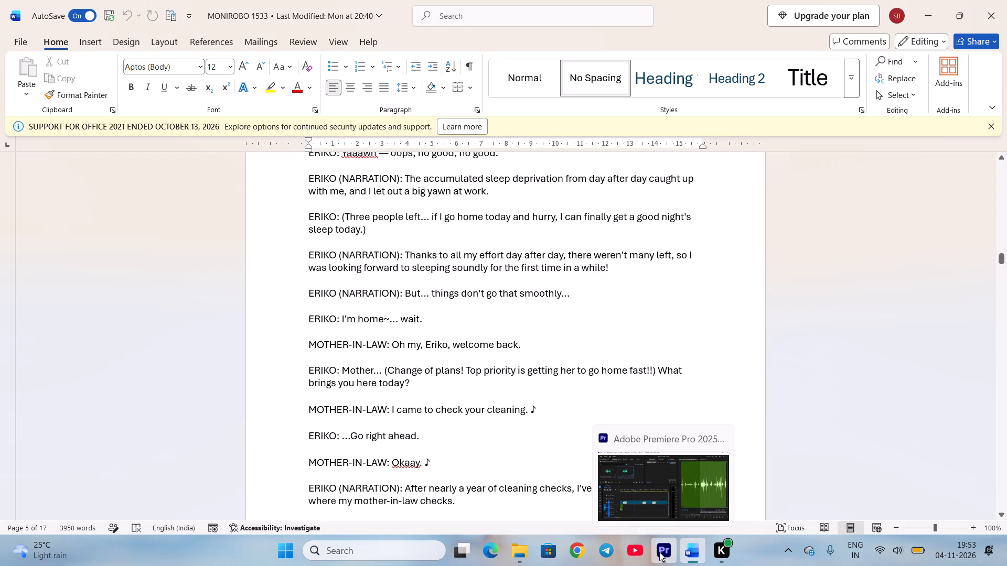
pyautogui.click(659, 552)
pyautogui.press('space')
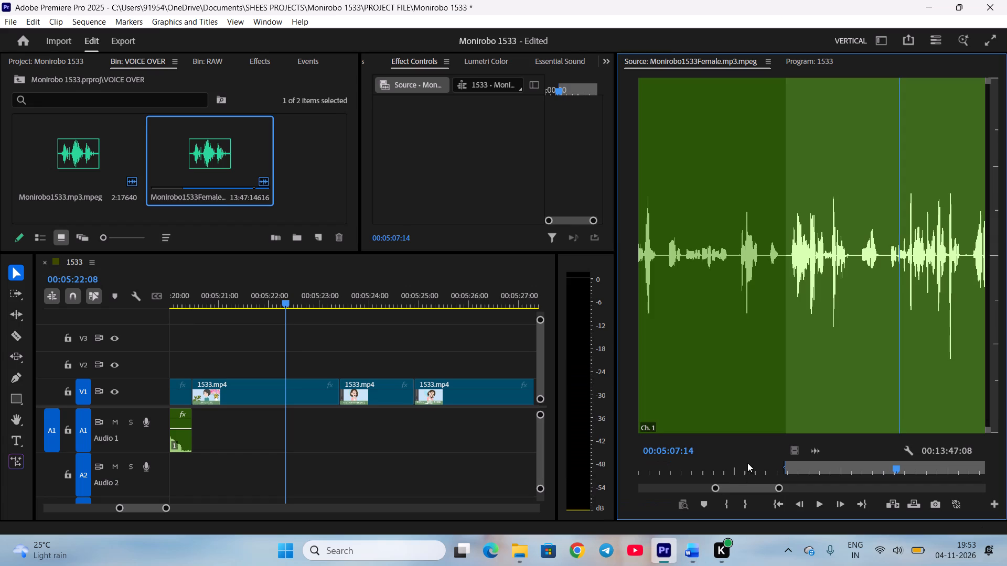
pyautogui.click(815, 463)
pyautogui.press('space')
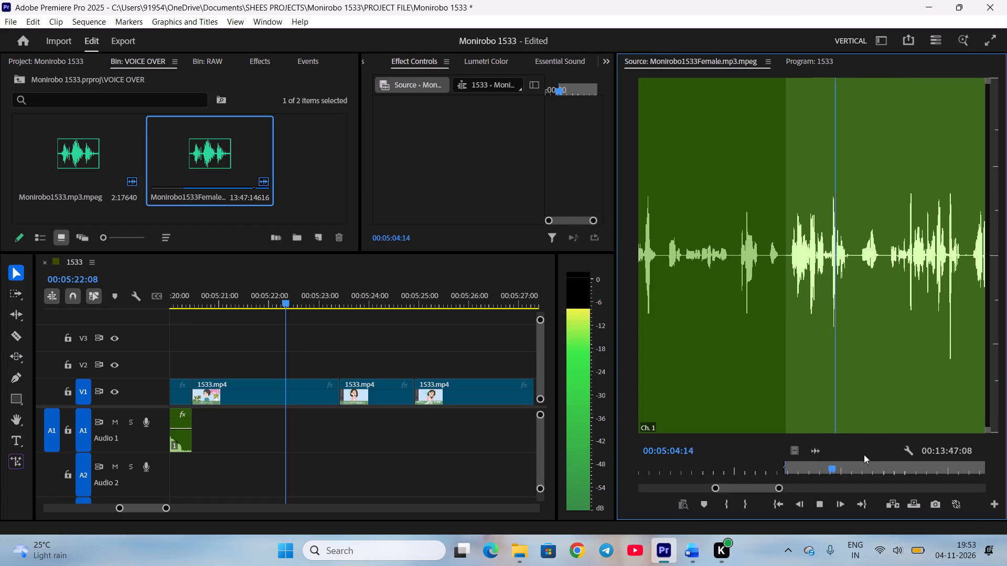
pyautogui.press('space')
pyautogui.scroll(2, 861, 455)
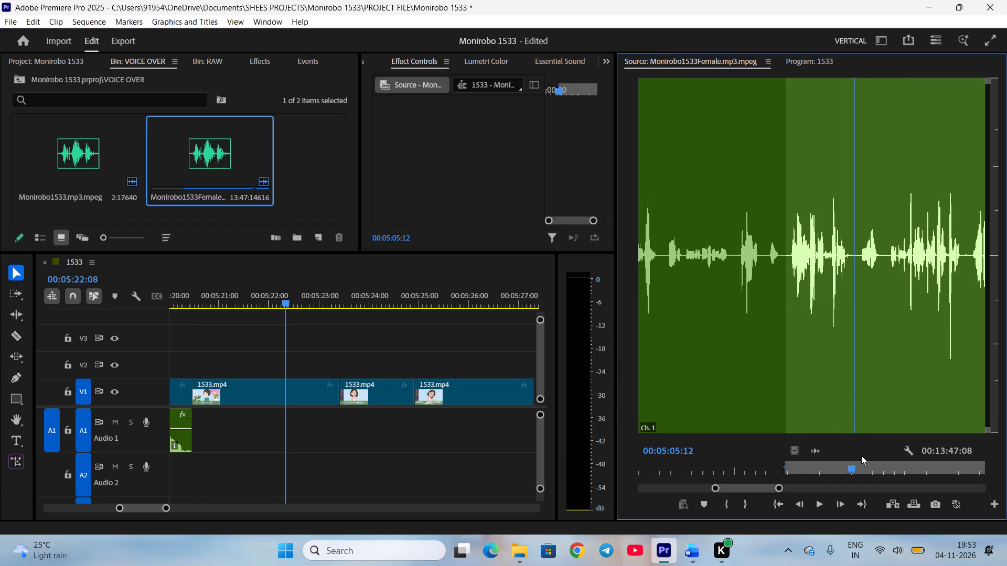
pyautogui.press('o')
# Place the marked line on A1, trim its leading silence, butt it against the cut at 00:05:20:11, trim one frame off its end and play it.
pyautogui.moveTo(816, 448); pyautogui.dragTo(229, 427)
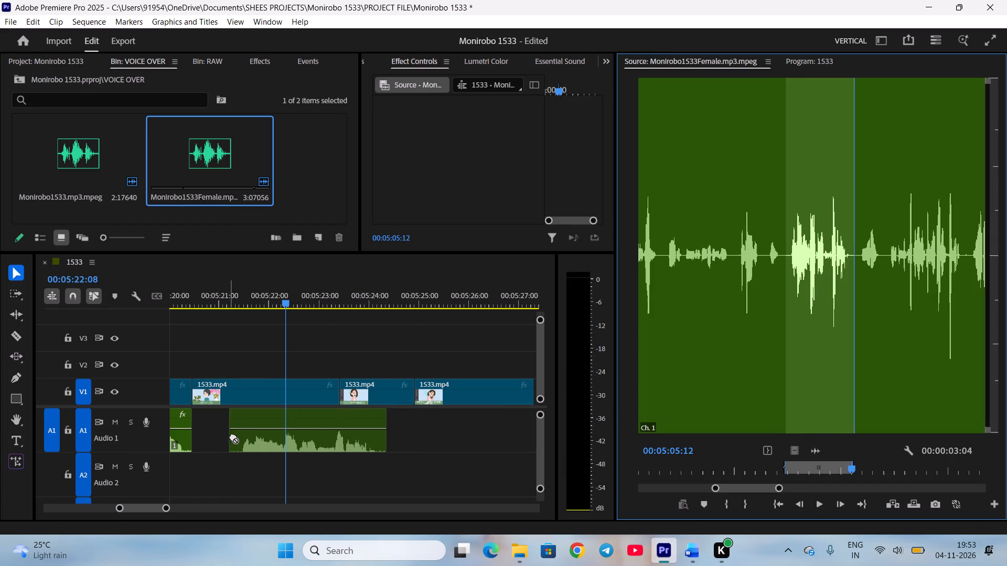
pyautogui.moveTo(232, 441); pyautogui.dragTo(241, 439)
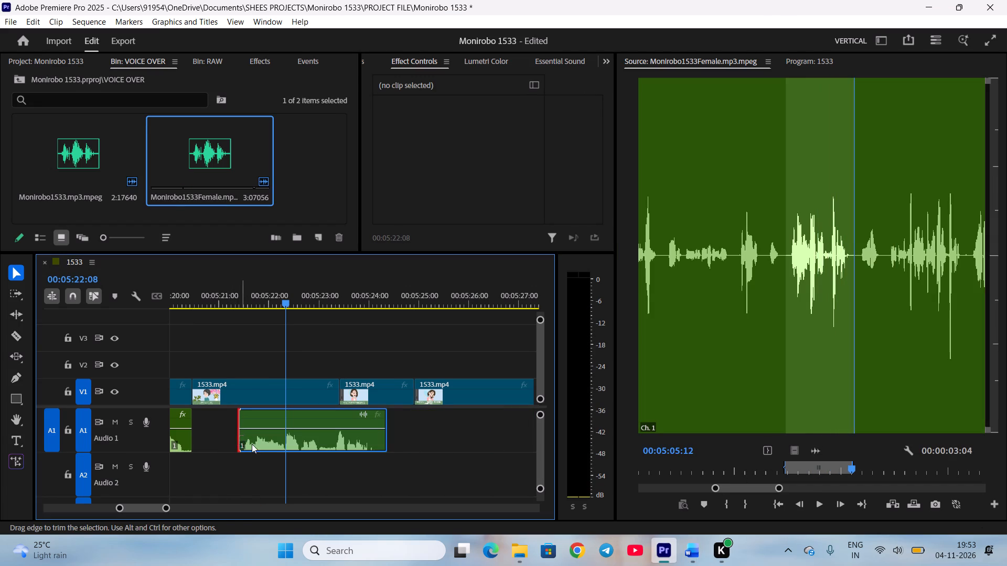
pyautogui.moveTo(267, 445); pyautogui.dragTo(224, 442)
pyautogui.click(268, 469)
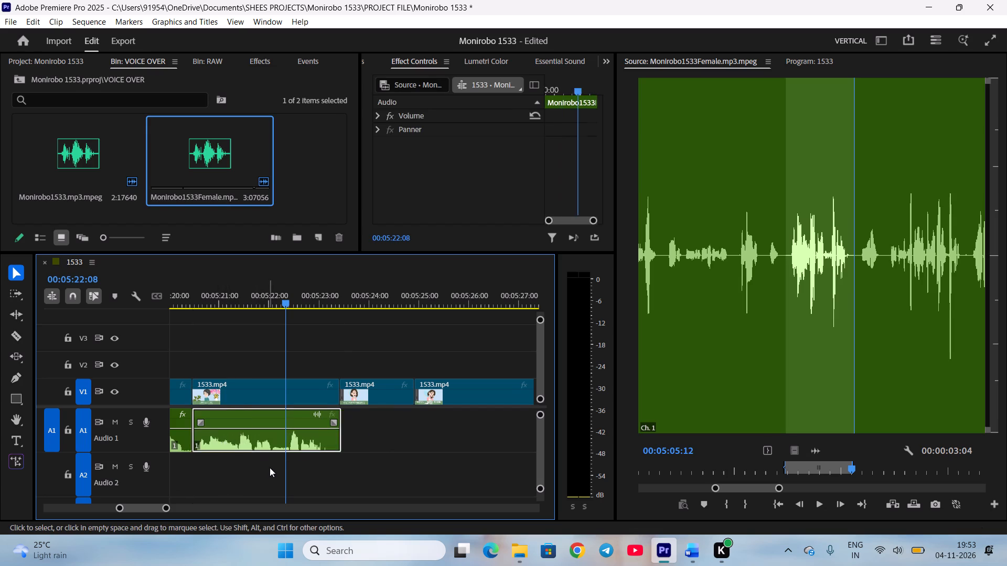
pyautogui.click(338, 448)
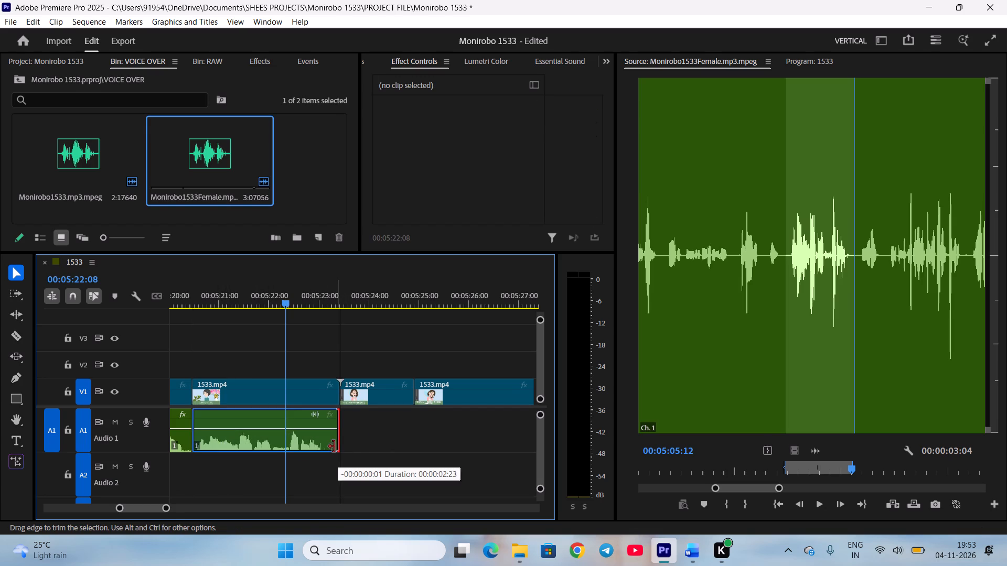
pyautogui.click(350, 478)
pyautogui.press('space')
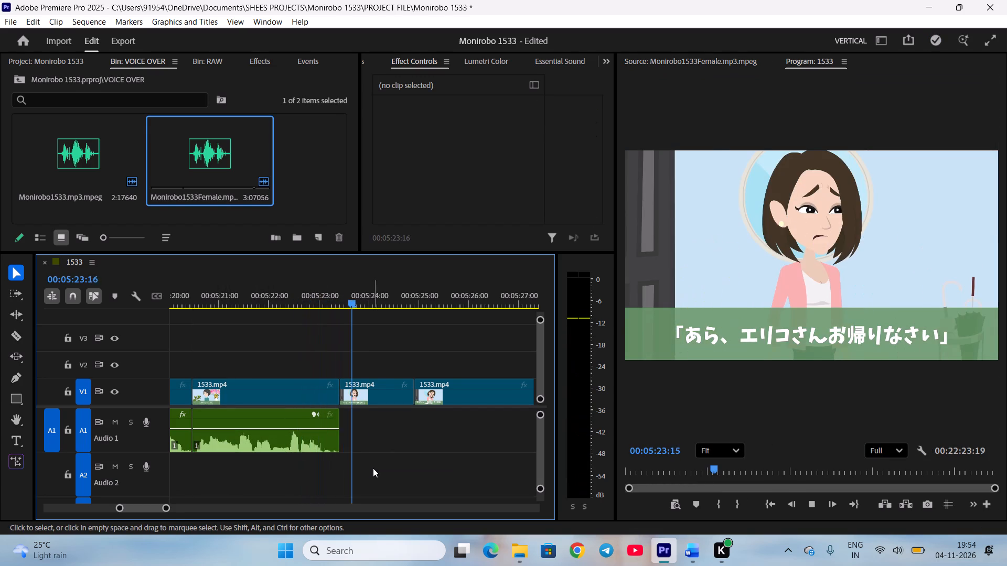
# Play the shots following 00:05:23:16, move the playhead to 00:05:31:13 and save the project.
pyautogui.scroll(-4, 374, 467)
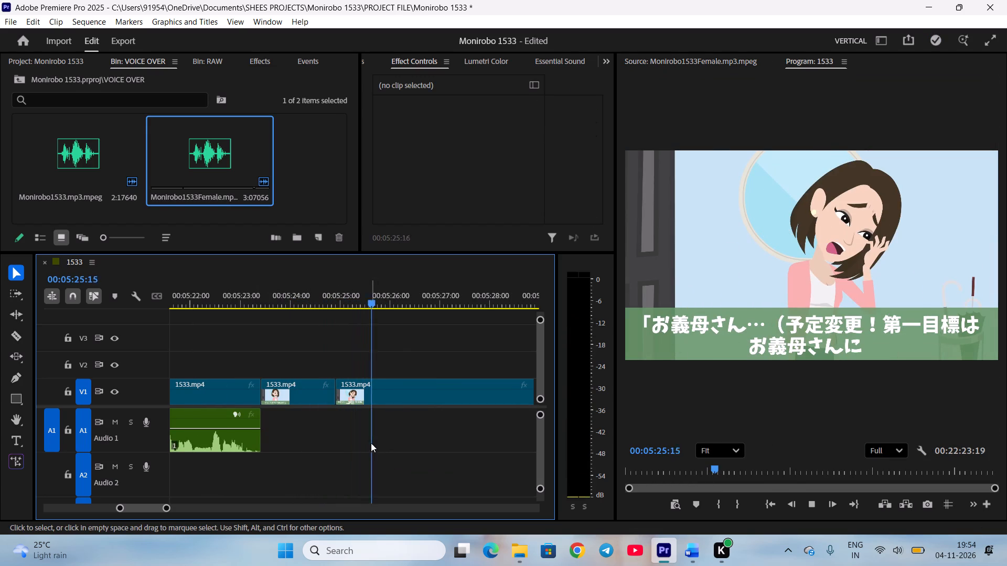
pyautogui.scroll(-9, 371, 443)
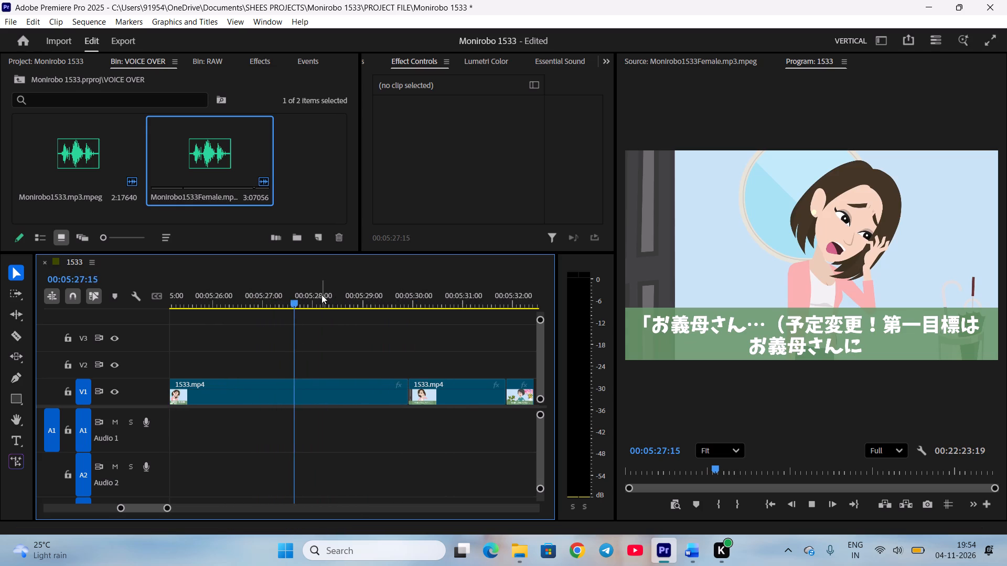
pyautogui.moveTo(325, 296); pyautogui.dragTo(492, 332)
pyautogui.press('-')
pyautogui.hotkey('ctrl', 's')
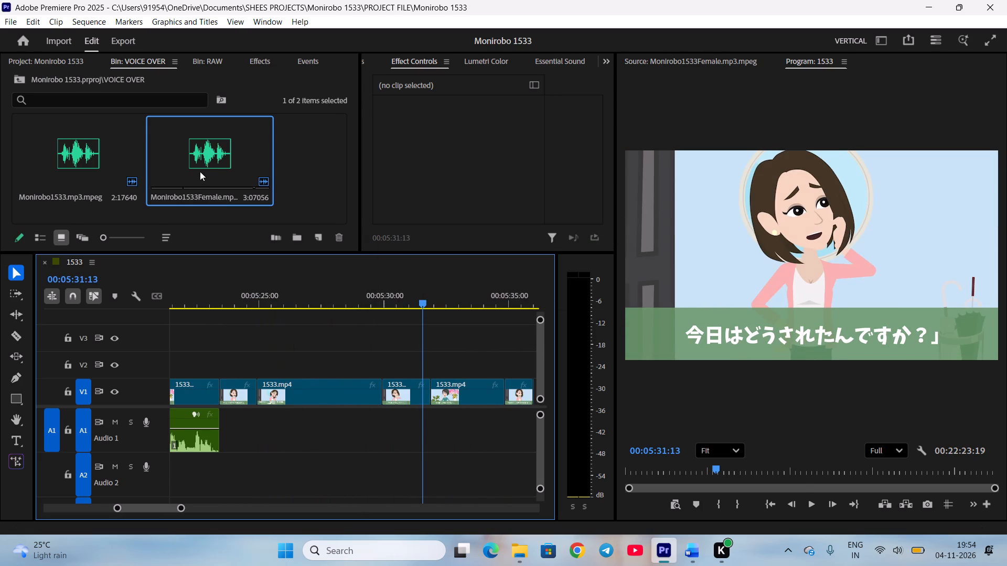
# Mark Eriko's "Mother… What brings you here today?" line in the female voice-over source from 00:05:05:16 to 00:05:12:17, checking the Word script.
pyautogui.doubleClick(198, 151)
pyautogui.press('space')
pyautogui.press('space')
pyautogui.scroll(-3, 887, 470)
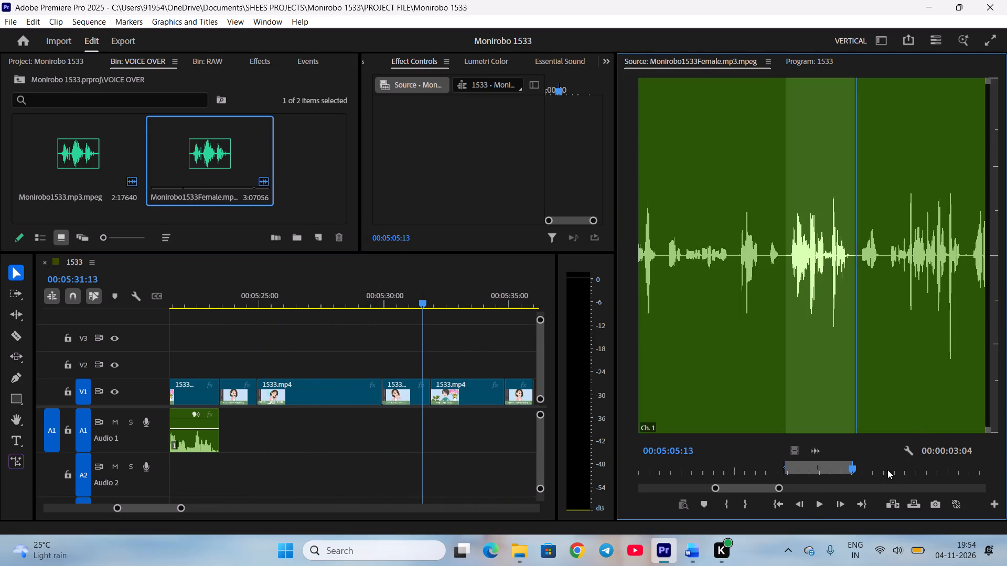
pyautogui.scroll(-1, 887, 470)
pyautogui.press('i')
pyautogui.press('space')
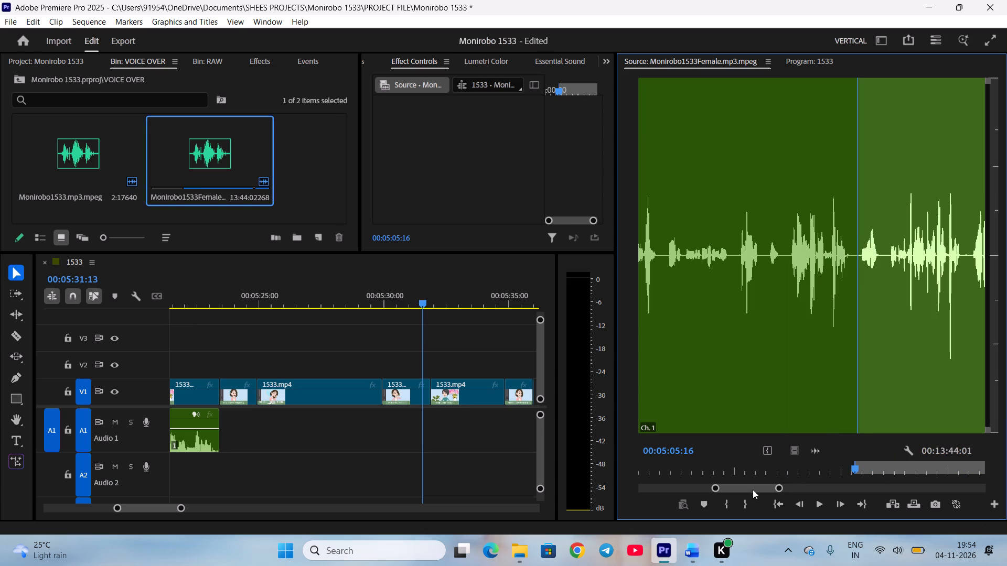
pyautogui.click(690, 557)
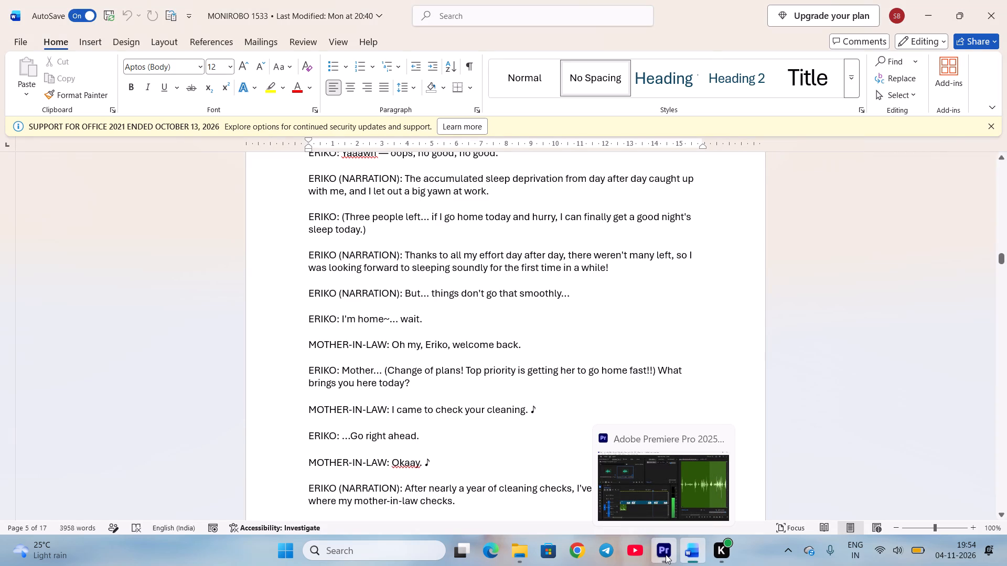
pyautogui.press('space')
pyautogui.scroll(4, 795, 470)
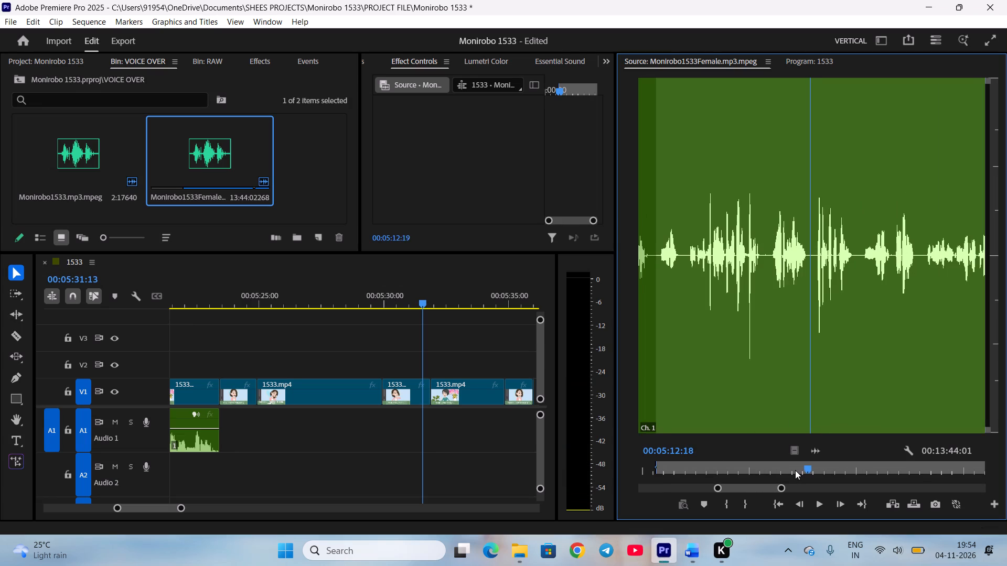
pyautogui.scroll(1, 795, 470)
pyautogui.press('o')
# Place the marked line on A1 directly after the welcome-back line and play its opening.
pyautogui.moveTo(820, 447); pyautogui.dragTo(222, 423)
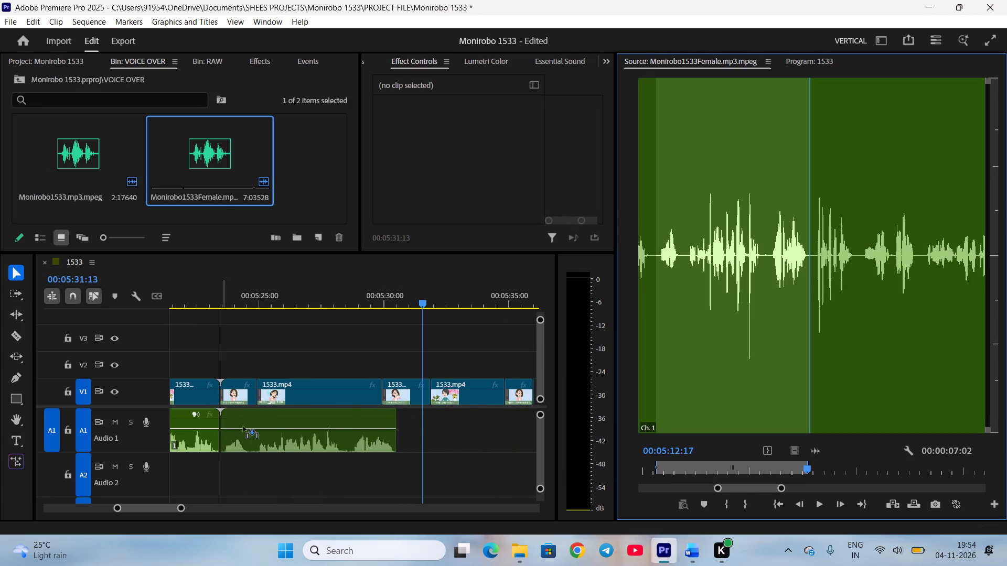
pyautogui.click(224, 294)
pyautogui.press('=')
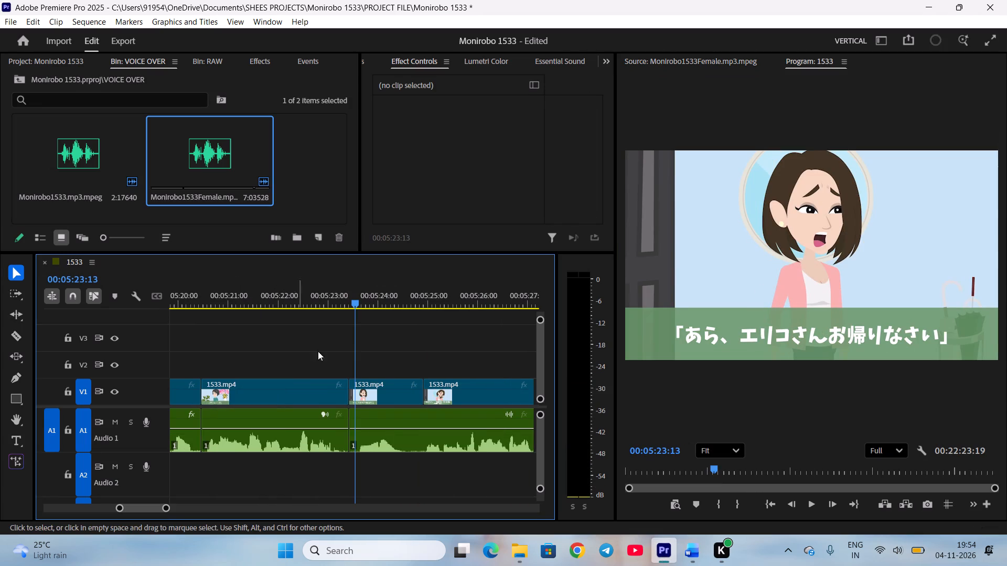
pyautogui.press('space')
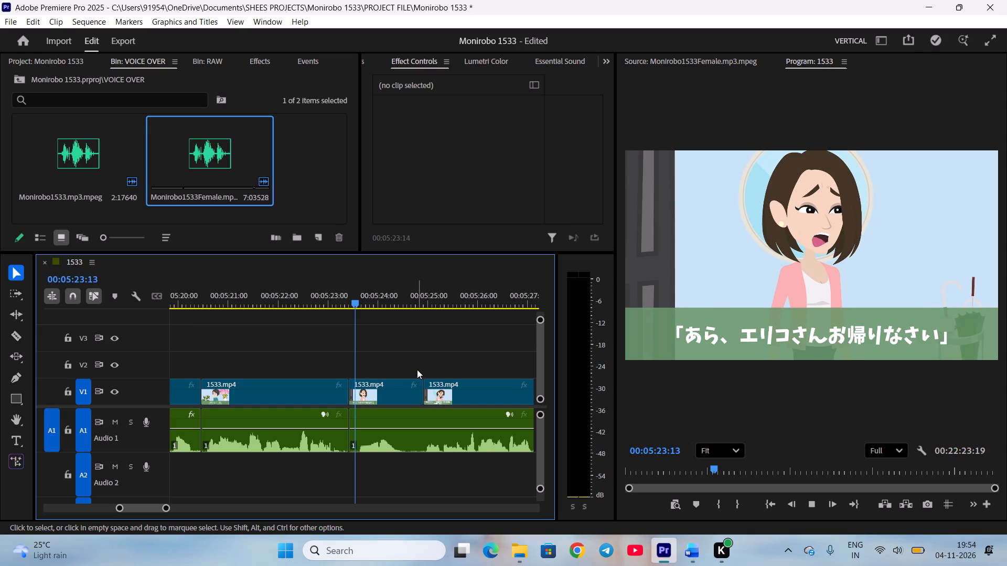
pyautogui.scroll(-3, 417, 406)
pyautogui.press('space')
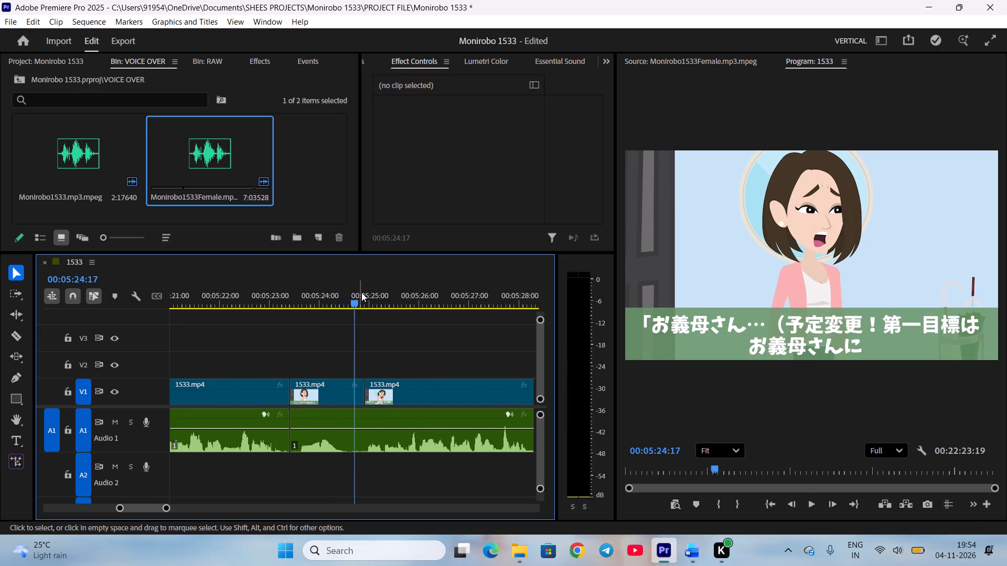
# Split the line at 00:05:24:15, remove the pause after the split, and move the next V1 shot back to the same point.
pyautogui.click(350, 302)
pyautogui.click(358, 443)
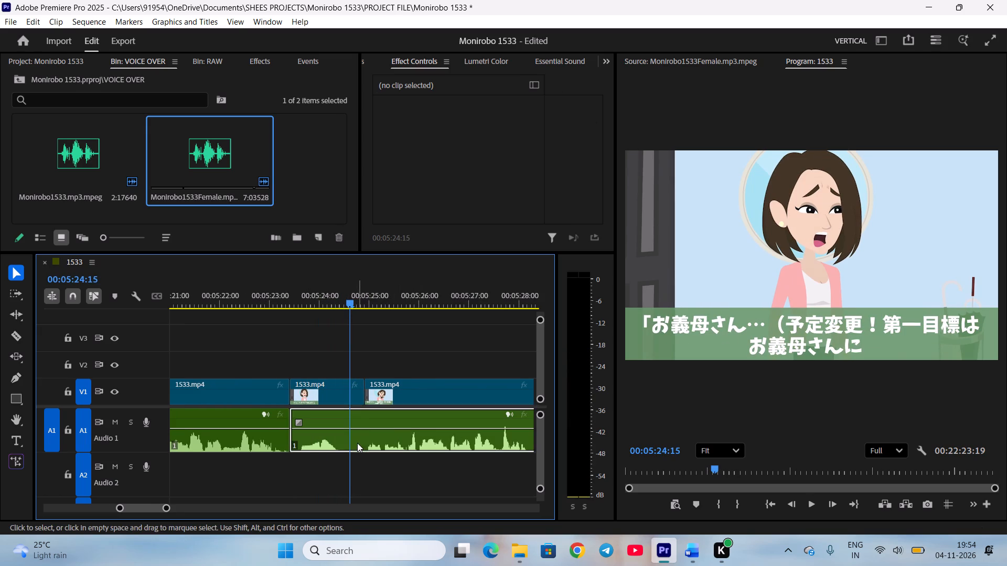
pyautogui.press('c')
pyautogui.moveTo(352, 440); pyautogui.dragTo(360, 440)
pyautogui.click(379, 478)
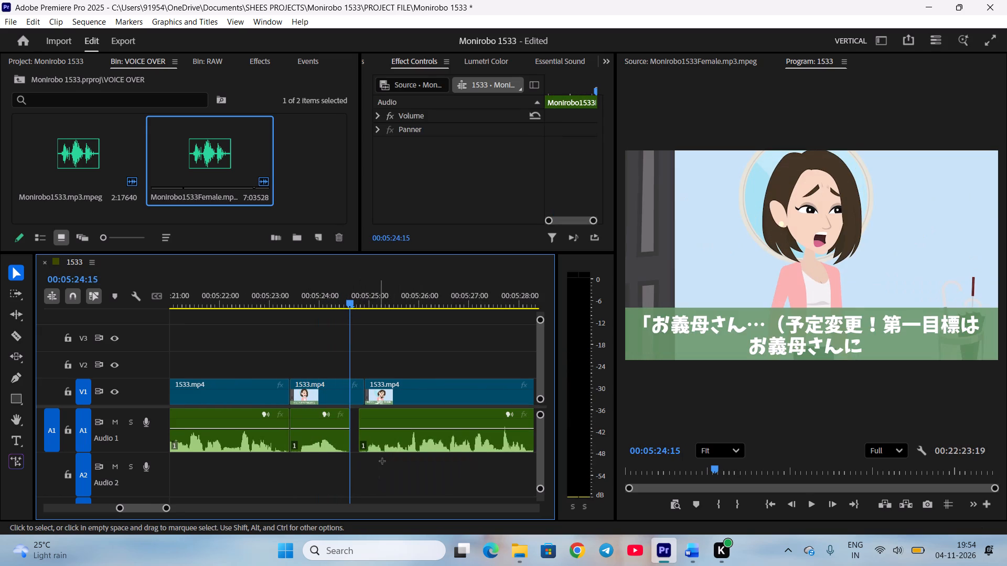
pyautogui.moveTo(392, 445); pyautogui.dragTo(384, 443)
pyautogui.click(402, 478)
pyautogui.moveTo(403, 394); pyautogui.dragTo(388, 393)
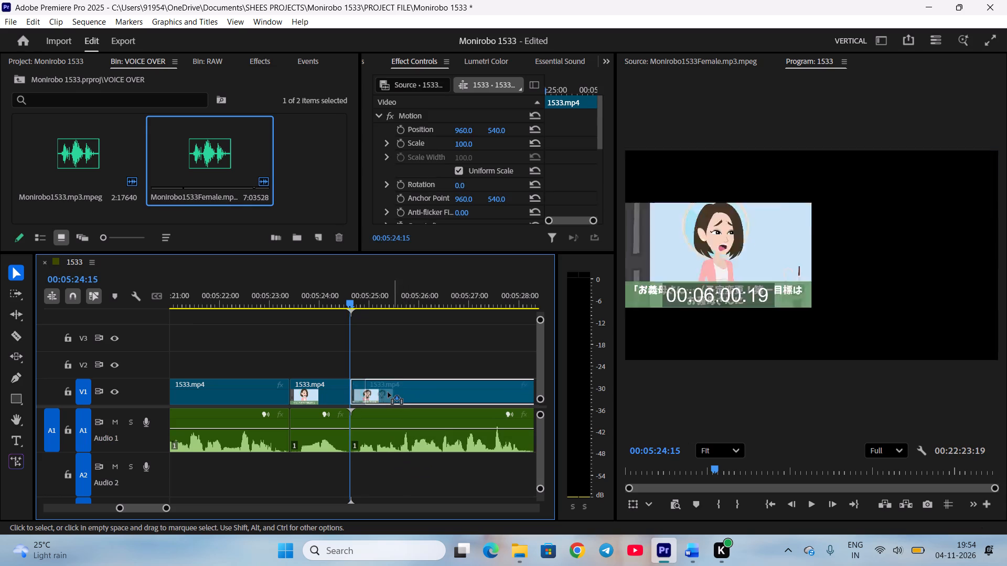
pyautogui.moveTo(388, 393); pyautogui.dragTo(386, 393)
pyautogui.click(386, 354)
# Play onward, split the line at 00:05:28:05, trim the silence after the split, butt the last part against it and play it.
pyautogui.press('space')
pyautogui.scroll(-9, 399, 440)
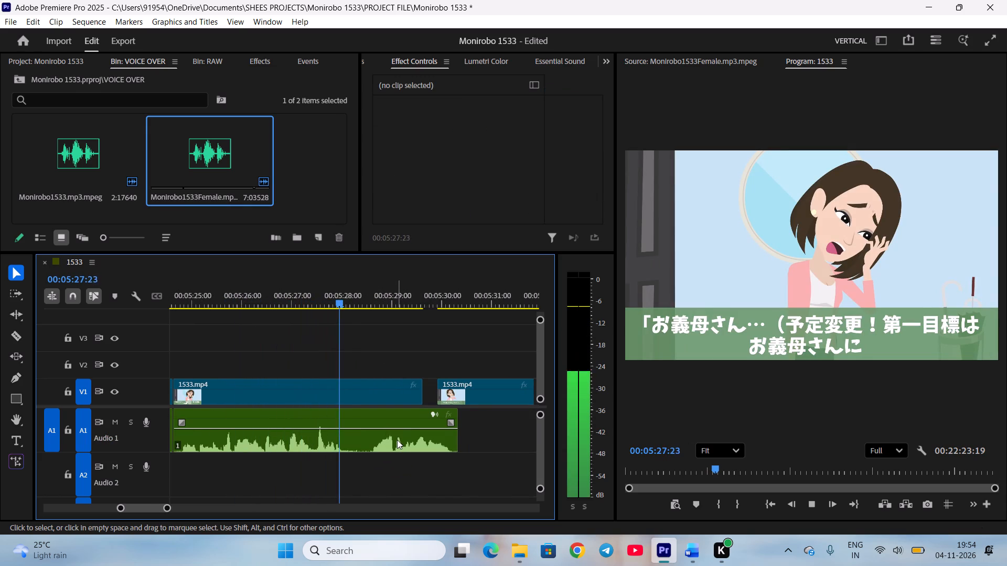
pyautogui.press('space')
pyautogui.click(367, 444)
pyautogui.press('c')
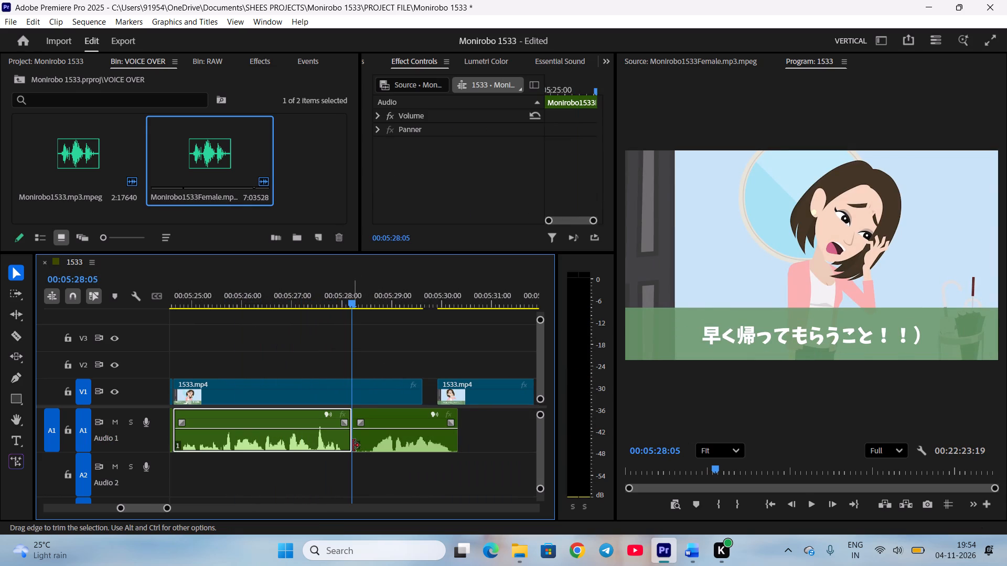
pyautogui.moveTo(353, 445); pyautogui.dragTo(365, 445)
pyautogui.moveTo(385, 443); pyautogui.dragTo(374, 442)
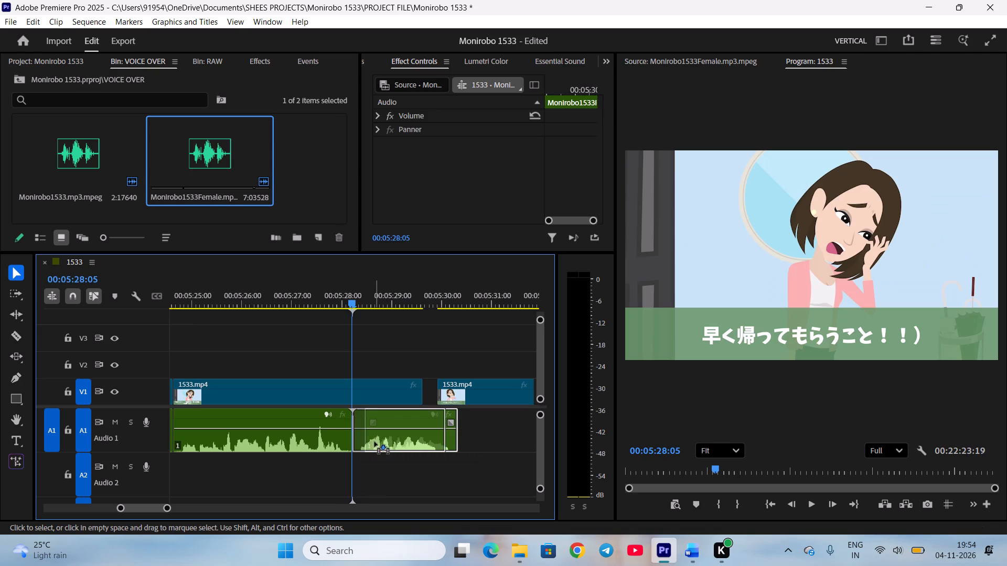
pyautogui.moveTo(374, 442); pyautogui.dragTo(374, 441)
pyautogui.click(393, 466)
pyautogui.scroll(-4, 393, 430)
pyautogui.press('space')
pyautogui.press('space')
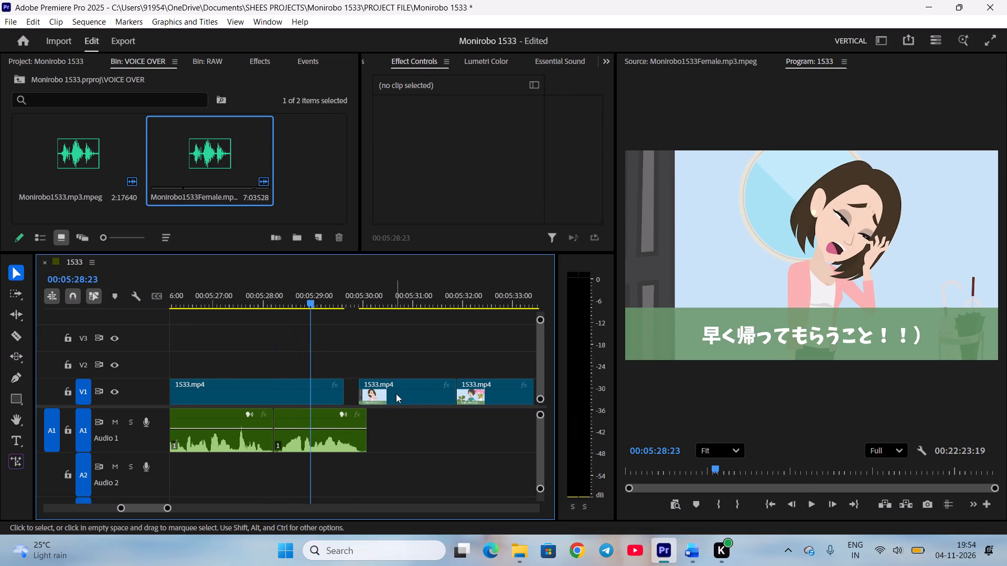
# Move the 今日はどうされたんですか shot on V1 back to 00:05:28:05, match its end to the voice-over's end and play it.
pyautogui.moveTo(396, 393); pyautogui.dragTo(313, 393)
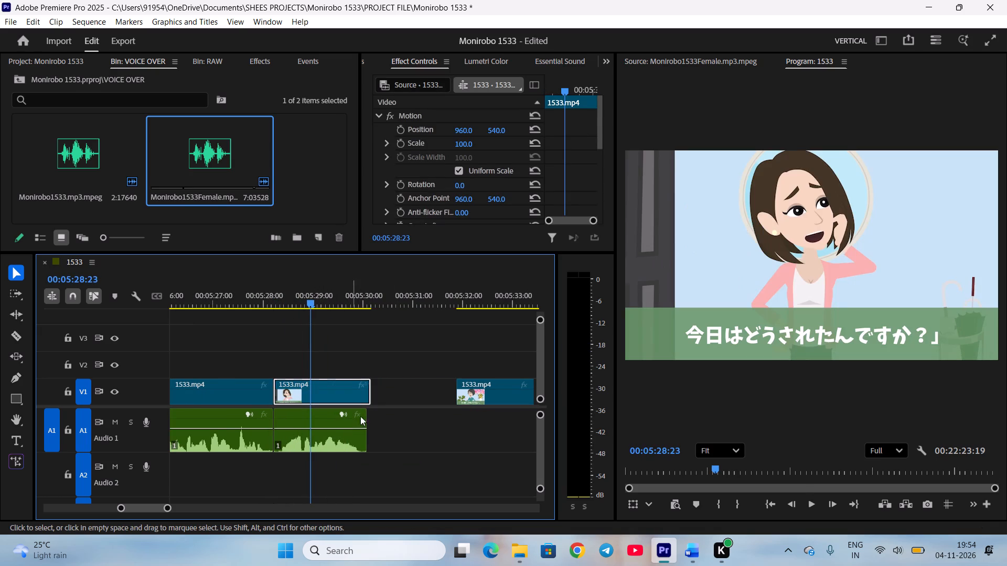
pyautogui.moveTo(376, 426); pyautogui.dragTo(371, 424)
pyautogui.hotkey('ctrl', 'z')
pyautogui.moveTo(376, 393); pyautogui.dragTo(376, 393)
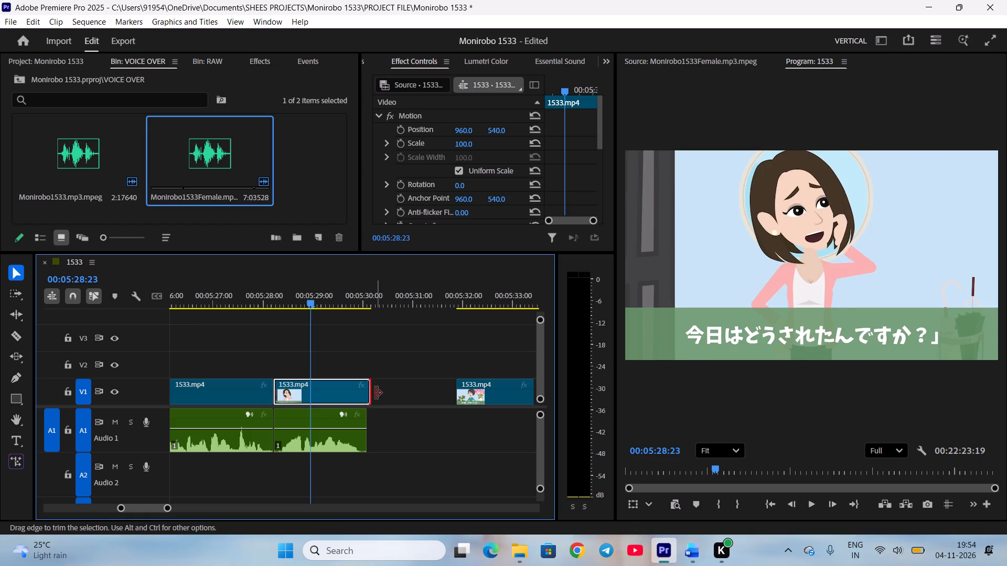
pyautogui.moveTo(376, 393); pyautogui.dragTo(369, 393)
pyautogui.press('space')
pyautogui.click(387, 460)
pyautogui.press('space')
# Select the three parts of Eriko's line on A1 from about 00:05:23:10 and raise their audio gain by 9 dB.
pyautogui.scroll(2, 412, 432)
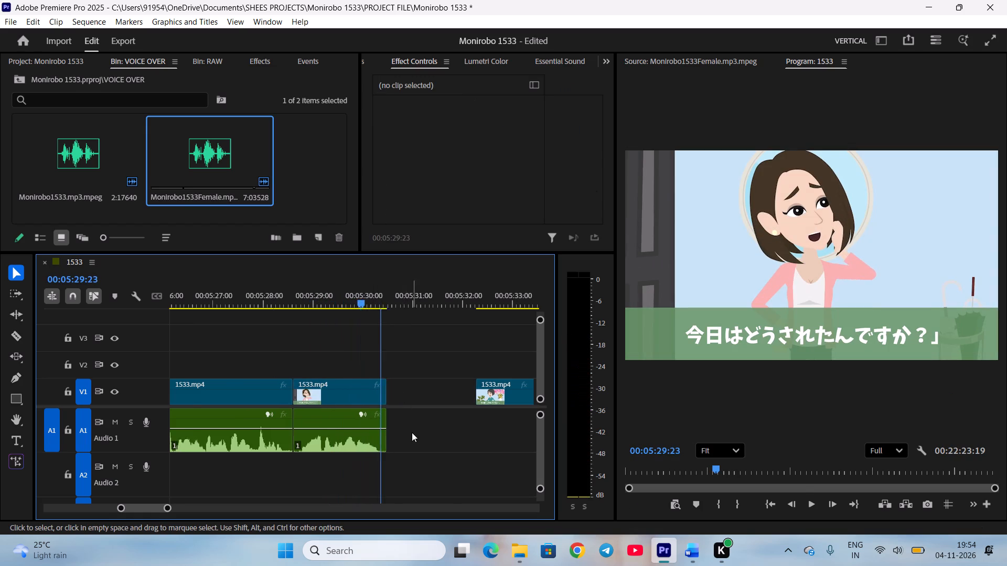
pyautogui.scroll(8, 412, 432)
pyautogui.moveTo(281, 463); pyautogui.dragTo(487, 449)
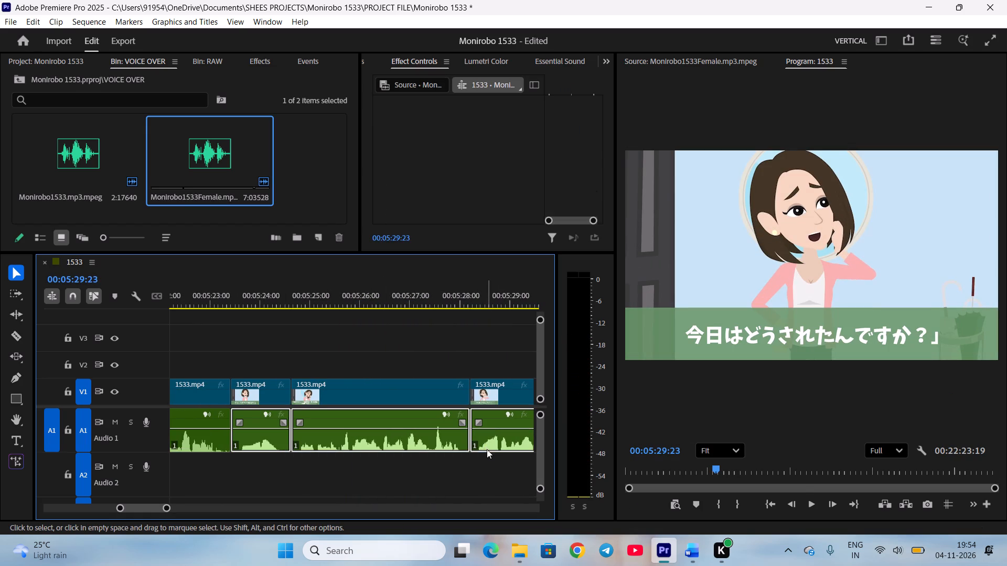
pyautogui.write('g9')
pyautogui.press('Return')
pyautogui.click(452, 466)
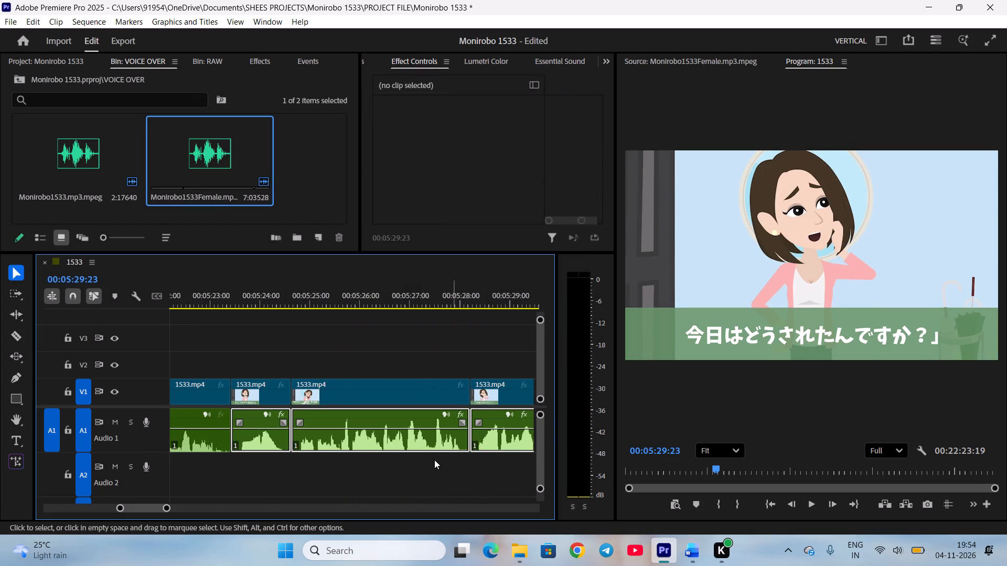
# Play the louder ending of Eriko's line, ripple delete the V1 gap after it, and play into the cleaning-check shot up to 00:05:31:09.
pyautogui.scroll(-8, 428, 458)
pyautogui.click(336, 293)
pyautogui.press('space')
pyautogui.scroll(-4, 355, 340)
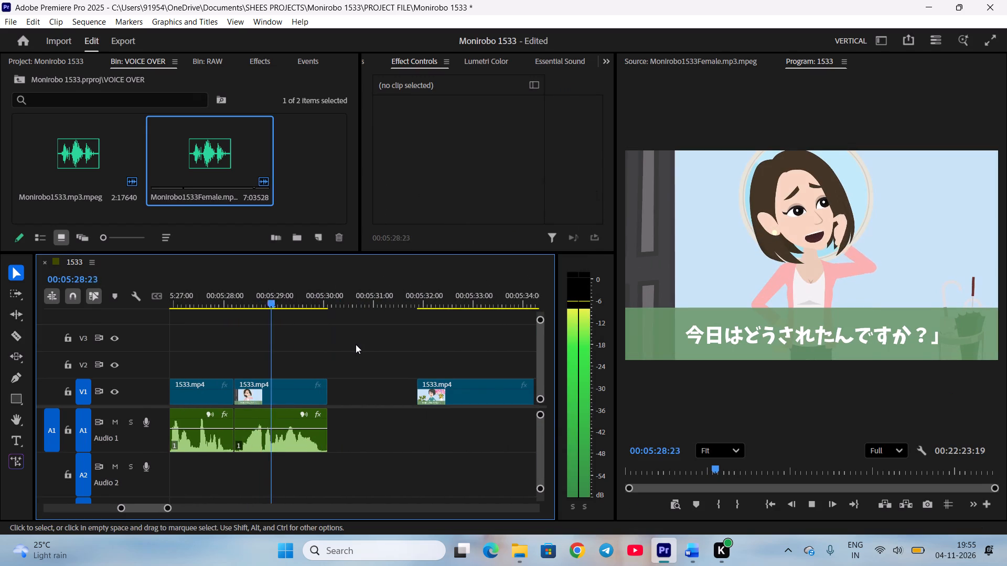
pyautogui.rightClick(357, 391)
pyautogui.click(402, 402)
pyautogui.scroll(-5, 403, 412)
pyautogui.press('space')
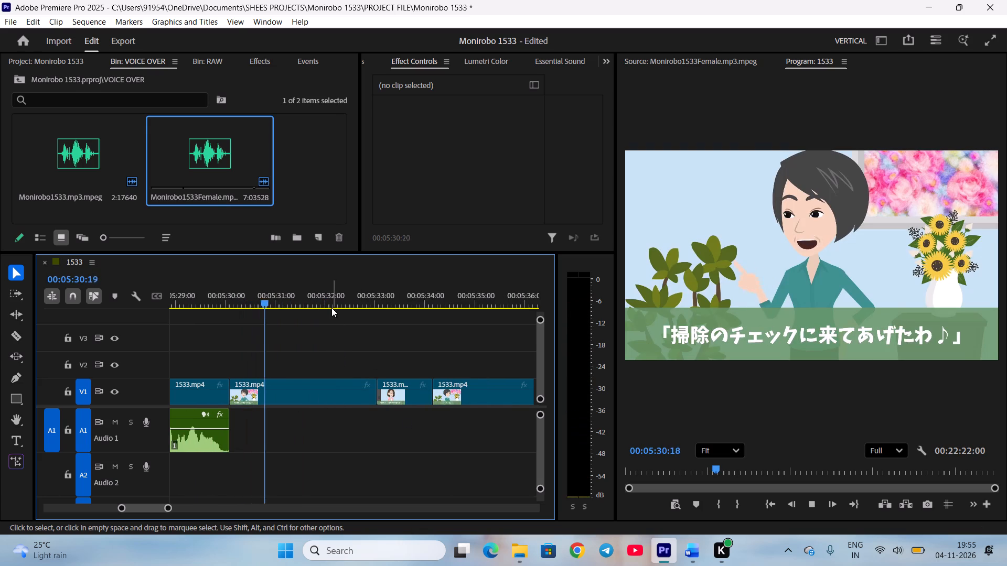
pyautogui.press('space')
# Mark the mother-in-law's cleaning-check line in the female voice-over source from 00:05:12:23 to 00:05:14:22.
pyautogui.doubleClick(239, 160)
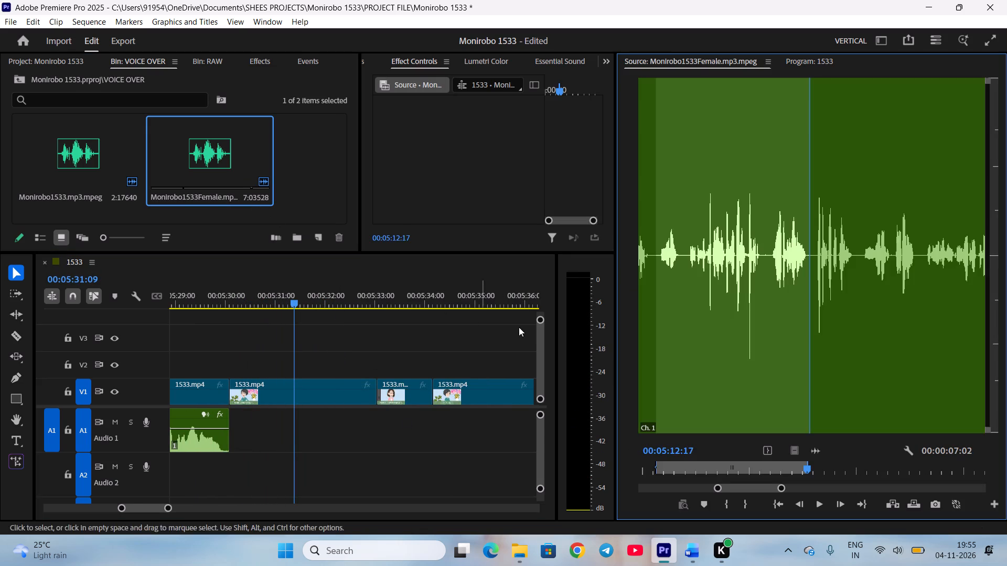
pyautogui.scroll(-6, 782, 448)
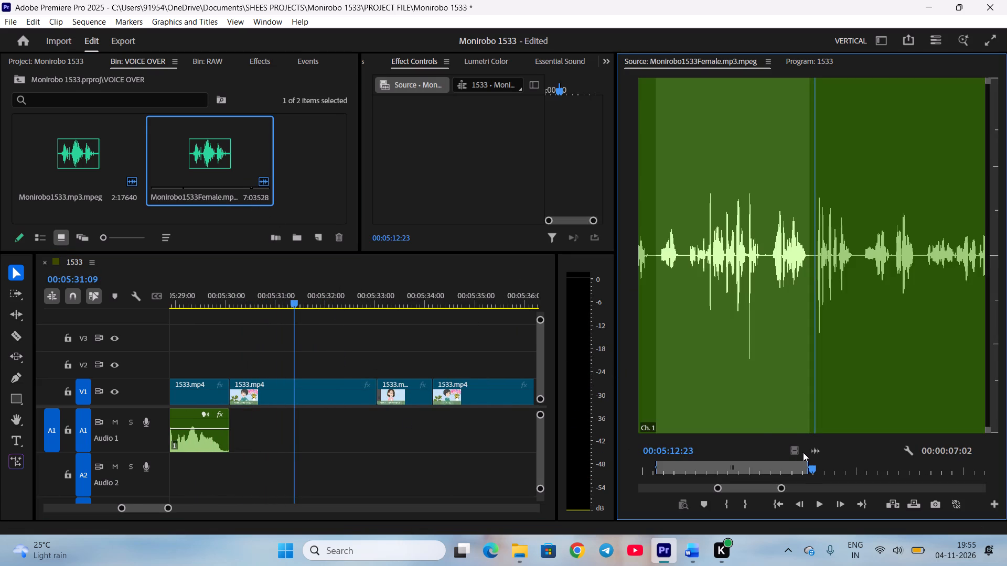
pyautogui.press('o')
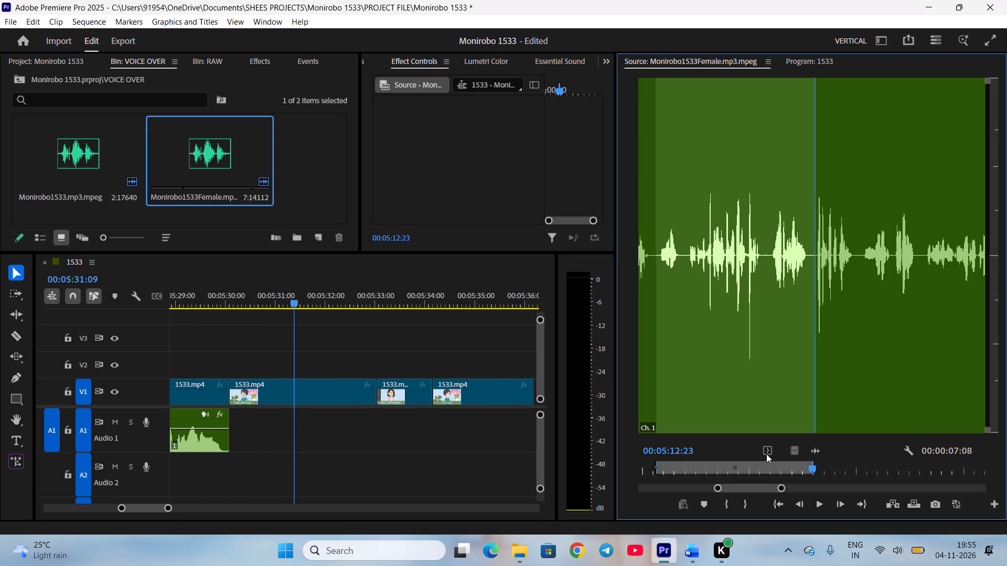
pyautogui.press('i')
pyautogui.press('space')
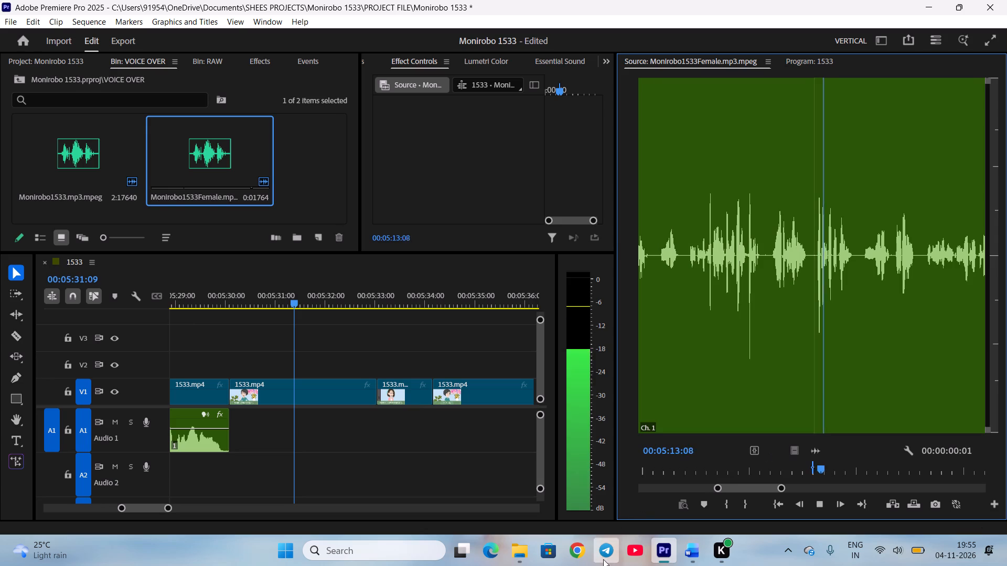
pyautogui.press('space')
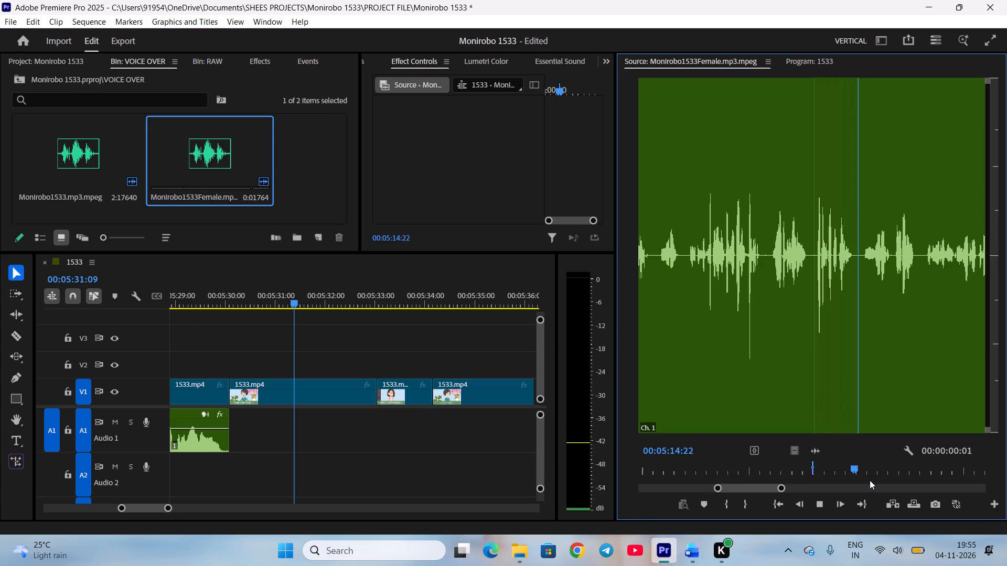
pyautogui.press('o')
# Place the marked line on A1, trim its silent tail, butt it against Eriko's line at about 00:05:30:02 and play it.
pyautogui.moveTo(818, 448); pyautogui.dragTo(268, 428)
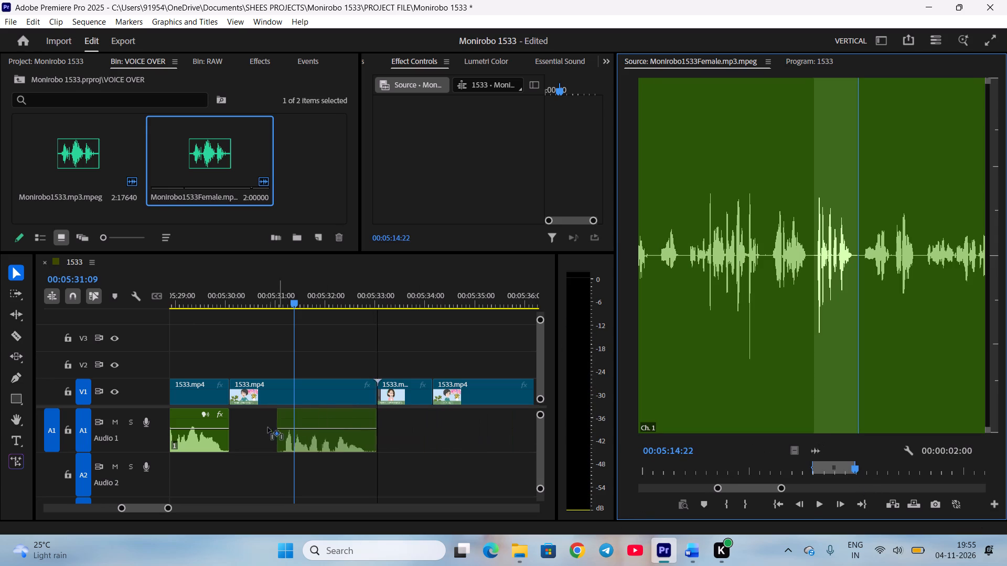
pyautogui.moveTo(268, 428); pyautogui.dragTo(262, 428)
pyautogui.moveTo(367, 441); pyautogui.dragTo(364, 440)
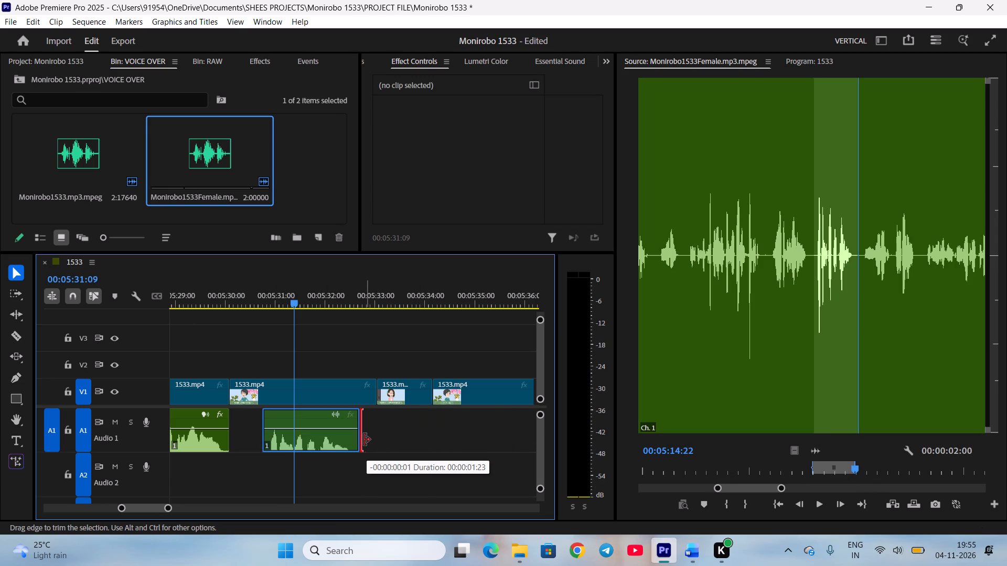
pyautogui.moveTo(364, 440); pyautogui.dragTo(361, 441)
pyautogui.click(368, 464)
pyautogui.moveTo(310, 444); pyautogui.dragTo(283, 443)
pyautogui.click(324, 460)
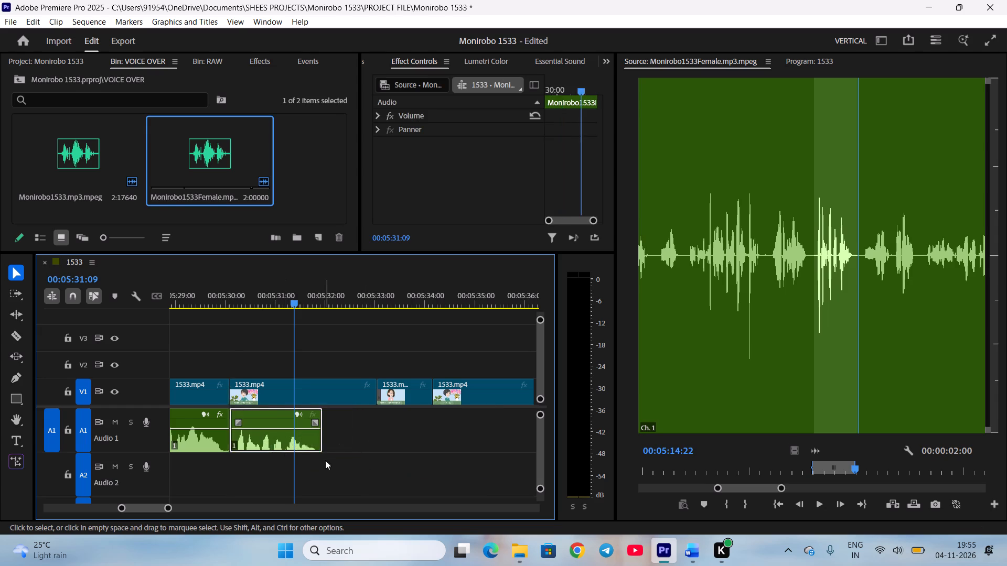
pyautogui.press('space')
pyautogui.press('space')
# Trim the cleaning-check shot on V1 to its voice line's end at about 00:05:31:22, ripple delete the gap, and play up to 00:05:32:16.
pyautogui.moveTo(376, 399); pyautogui.dragTo(322, 397)
pyautogui.rightClick(349, 387)
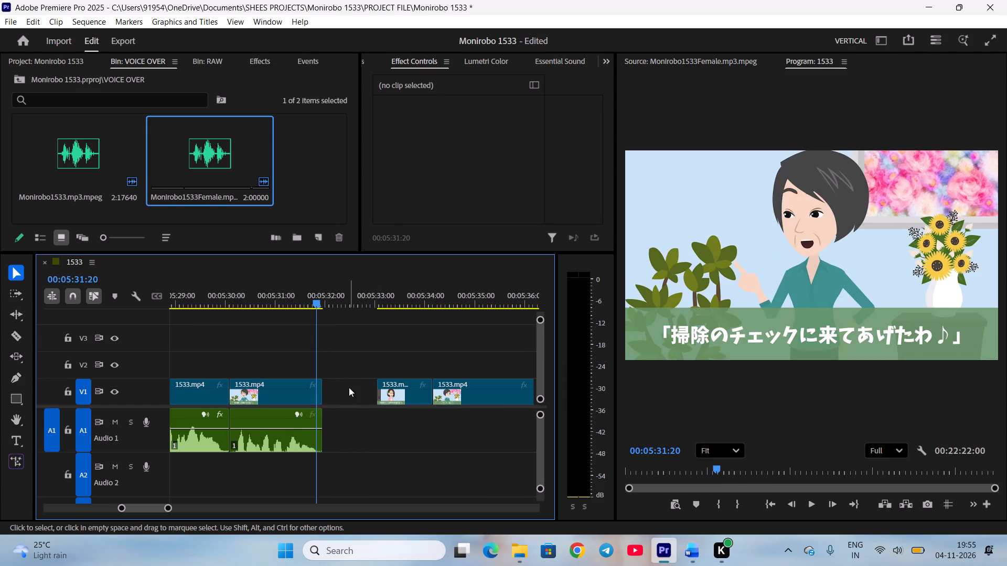
pyautogui.click(373, 394)
pyautogui.scroll(-4, 374, 397)
pyautogui.press('space')
pyautogui.press('space')
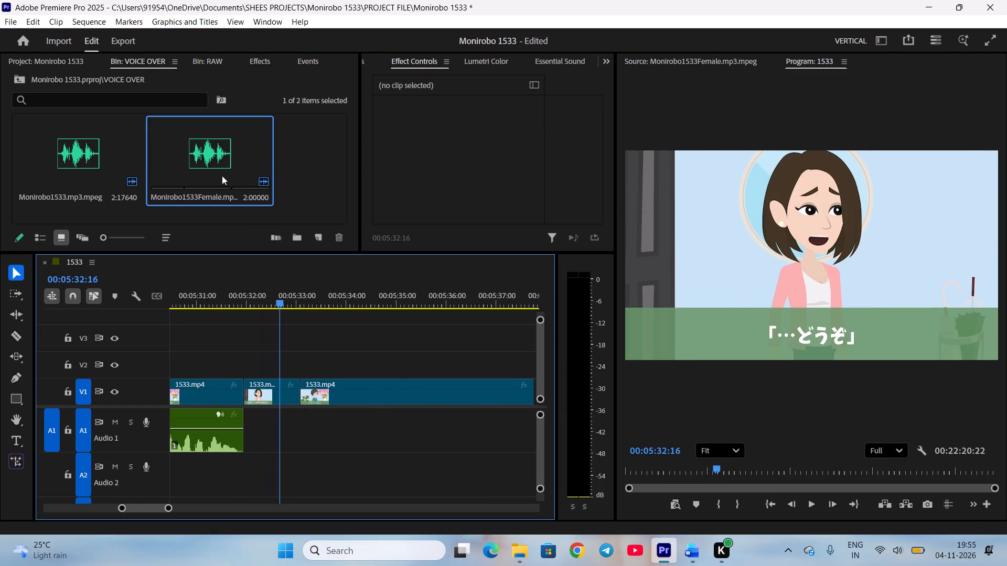
# Mark Eriko's "Go right ahead" line in the female voice-over source from 00:05:15:01 to 00:05:16:12.
pyautogui.doubleClick(218, 156)
pyautogui.scroll(-2, 829, 450)
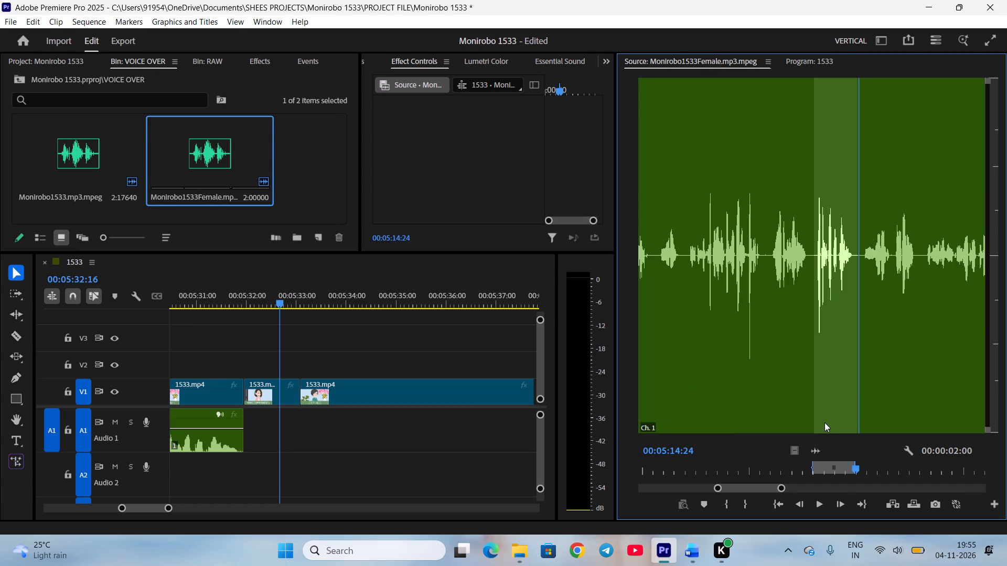
pyautogui.scroll(-2, 824, 422)
pyautogui.scroll(-2, 866, 479)
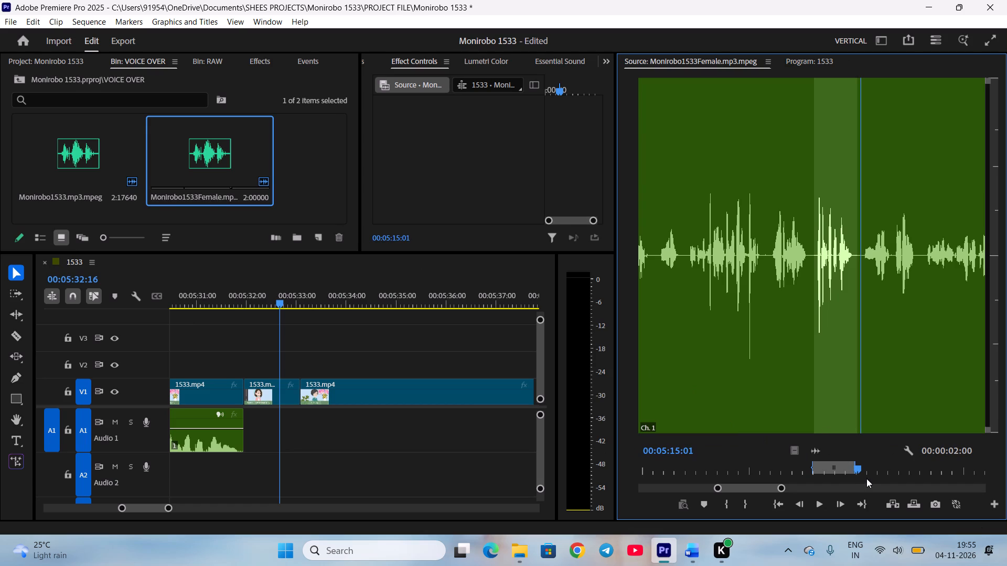
pyautogui.press('i')
pyautogui.press('space')
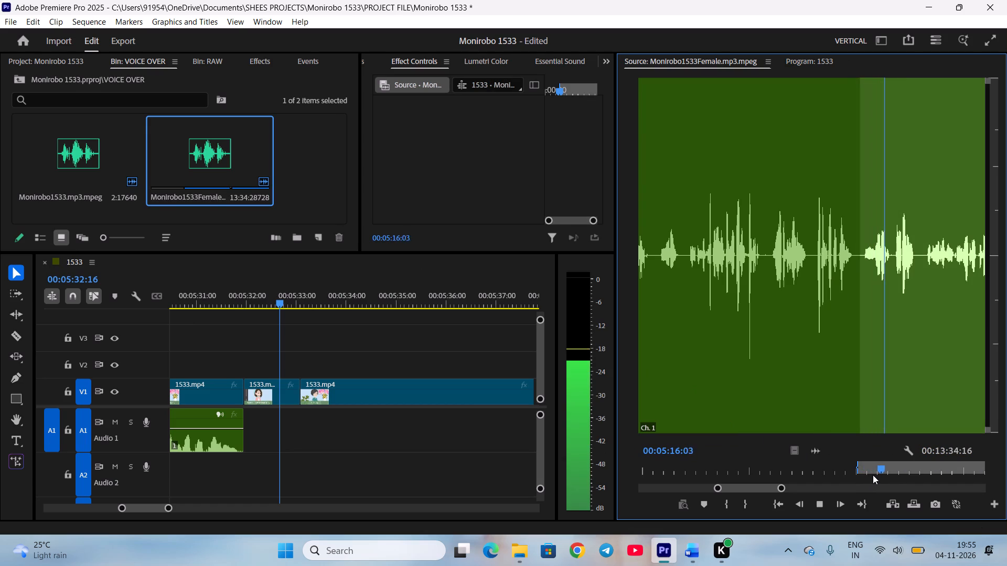
pyautogui.press('space')
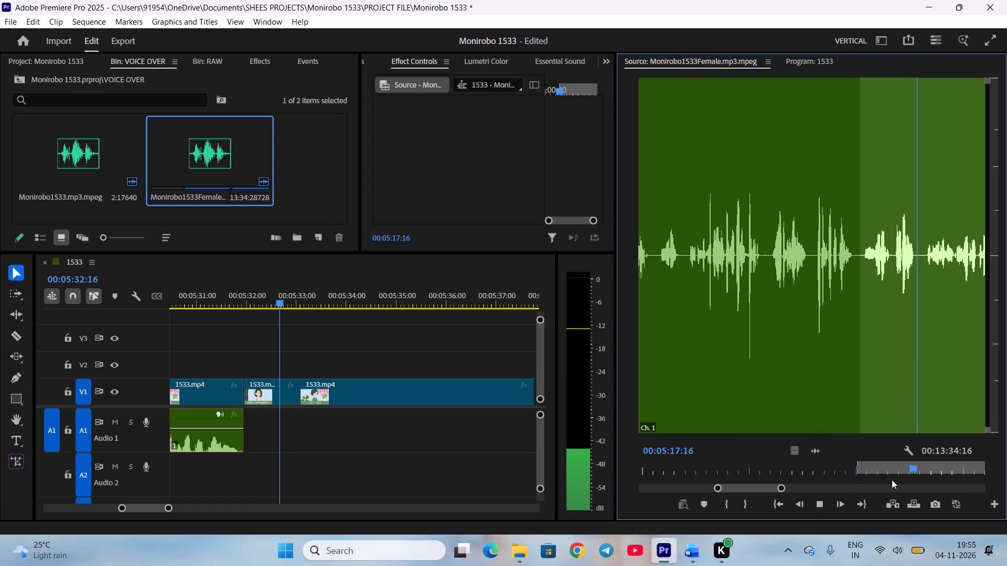
pyautogui.click(893, 480)
pyautogui.scroll(4, 896, 477)
pyautogui.press('o')
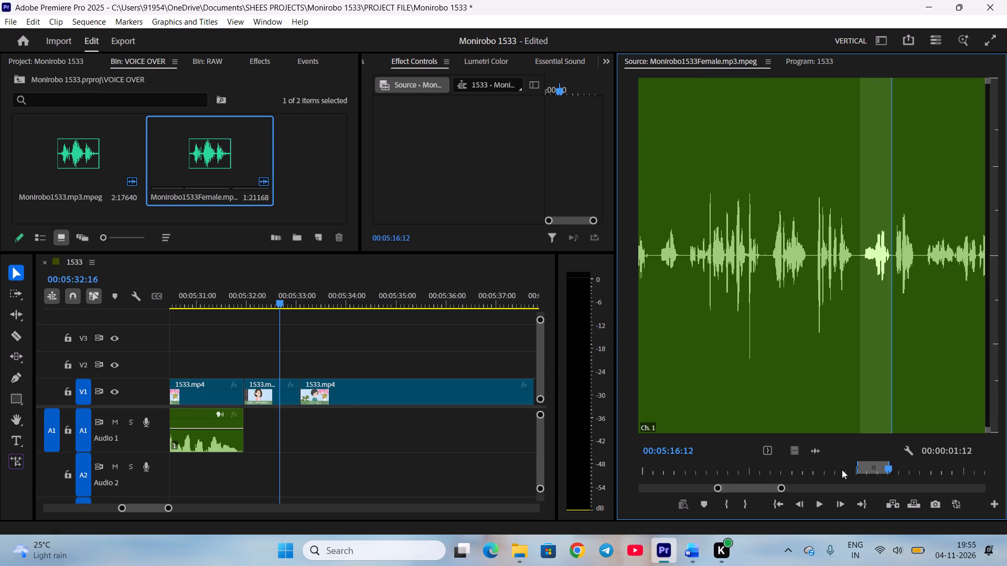
# Place Eriko's marked line on A1, trim its silent start and butt it against the cleaning-check line at about 00:05:31:22.
pyautogui.moveTo(817, 448); pyautogui.dragTo(242, 418)
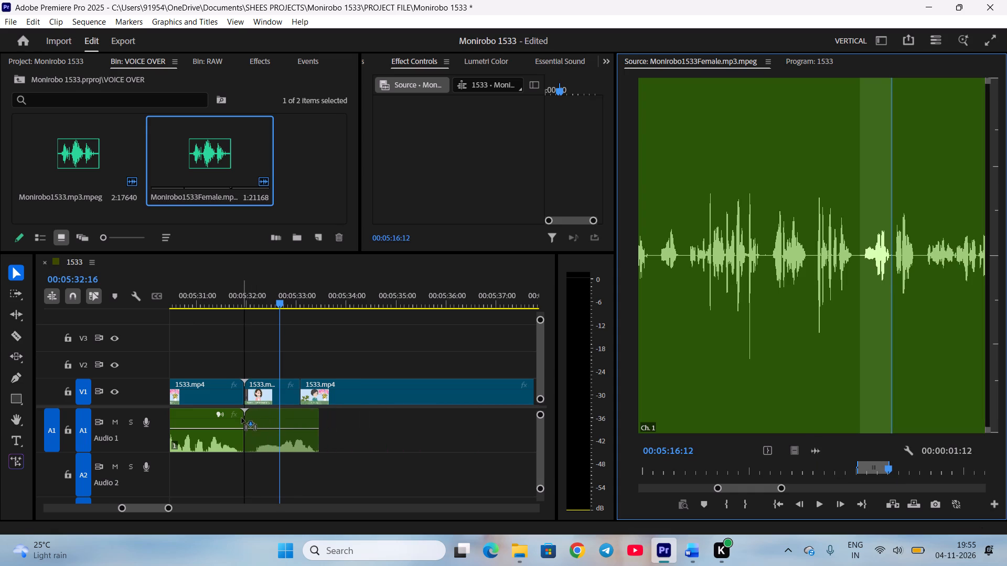
pyautogui.moveTo(242, 418); pyautogui.dragTo(245, 419)
pyautogui.moveTo(248, 434); pyautogui.dragTo(253, 433)
pyautogui.moveTo(273, 442); pyautogui.dragTo(266, 440)
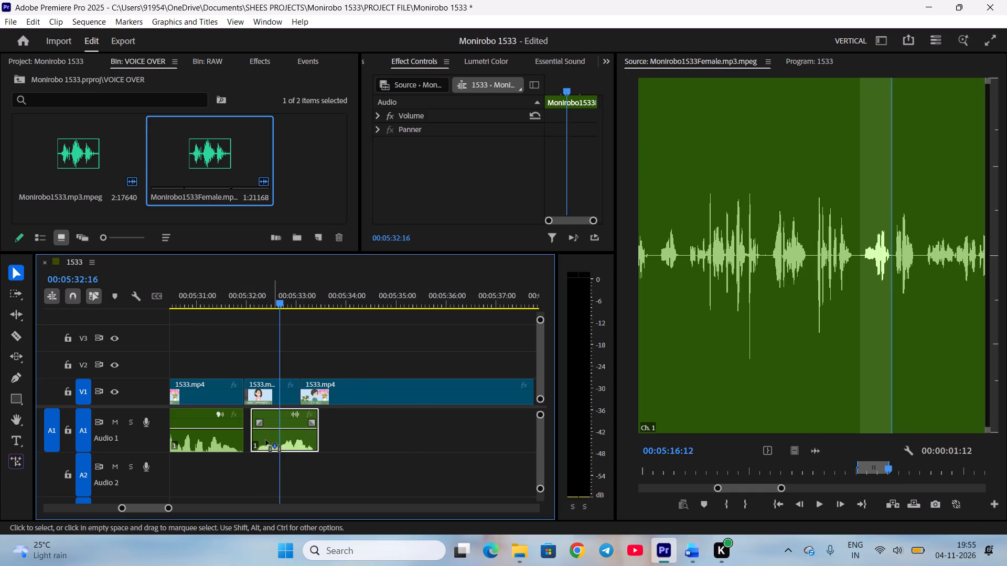
pyautogui.moveTo(266, 440); pyautogui.dragTo(267, 441)
pyautogui.click(298, 458)
# Shift all V1 clips after Eriko's "Go right ahead" shot about 0.7 seconds later to open a gap.
pyautogui.click(12, 294)
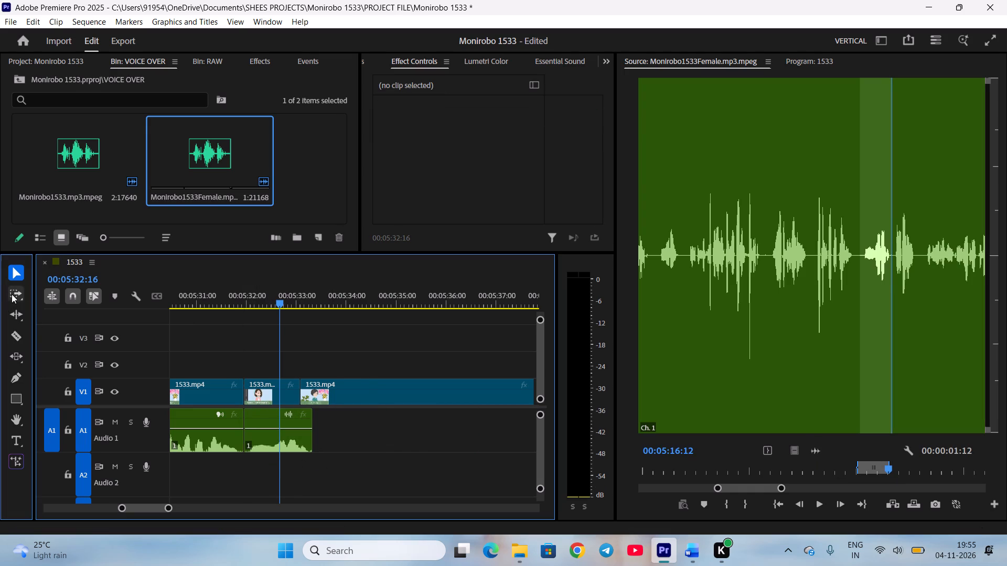
pyautogui.moveTo(358, 389); pyautogui.dragTo(392, 387)
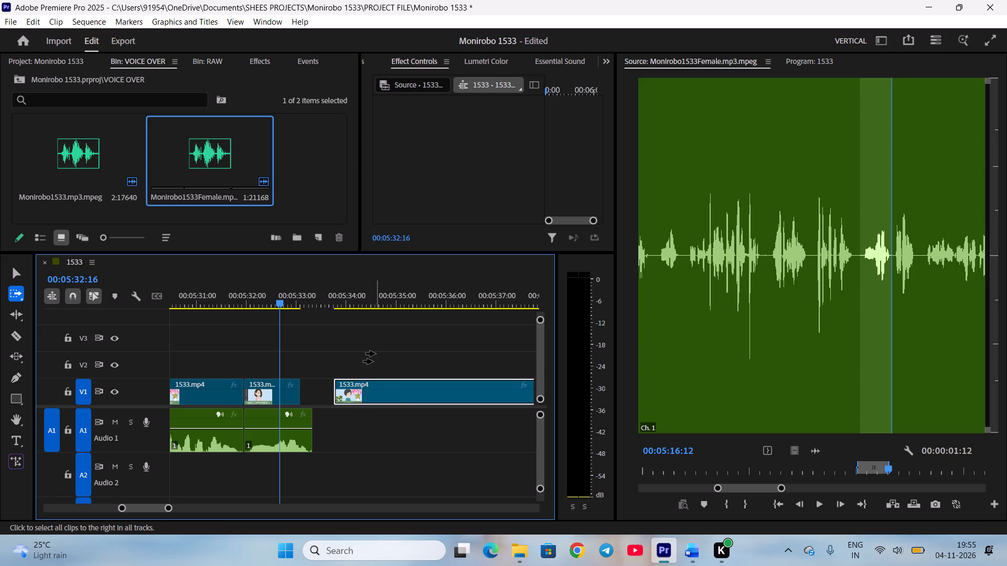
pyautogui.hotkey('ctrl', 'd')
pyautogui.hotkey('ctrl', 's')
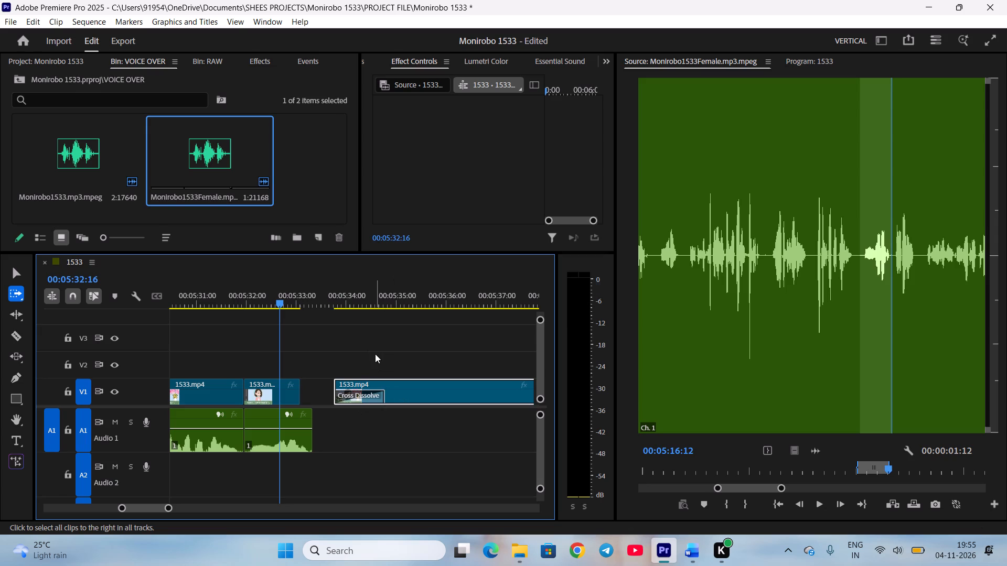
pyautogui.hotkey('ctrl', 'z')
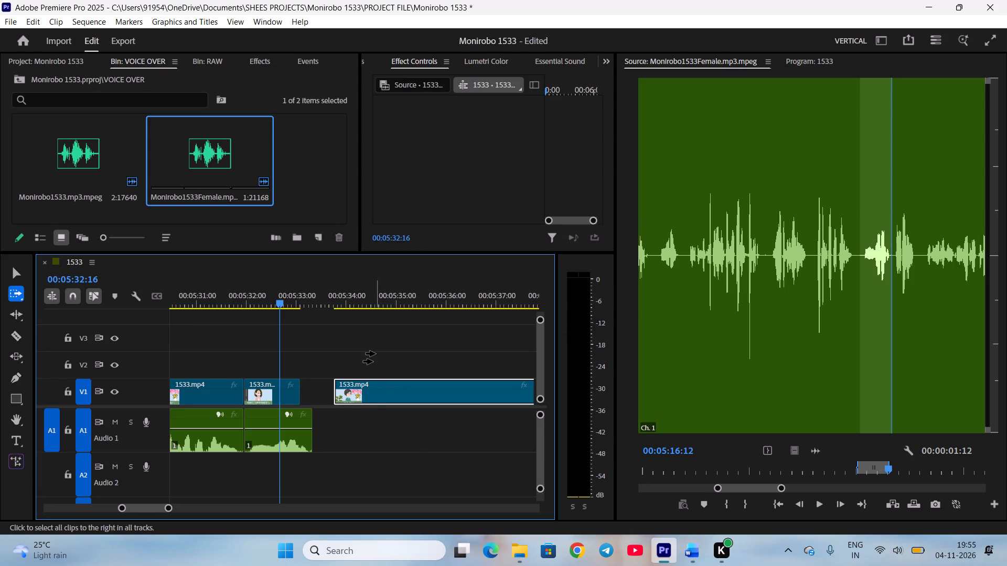
# Save the project and set the duration of Eriko's "Go right ahead" shot on V1 to 00:00:01:09.
pyautogui.hotkey('ctrl', 's')
pyautogui.hotkey('ctrl', 's')
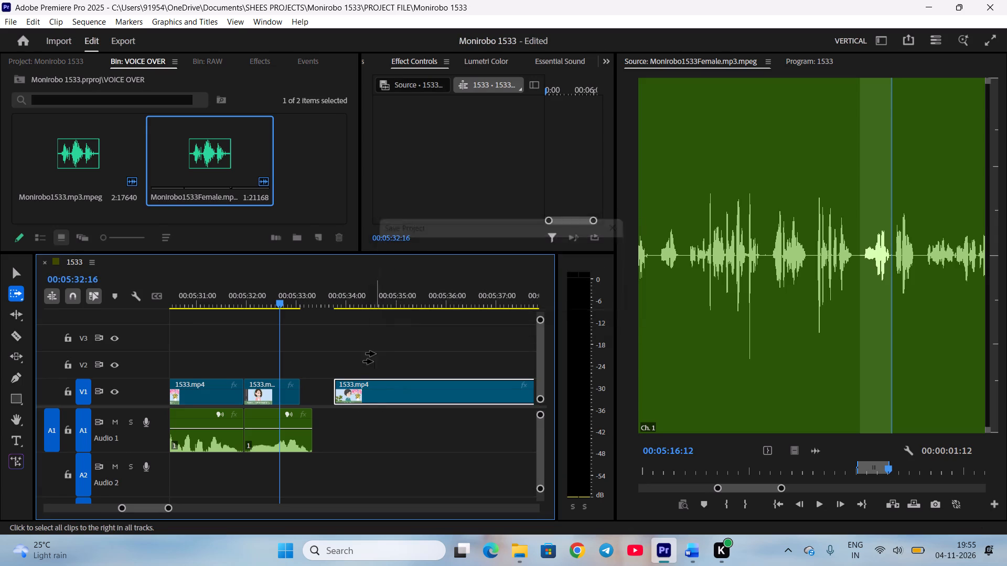
pyautogui.press('v')
pyautogui.click(375, 351)
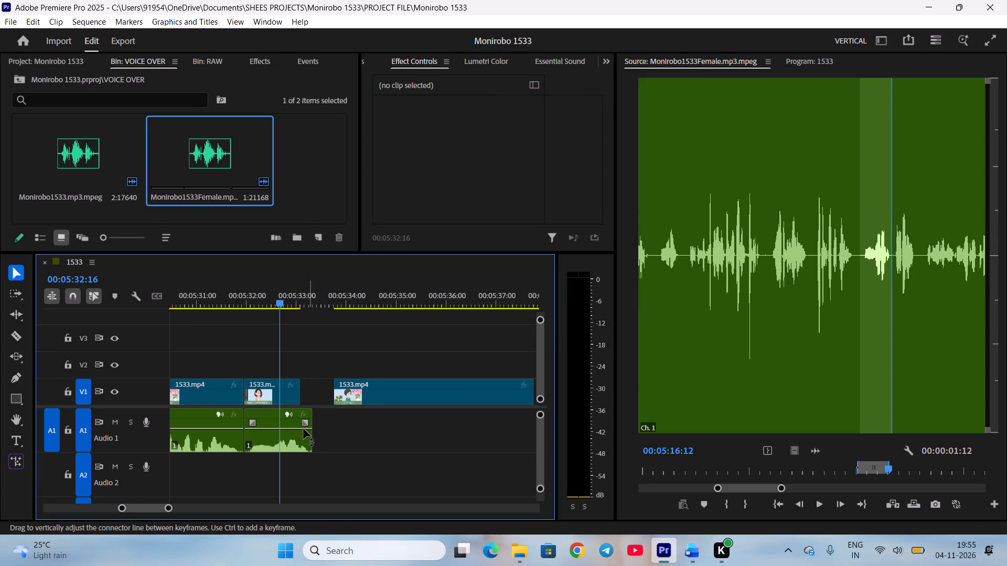
pyautogui.rightClick(268, 384)
pyautogui.click(301, 382)
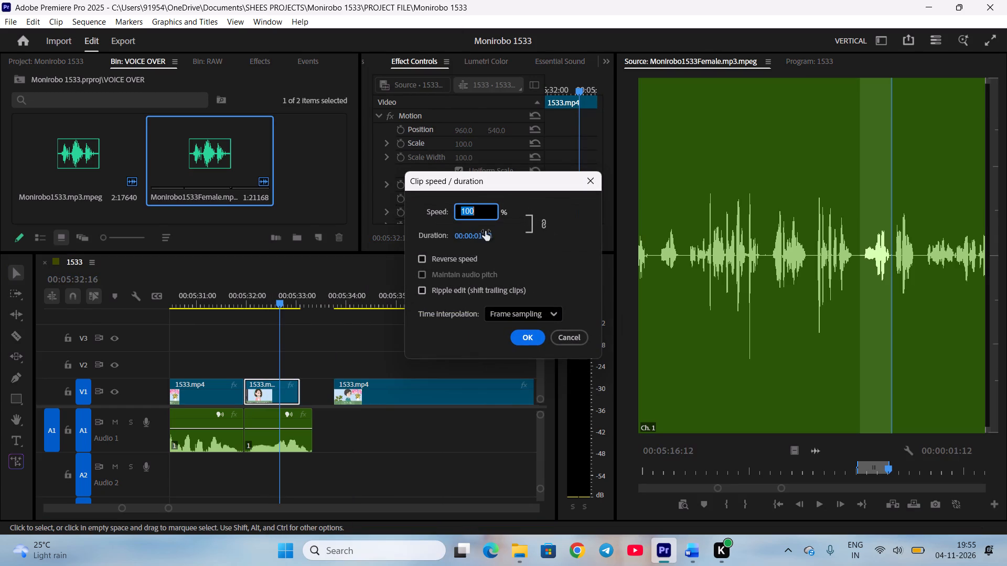
pyautogui.click(489, 236)
pyautogui.click(499, 233)
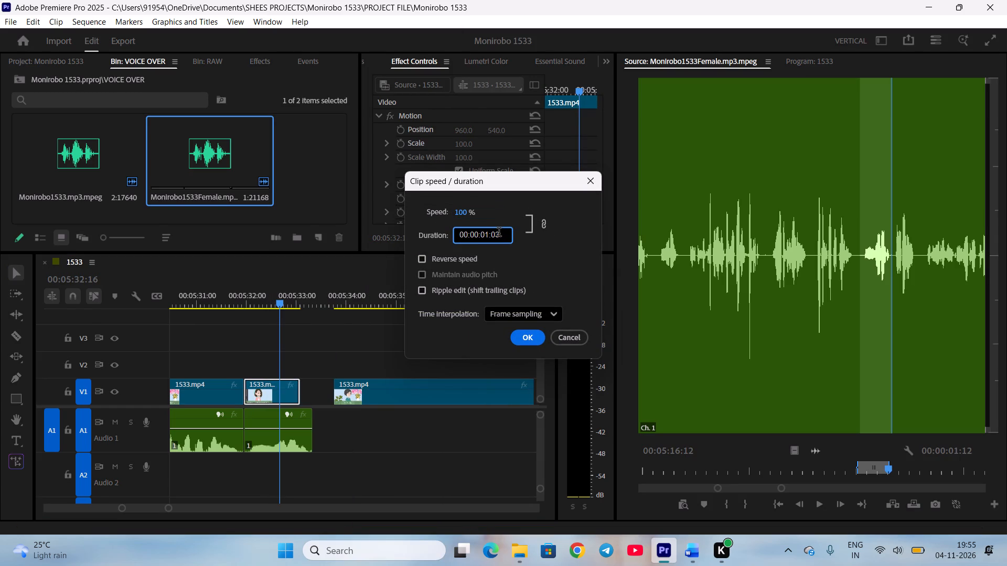
pyautogui.press('BackSpace')
pyautogui.press('9')
pyautogui.press('Return')
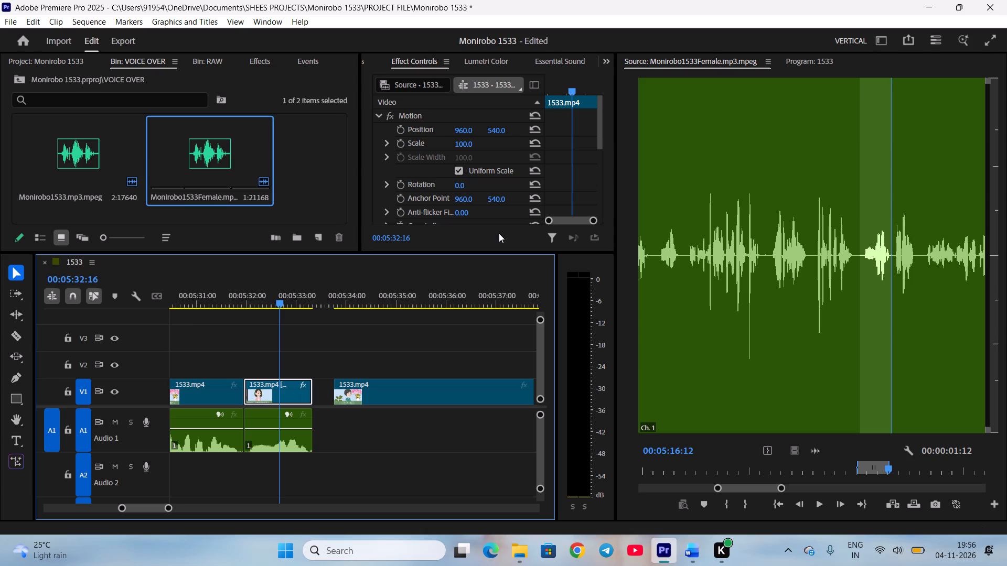
# Play the retimed shot, ripple delete the V1 gap after it, play on to 00:05:34:06 and save the project.
pyautogui.press('space')
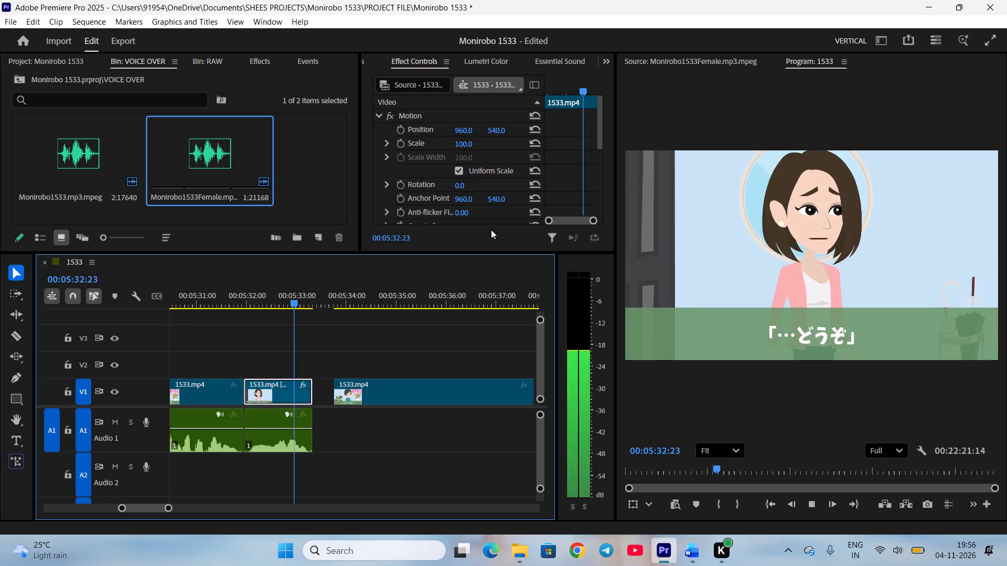
pyautogui.press('space')
pyautogui.rightClick(324, 392)
pyautogui.click(338, 399)
pyautogui.scroll(-5, 338, 402)
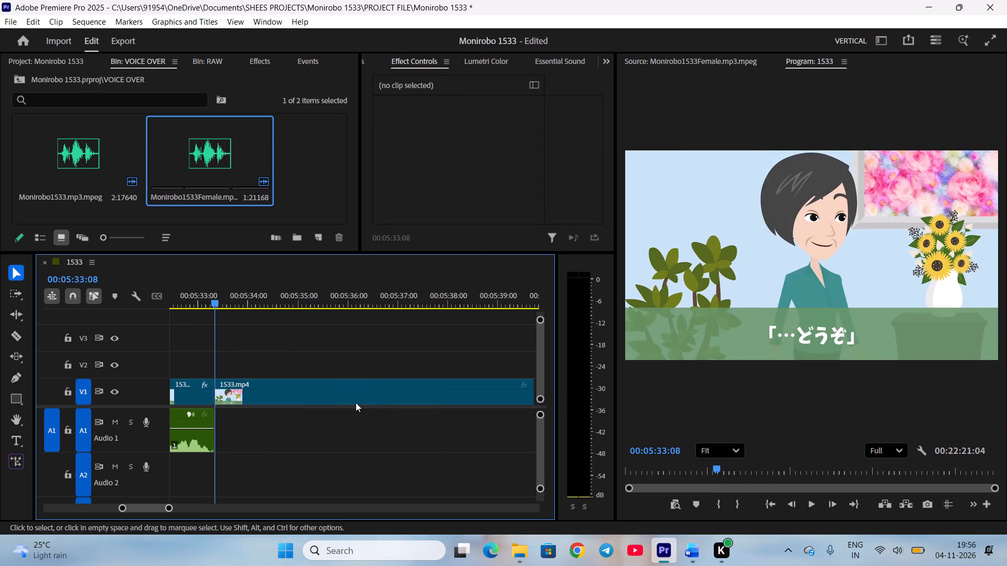
pyautogui.press('space')
pyautogui.hotkey('ctrl', 's')
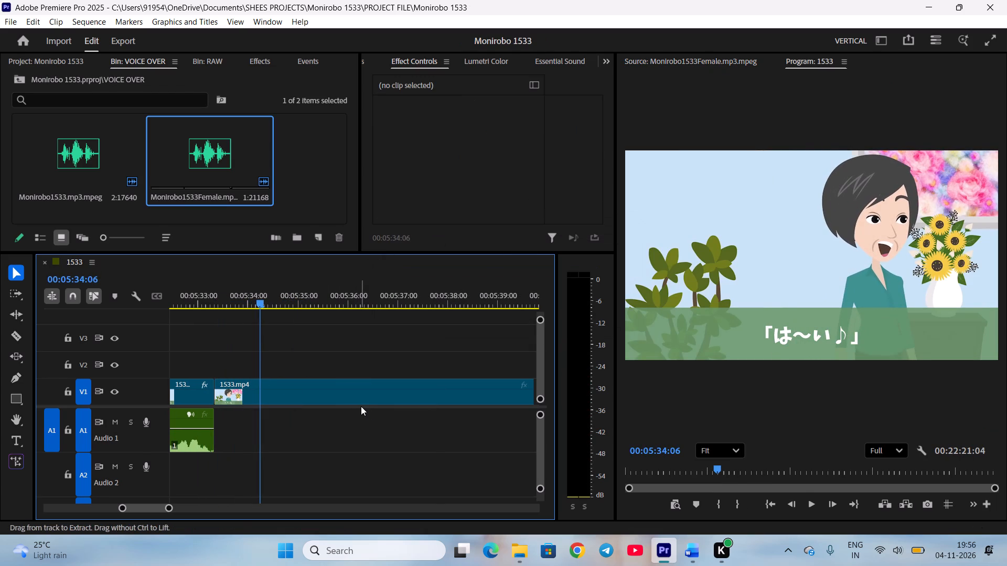
# Play and scrub through Eriko's cleaning-check narration shot and cut the V1 clip near its end at about 00:05:41.
pyautogui.press('space')
pyautogui.scroll(-2, 360, 406)
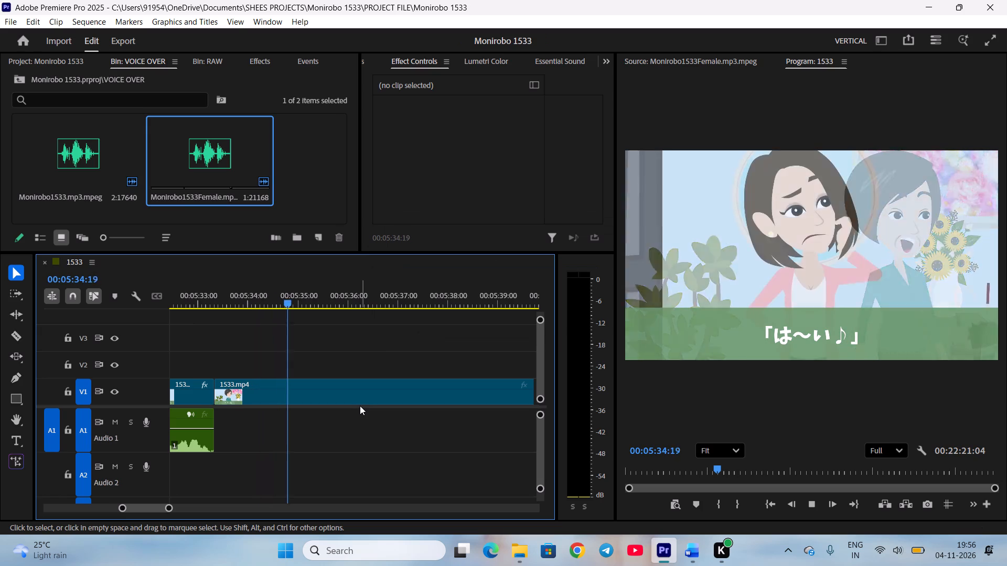
pyautogui.scroll(-2, 360, 406)
pyautogui.press('-')
pyautogui.scroll(-5, 402, 386)
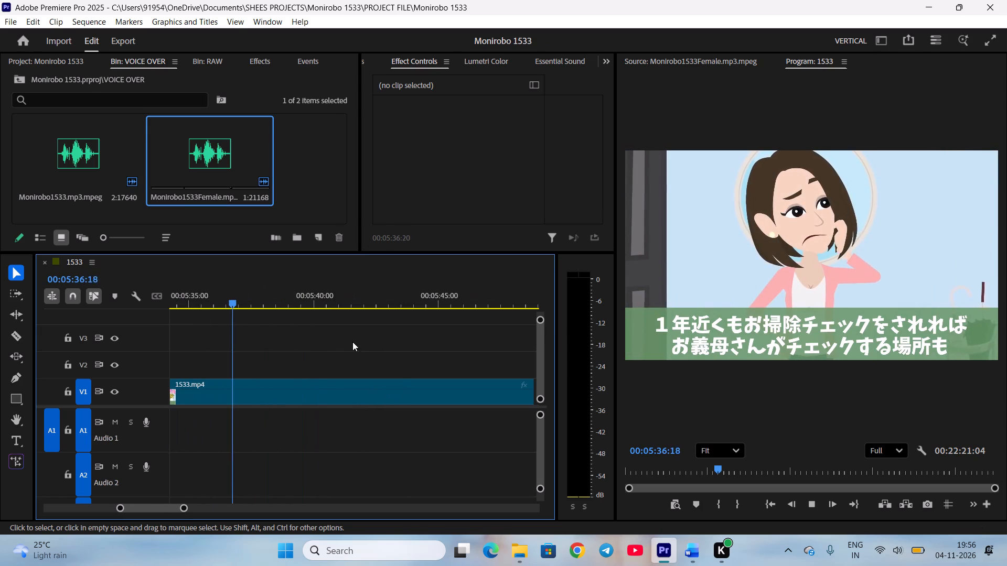
pyautogui.moveTo(262, 296); pyautogui.dragTo(316, 324)
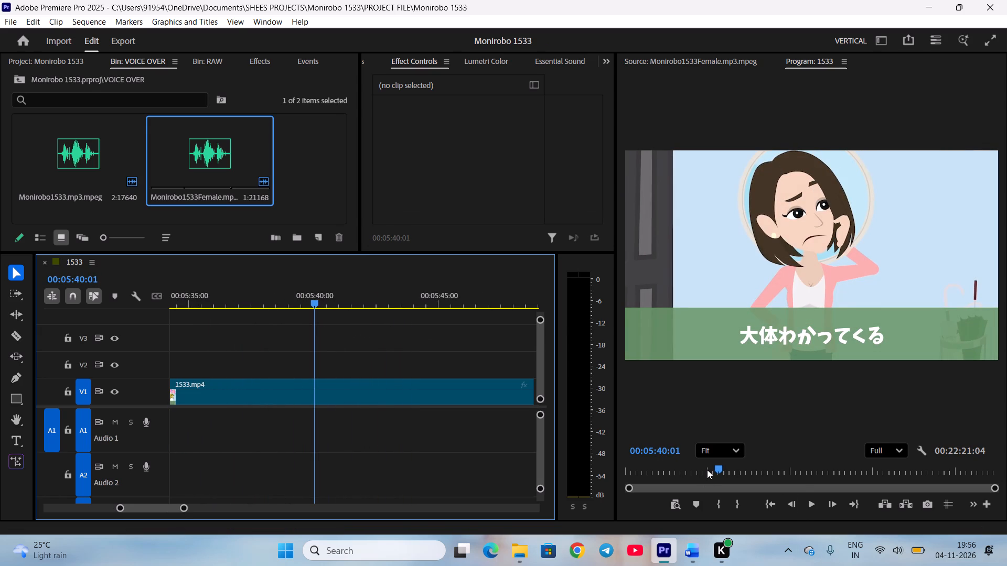
pyautogui.scroll(-20, 707, 470)
pyautogui.scroll(-8, 707, 470)
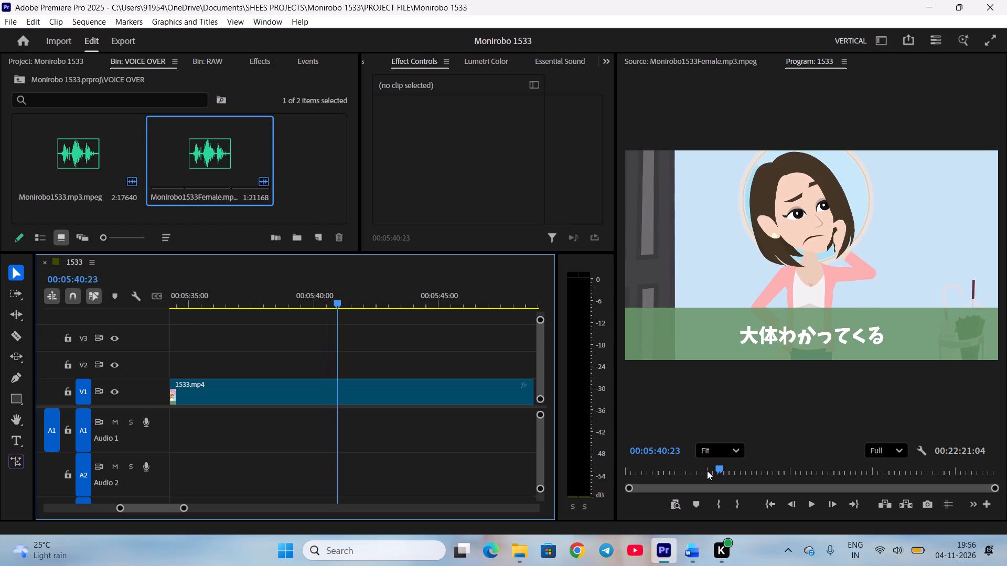
pyautogui.scroll(-7, 707, 471)
pyautogui.scroll(5, 707, 471)
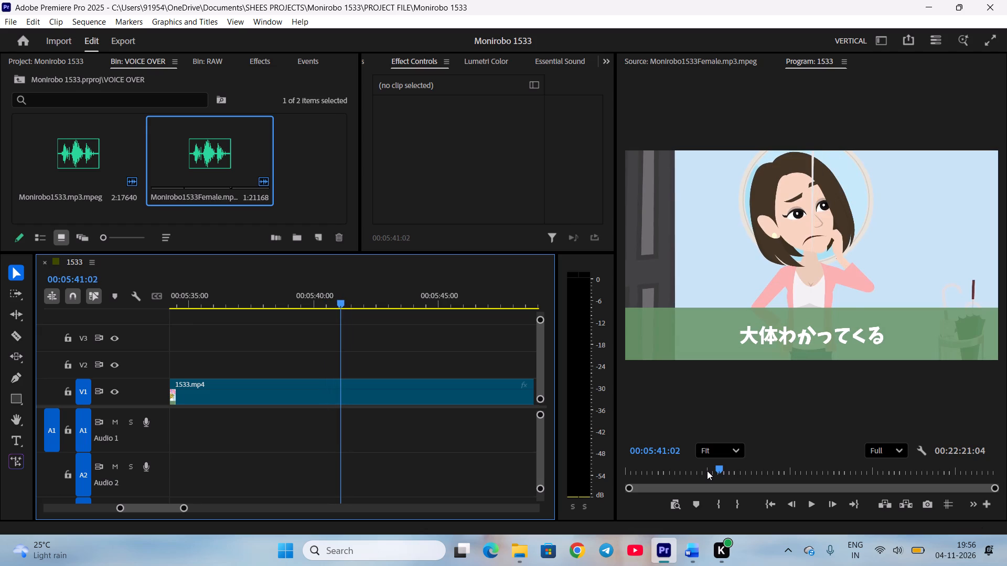
pyautogui.scroll(1, 707, 471)
pyautogui.write('c')
# Play across the new V1 cut, return the playhead to 00:05:39:17 and save the project.
pyautogui.press('space')
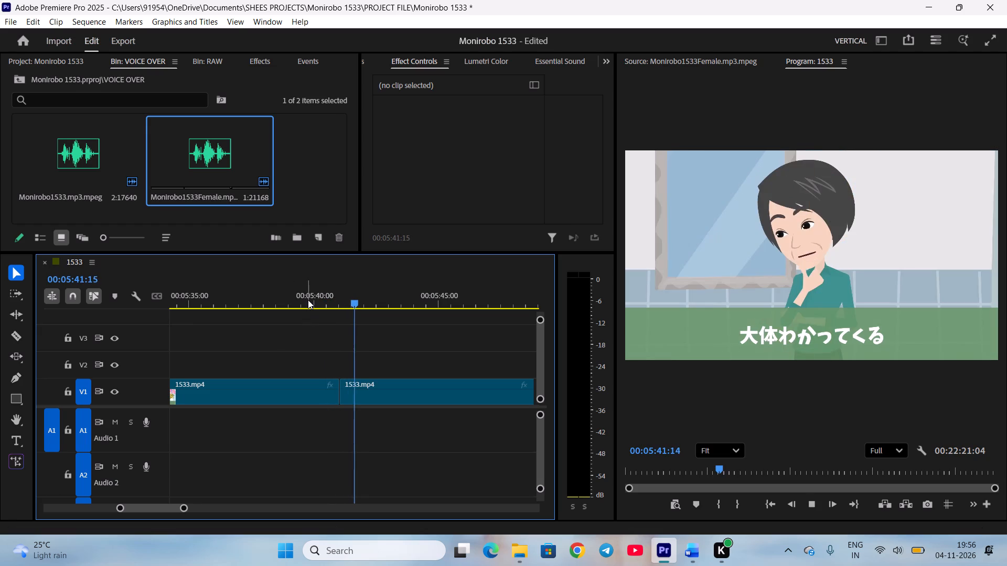
pyautogui.click(308, 300)
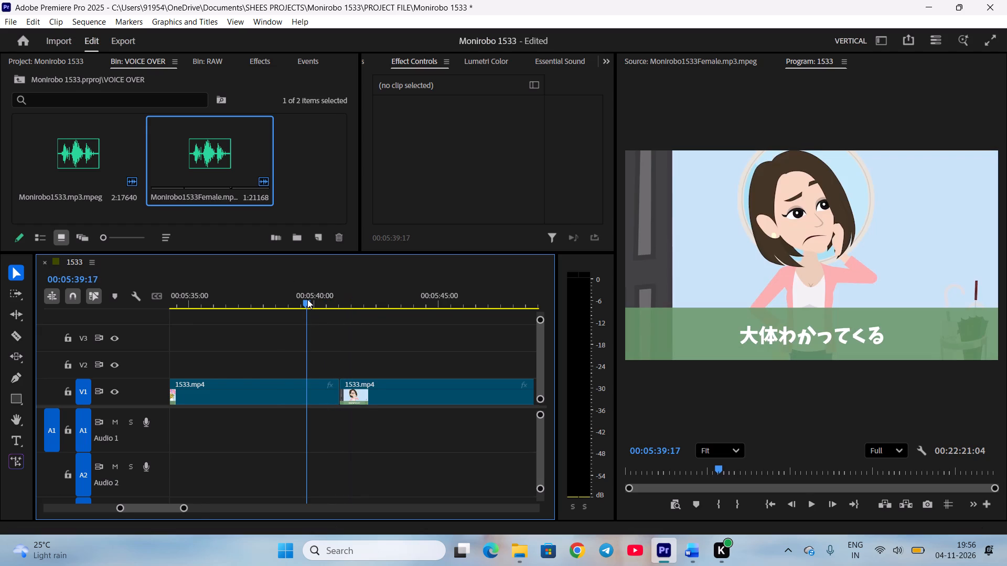
pyautogui.press('-')
pyautogui.hotkey('ctrl', 's')
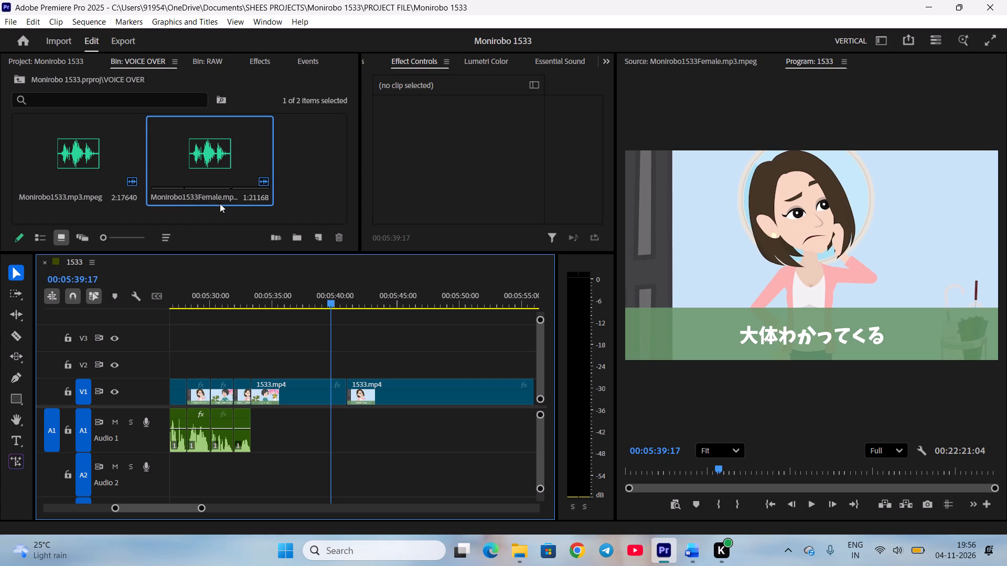
pyautogui.press('=')
pyautogui.scroll(3, 400, 243)
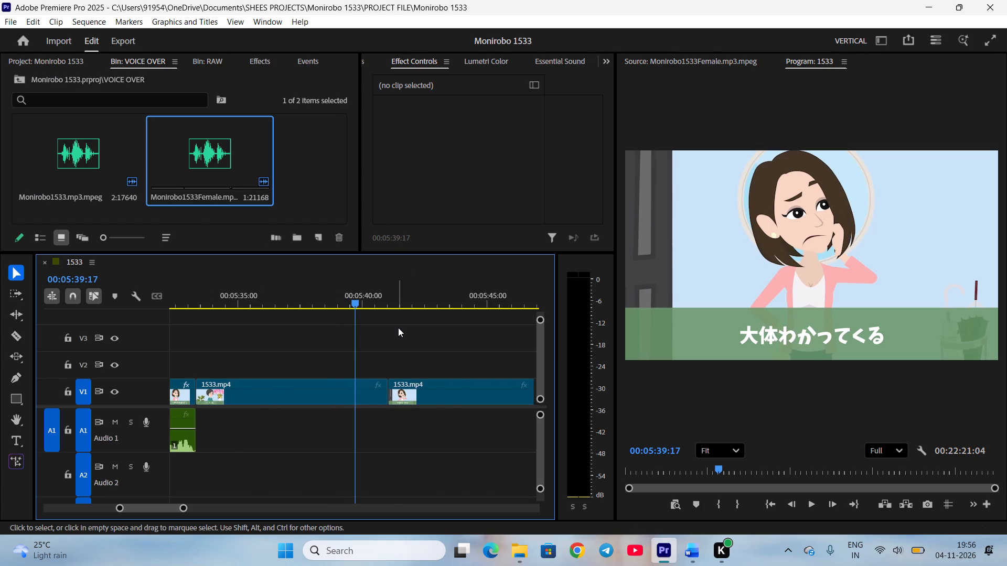
pyautogui.scroll(2, 398, 328)
pyautogui.hotkey('ctrl', 's')
# Play the female voice-over source up to 00:05:17:16 and check the lines after "Go right ahead" in the Word script.
pyautogui.doubleClick(212, 146)
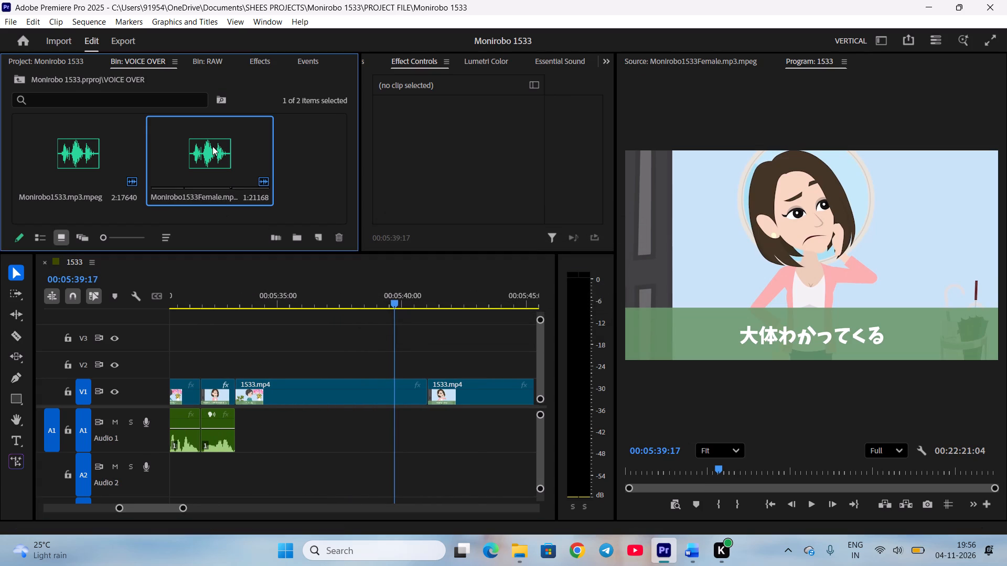
pyautogui.scroll(-3, 859, 434)
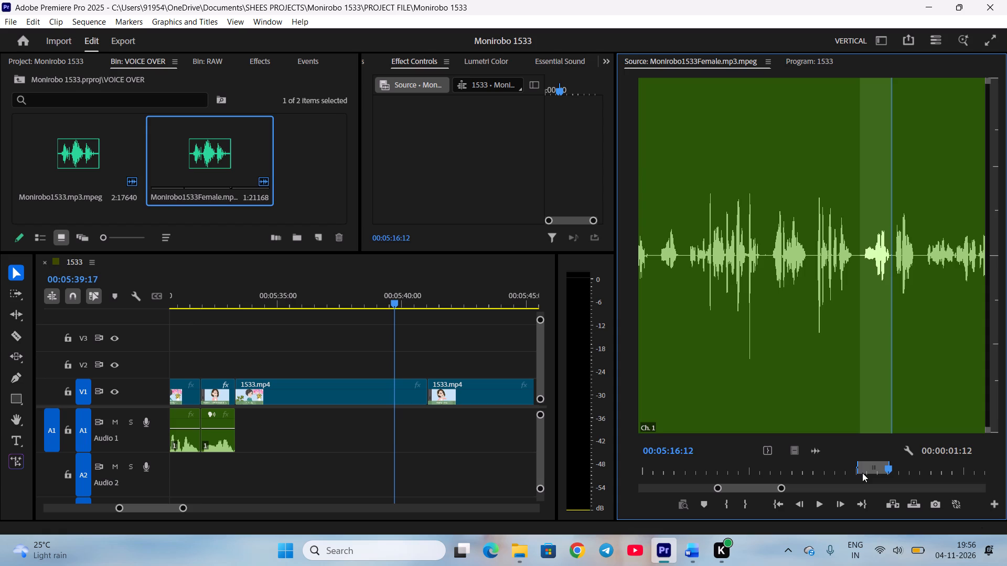
pyautogui.press('space')
pyautogui.press('space')
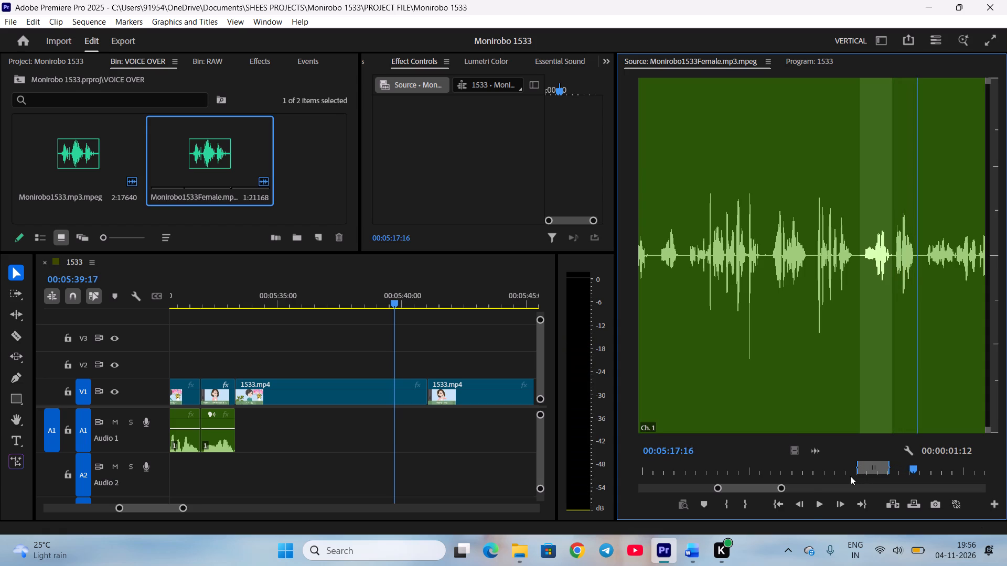
pyautogui.click(693, 545)
pyautogui.scroll(-4, 602, 429)
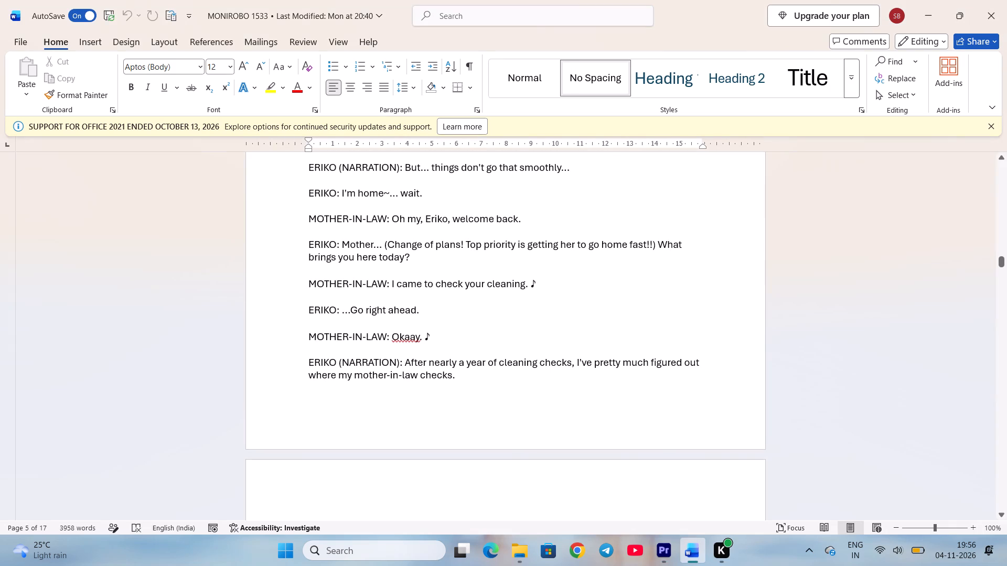
pyautogui.click(667, 551)
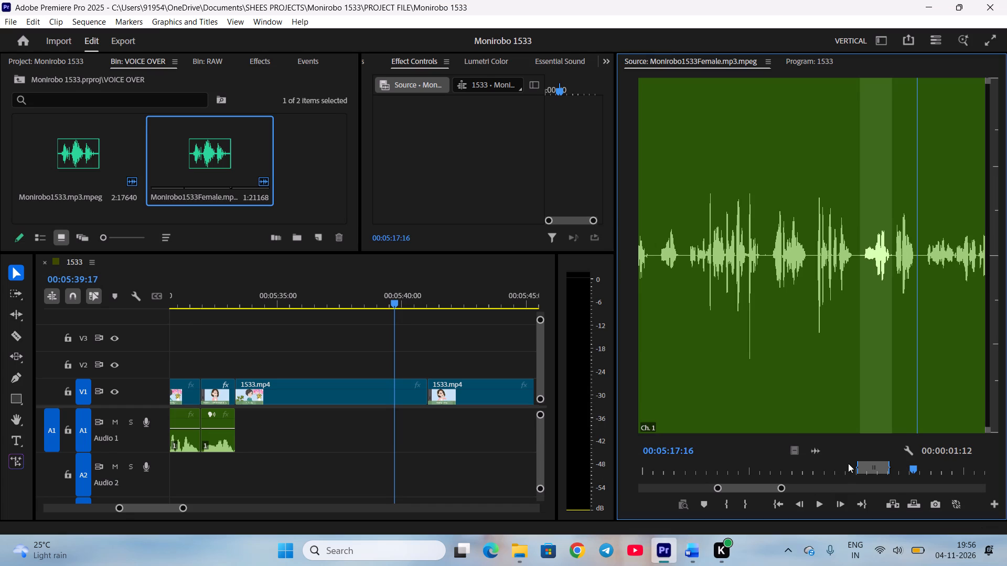
# Mark the female source's Out point at 00:05:17:16 and place the marked section on A1 flush after the previous voice clip.
pyautogui.press('o')
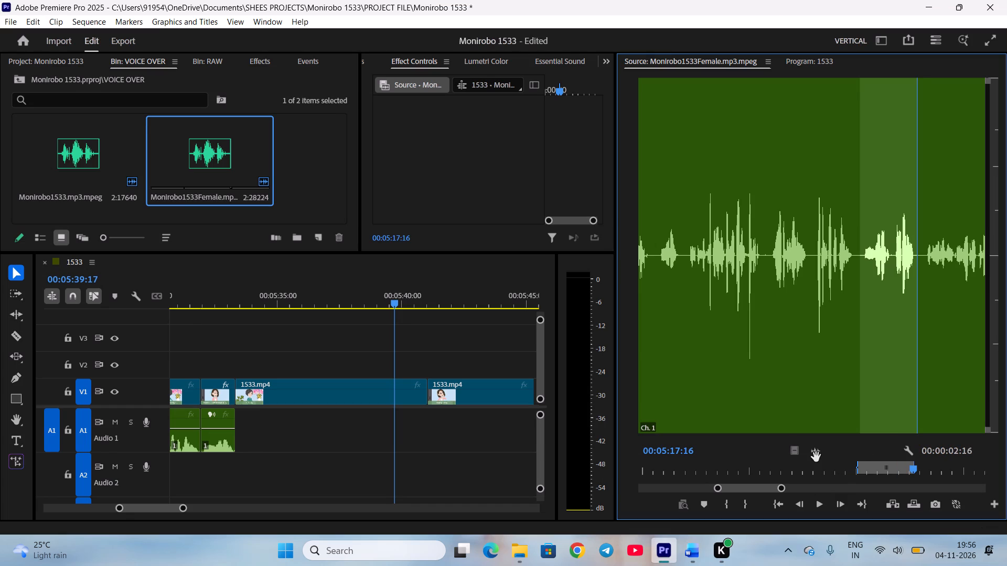
pyautogui.moveTo(819, 453); pyautogui.dragTo(261, 429)
pyautogui.click(264, 443)
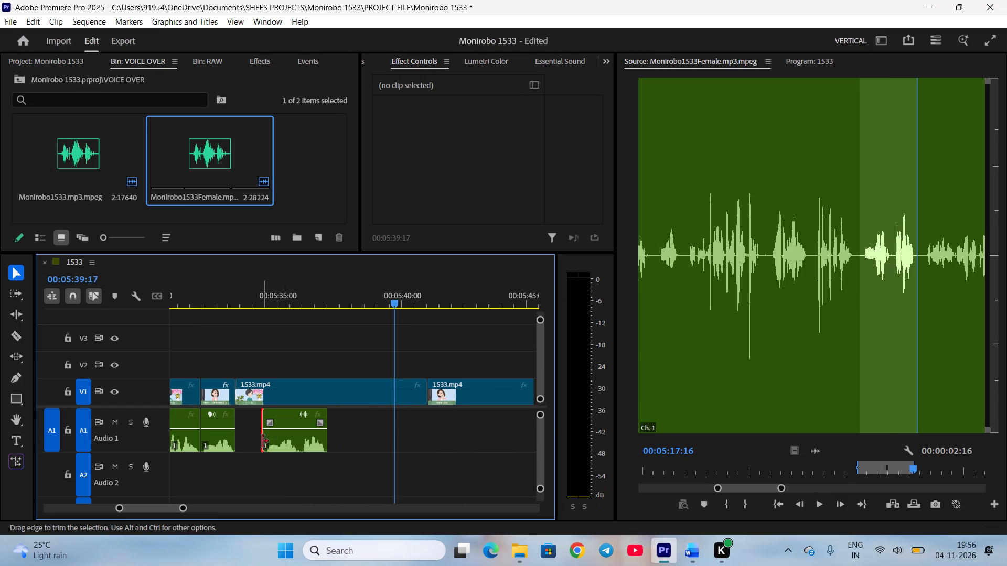
pyautogui.moveTo(295, 442); pyautogui.dragTo(262, 442)
pyautogui.click(282, 461)
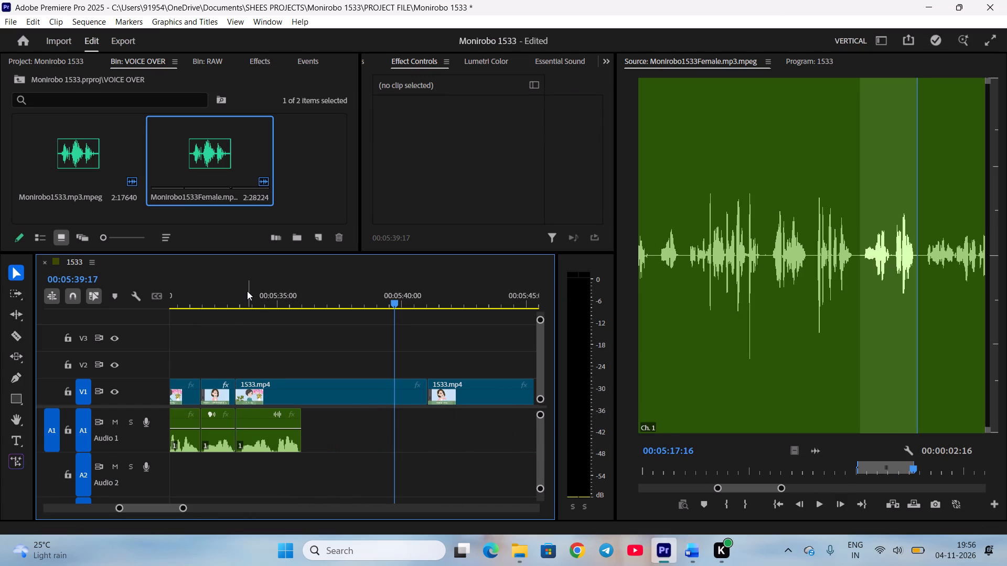
# Play the placed voice clip, cut it at 00:05:34:21, delete the first part and move the rest flush against the previous clip.
pyautogui.click(247, 291)
pyautogui.press('space')
pyautogui.press('space')
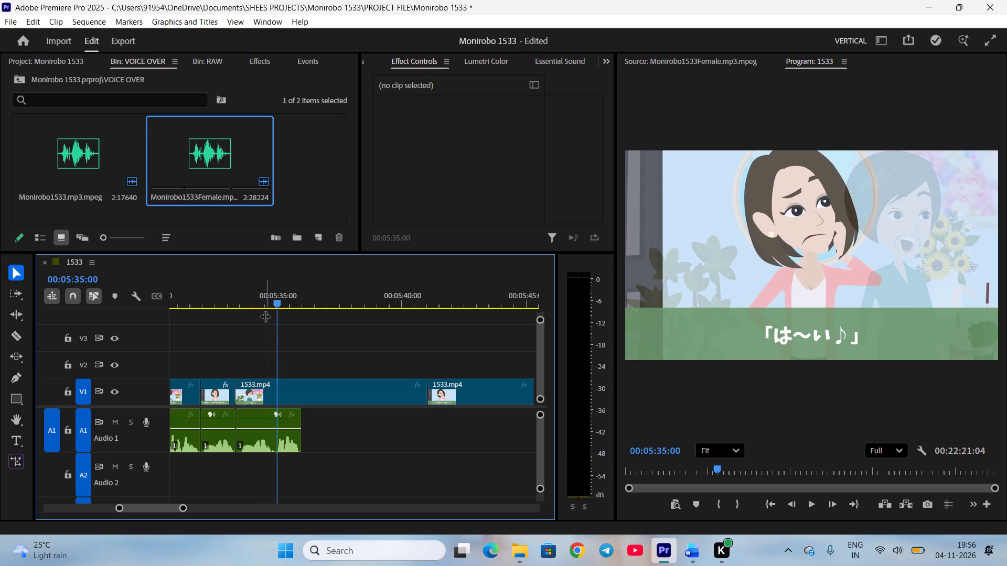
pyautogui.scroll(3, 716, 471)
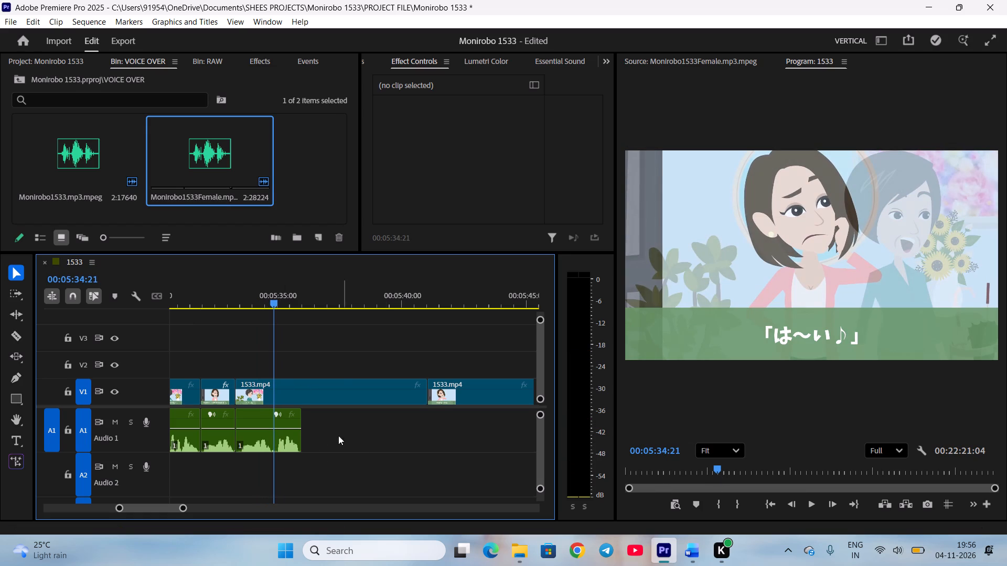
pyautogui.click(291, 441)
pyautogui.press('c')
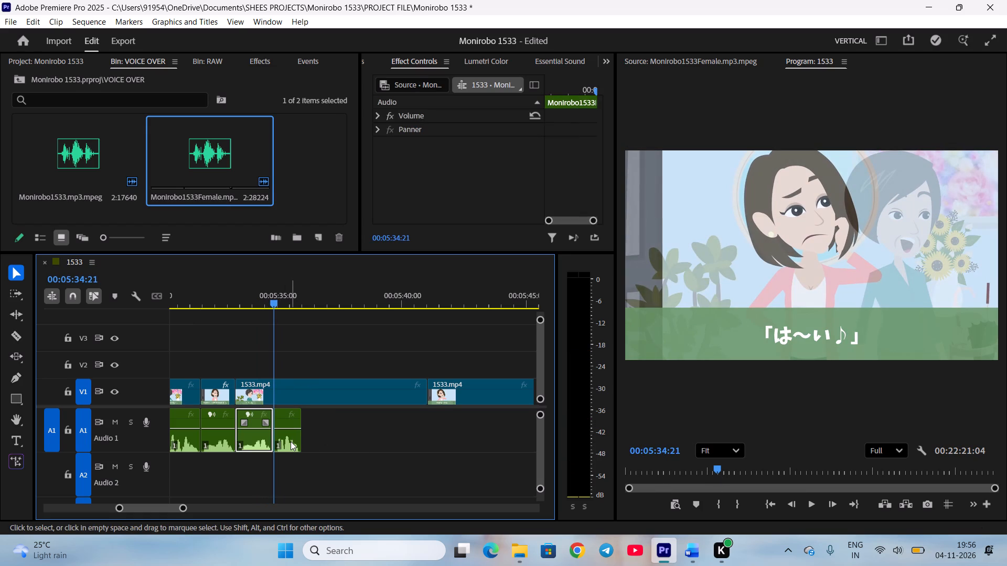
pyautogui.press('BackSpace')
pyautogui.press('=')
pyautogui.press('=')
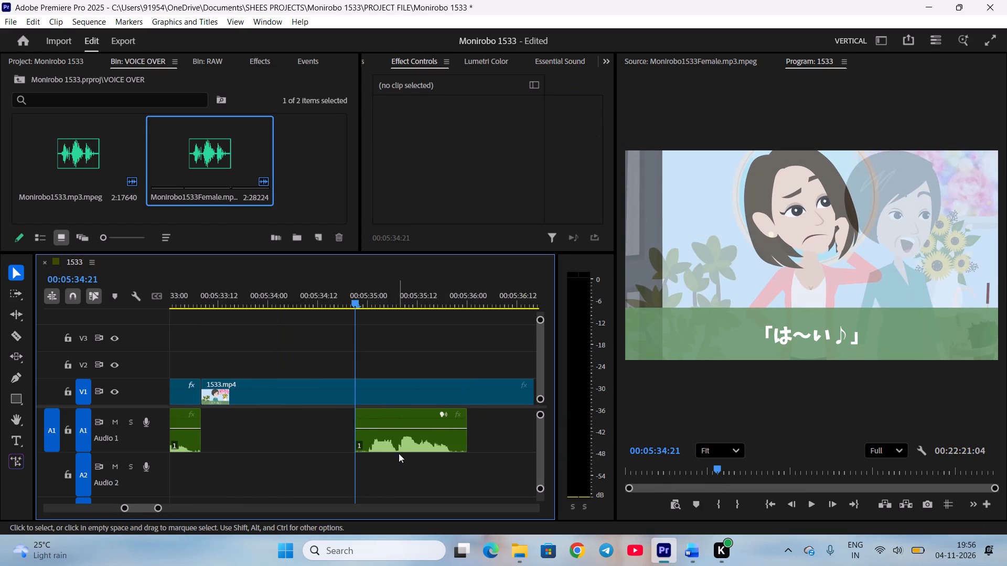
pyautogui.moveTo(400, 445); pyautogui.dragTo(245, 441)
pyautogui.click(276, 472)
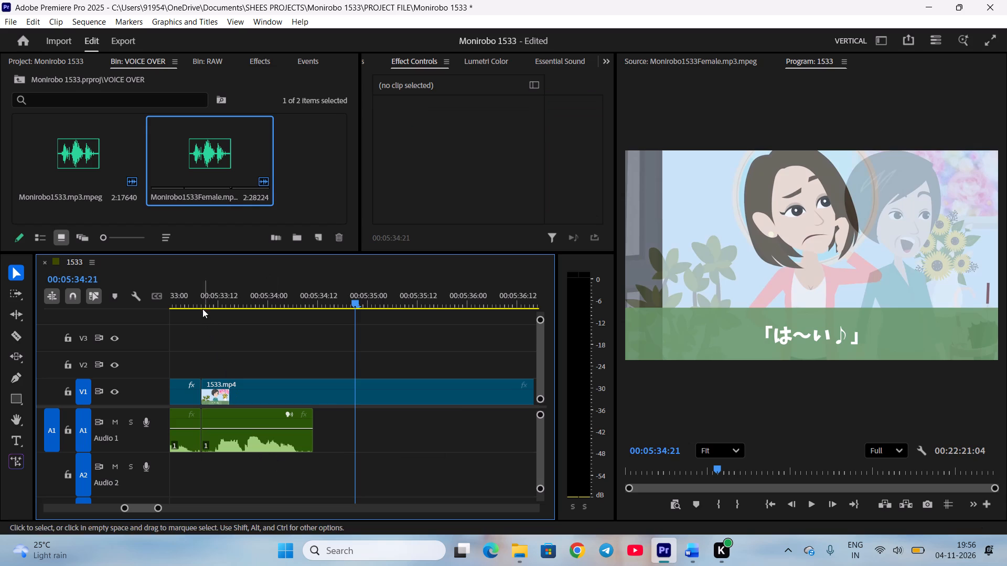
# Play the mother-in-law's "Okaay" line against the picture and cut the V1 clip at 00:05:34:15, before Eriko's shot fades in.
pyautogui.press('space')
pyautogui.click(197, 295)
pyautogui.press('space')
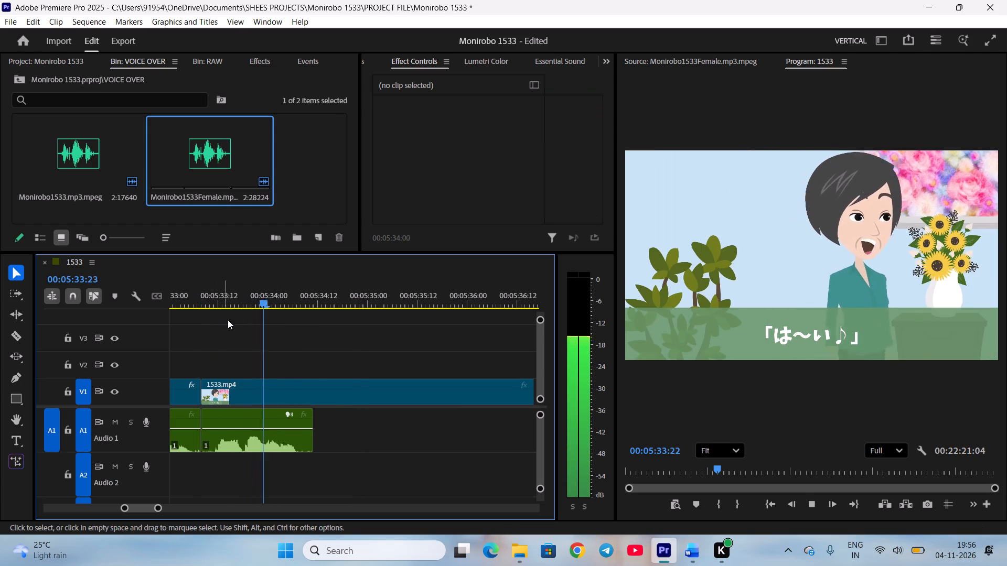
pyautogui.press('space')
pyautogui.press('space')
pyautogui.press('space')
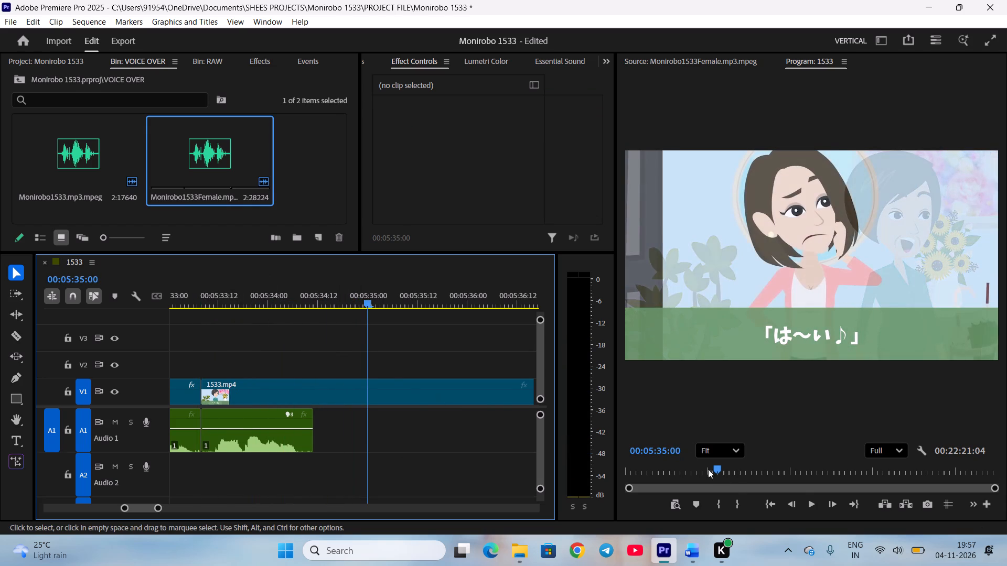
pyautogui.scroll(8, 735, 478)
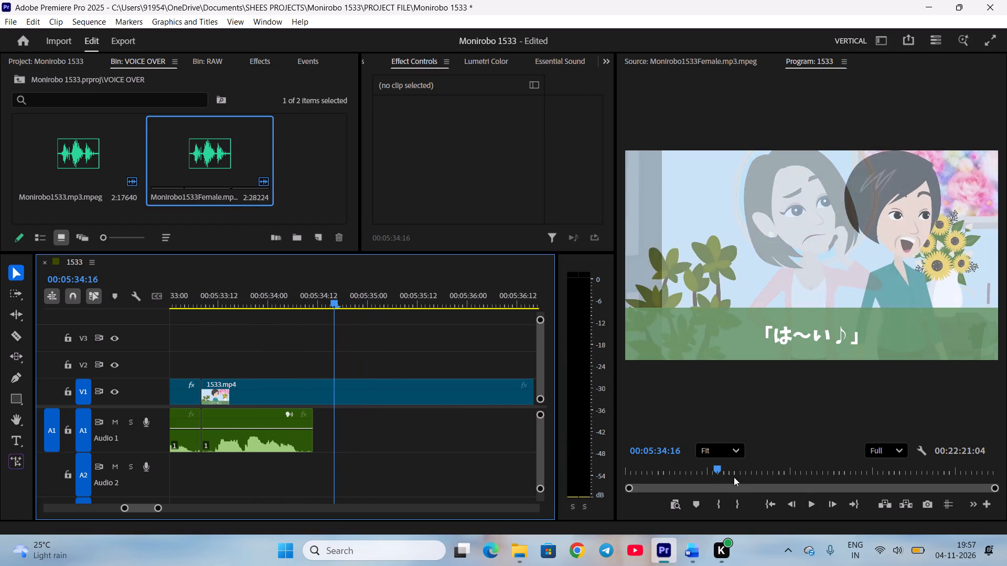
pyautogui.scroll(1, 734, 477)
pyautogui.press('c')
# Trim the end of the mother-in-law shot on V1 to the voice clip's end at 00:05:34:11 and ripple delete the gap.
pyautogui.moveTo(325, 396); pyautogui.dragTo(318, 396)
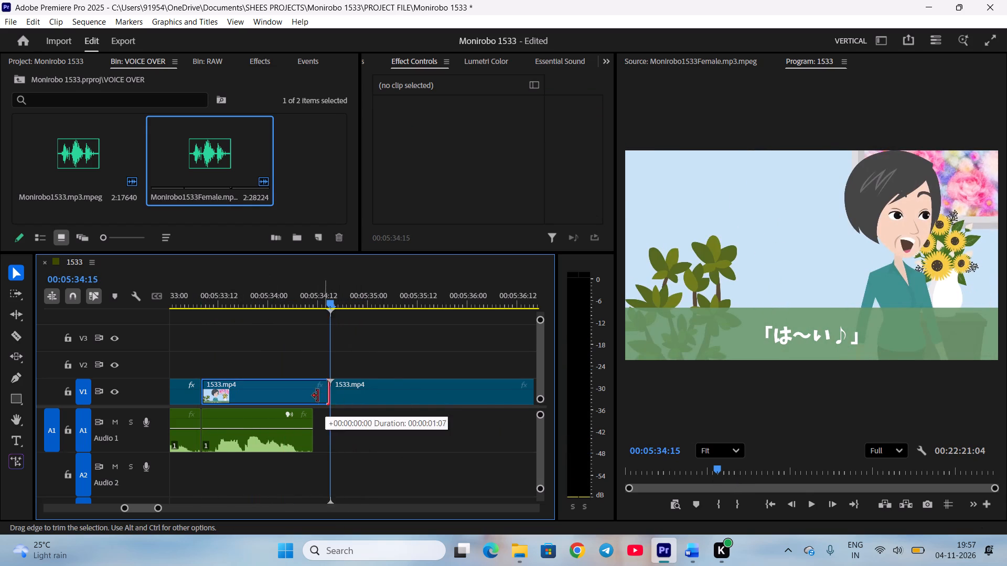
pyautogui.moveTo(318, 396); pyautogui.dragTo(307, 397)
pyautogui.rightClick(315, 391)
pyautogui.rightClick(319, 387)
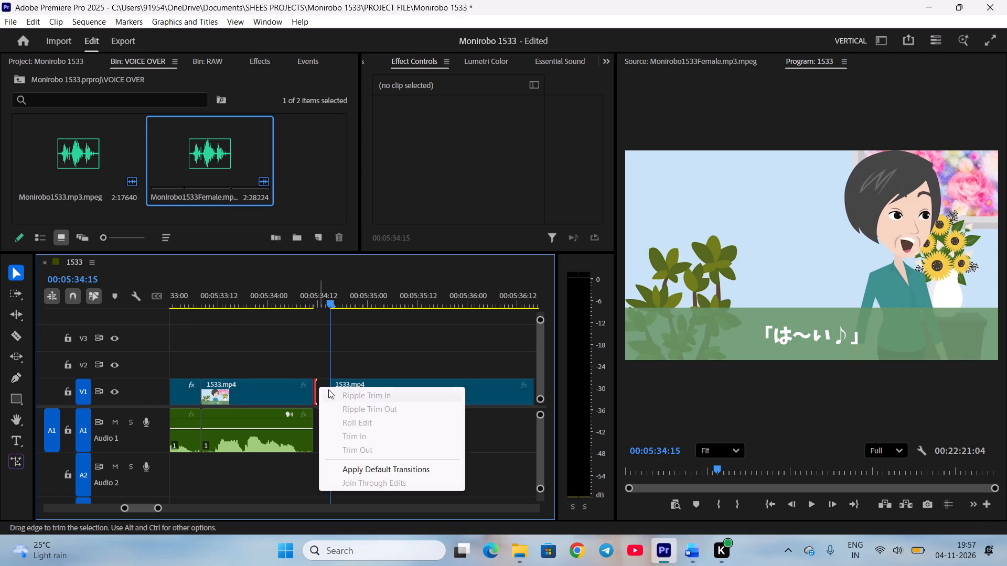
pyautogui.click(330, 390)
pyautogui.rightClick(322, 380)
pyautogui.click(338, 385)
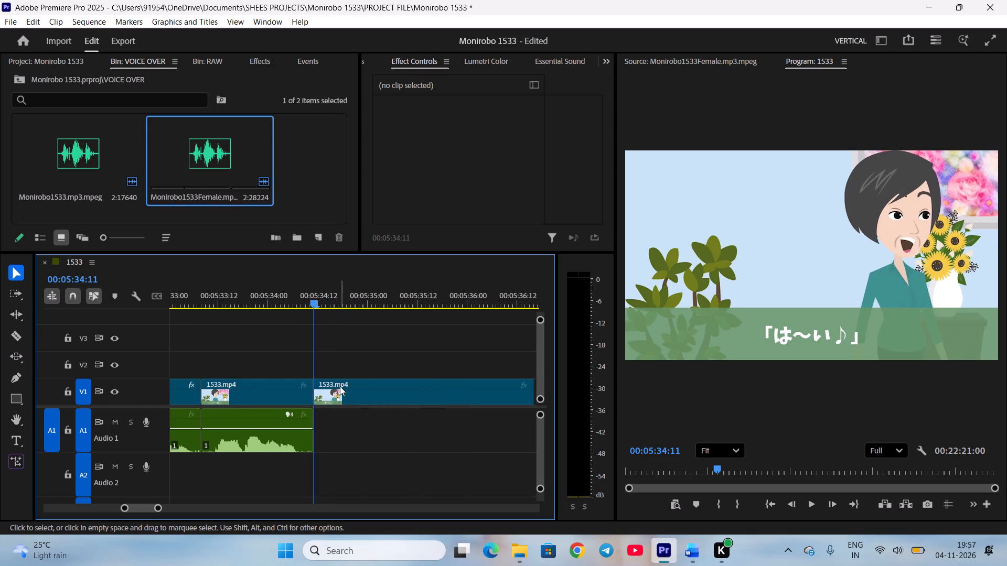
# Cut the "Okaay" voice clip at 00:05:34:09 and delete the short leftover tail.
pyautogui.press('-')
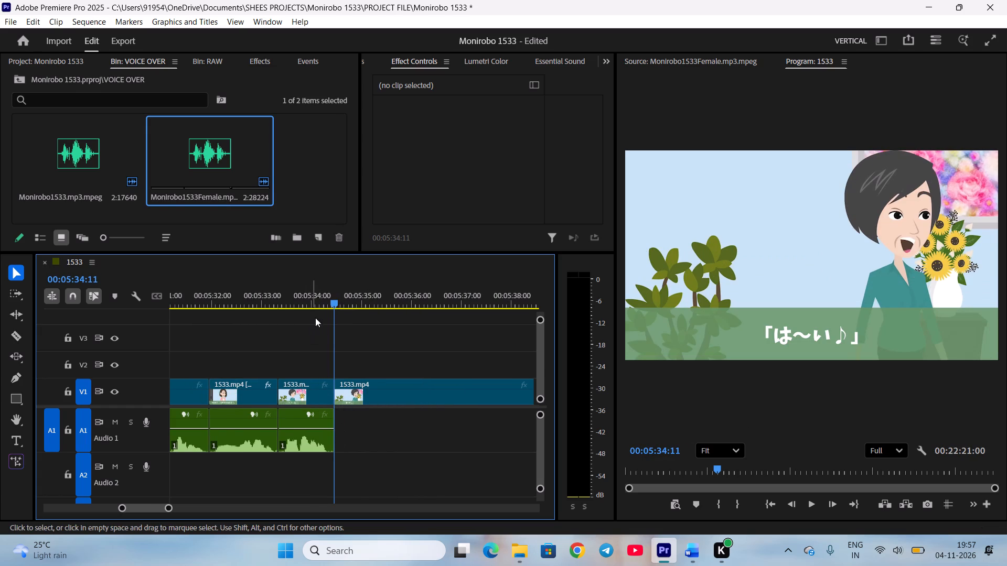
pyautogui.moveTo(329, 305); pyautogui.dragTo(331, 318)
pyautogui.click(313, 430)
pyautogui.press('c')
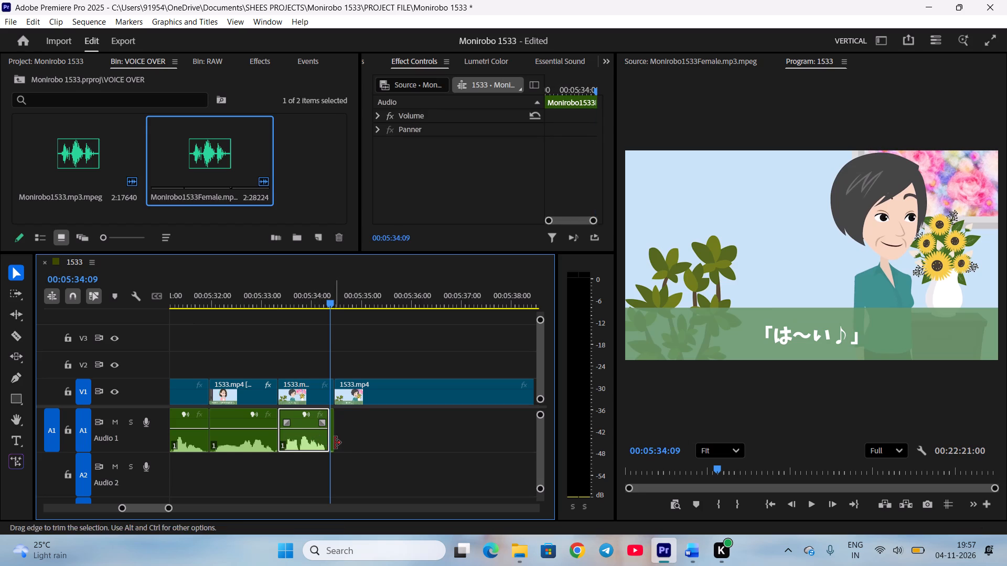
pyautogui.click(333, 443)
pyautogui.press('BackSpace')
# Play the line, trim the mother-in-law shot on V1 to the shortened voice clip's end and ripple delete the gap.
pyautogui.click(299, 291)
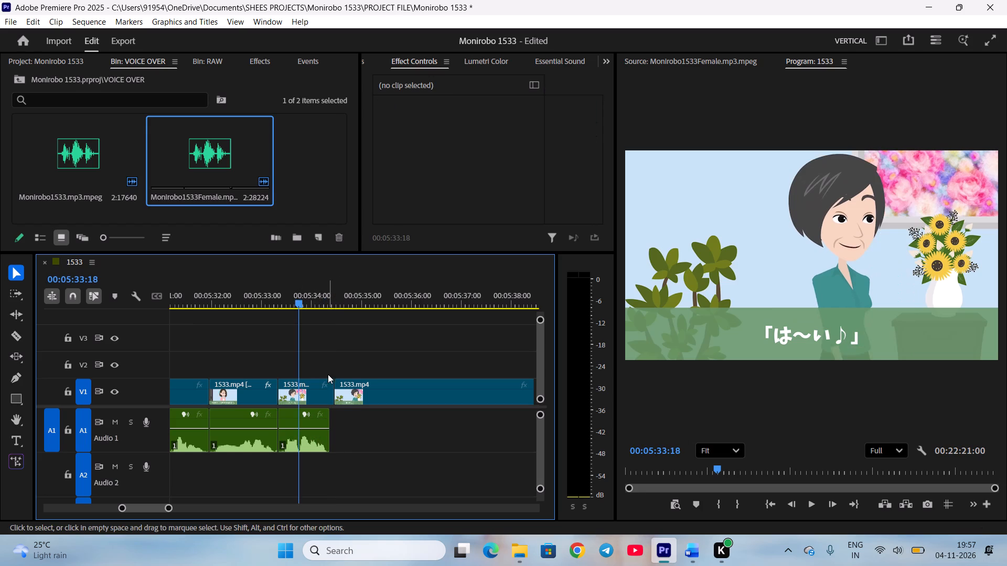
pyautogui.press('space')
pyautogui.press('space')
pyautogui.moveTo(332, 388); pyautogui.dragTo(327, 388)
pyautogui.rightClick(331, 388)
pyautogui.click(357, 393)
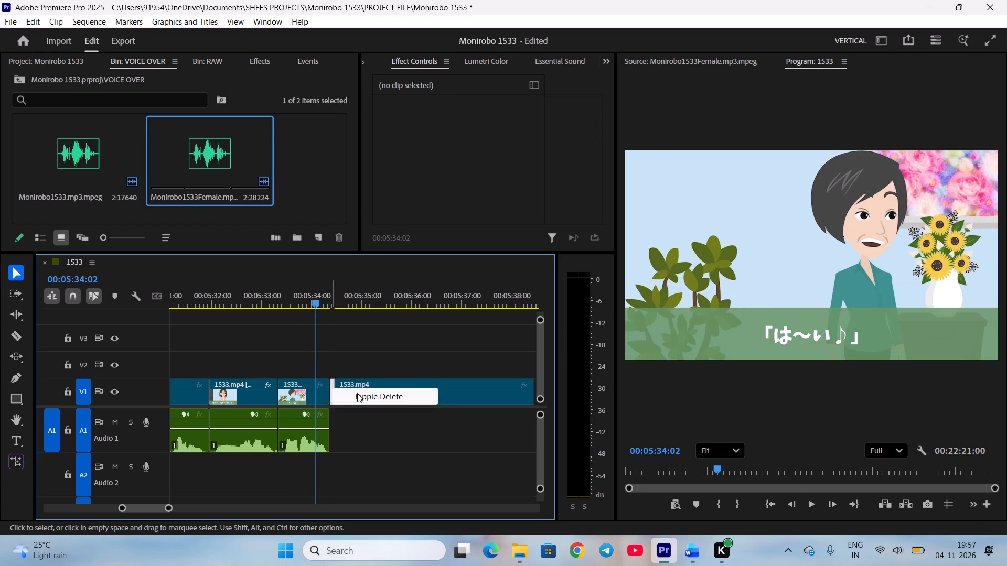
# Play on into Eriko's cleaning-check narration shot, scrub near its end to 00:05:40:05 and save the project.
pyautogui.scroll(-5, 358, 402)
pyautogui.press('space')
pyautogui.hotkey('ctrl', 's')
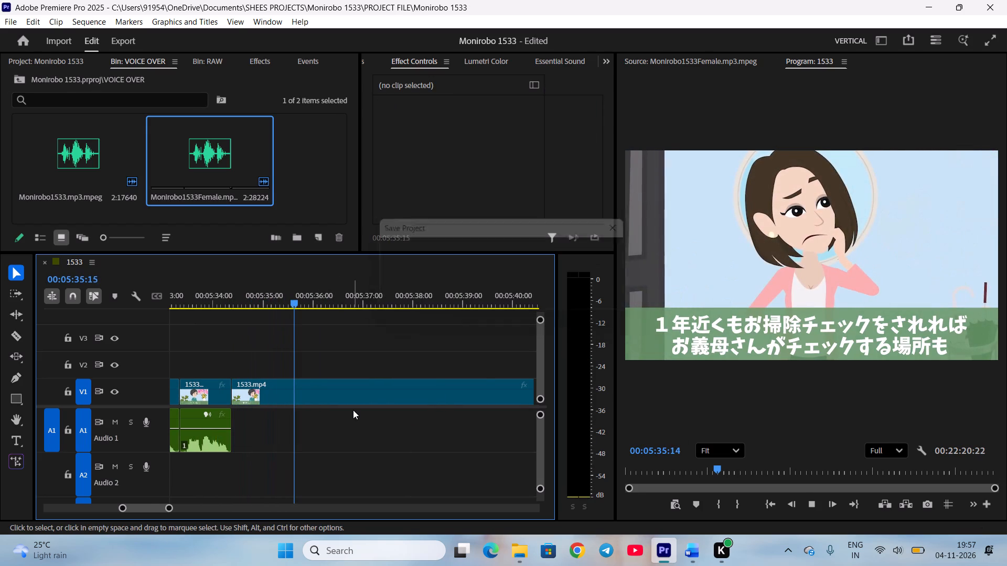
pyautogui.scroll(-4, 353, 410)
pyautogui.press('space')
pyautogui.moveTo(290, 297); pyautogui.dragTo(480, 335)
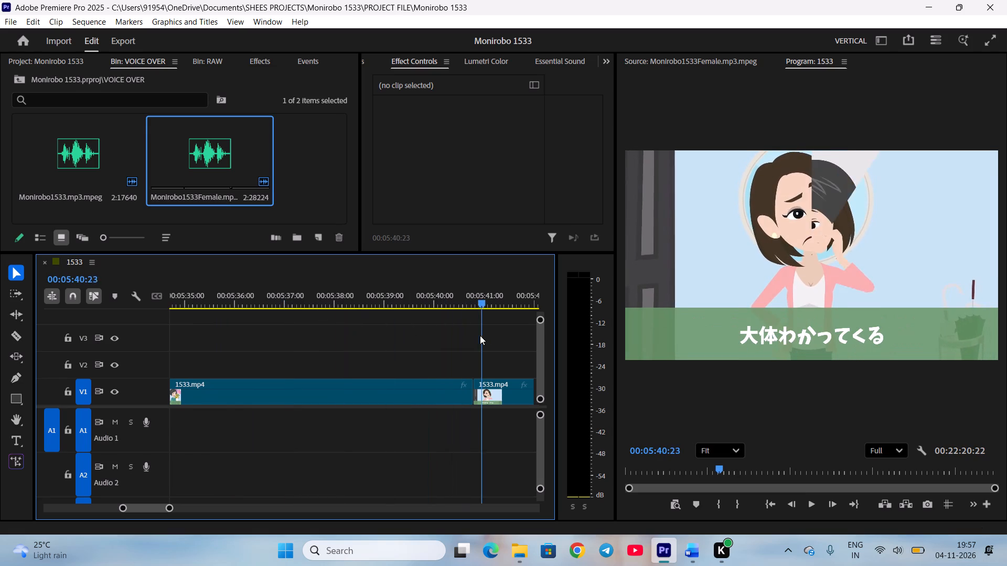
pyautogui.moveTo(480, 335); pyautogui.dragTo(447, 338)
pyautogui.hotkey('ctrl', 's')
pyautogui.scroll(1, 434, 341)
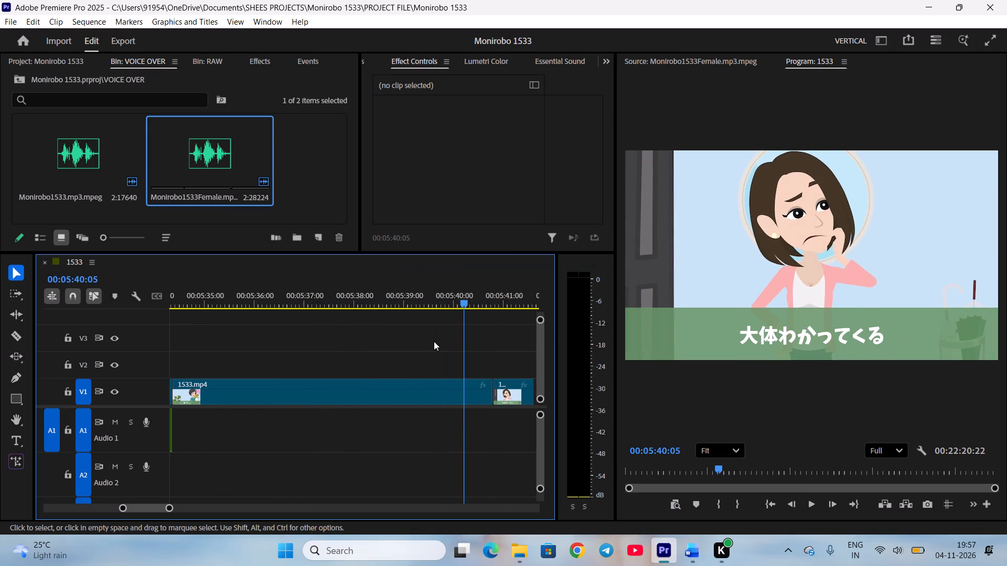
pyautogui.hotkey('ctrl', 's')
# Reopen the female voice-over source and mark an In point at 00:05:17:24, before the next narration line.
pyautogui.doubleClick(184, 156)
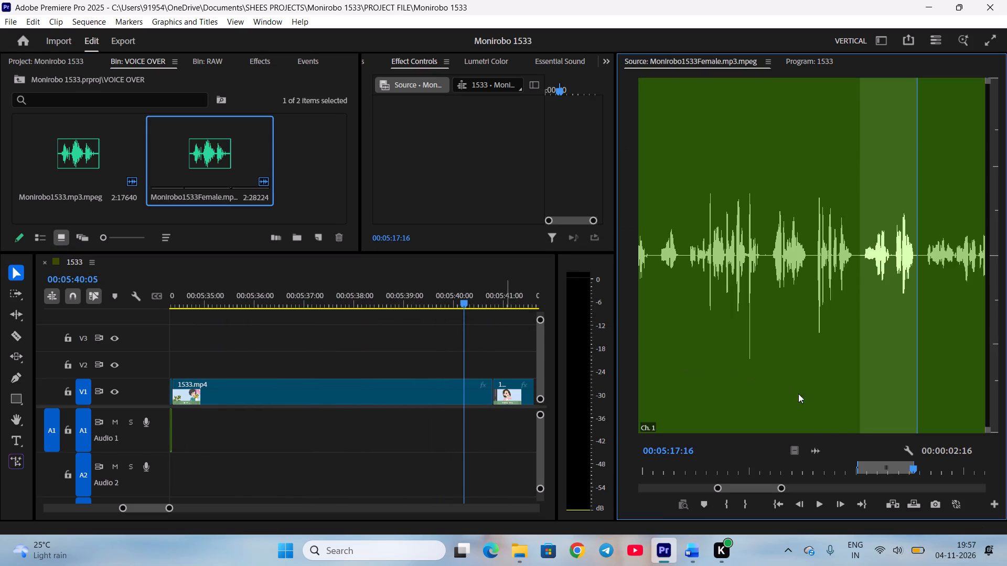
pyautogui.scroll(-9, 828, 428)
pyautogui.scroll(-4, 833, 473)
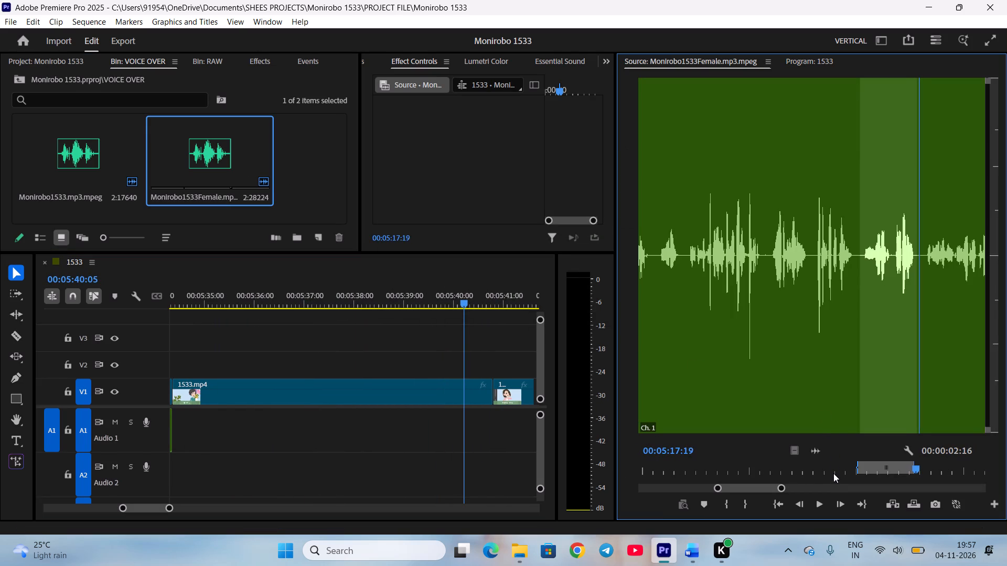
pyautogui.scroll(-4, 833, 473)
pyautogui.press('i')
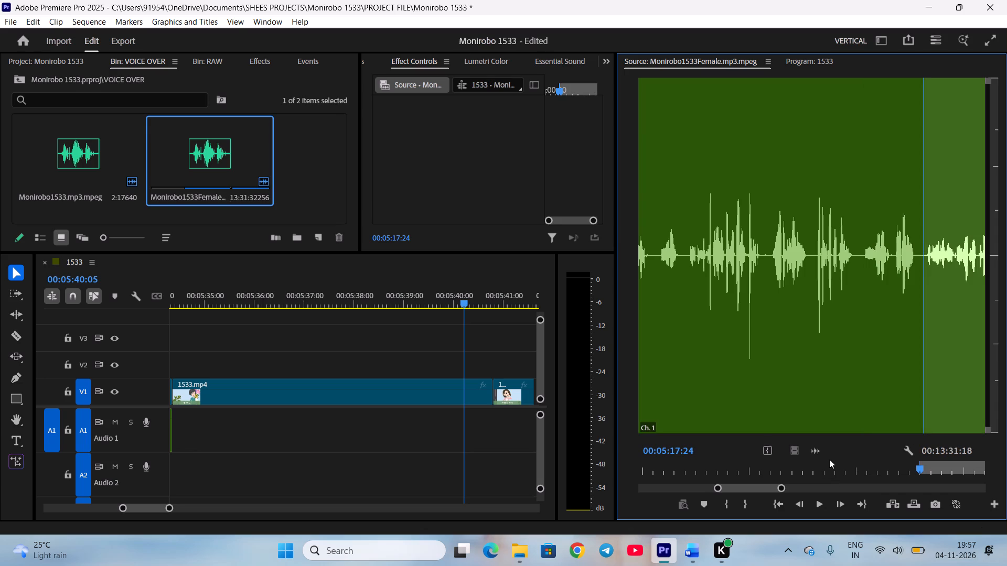
# Play Eriko's "After nearly a year of cleaning checks" line while checking the Word script, and mark its Out point at 00:05:23:12.
pyautogui.press('space')
pyautogui.click(689, 557)
pyautogui.click(662, 550)
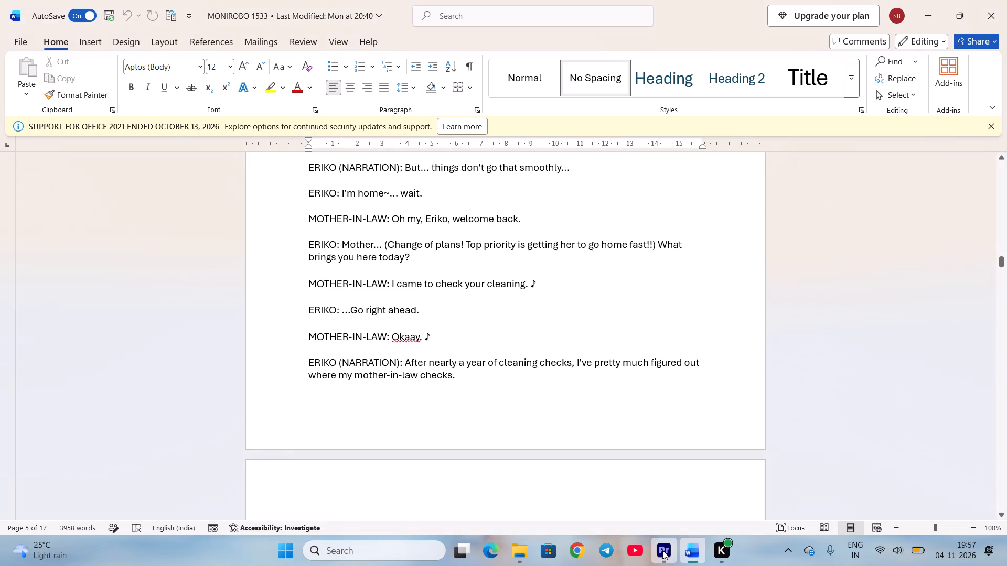
pyautogui.click(688, 549)
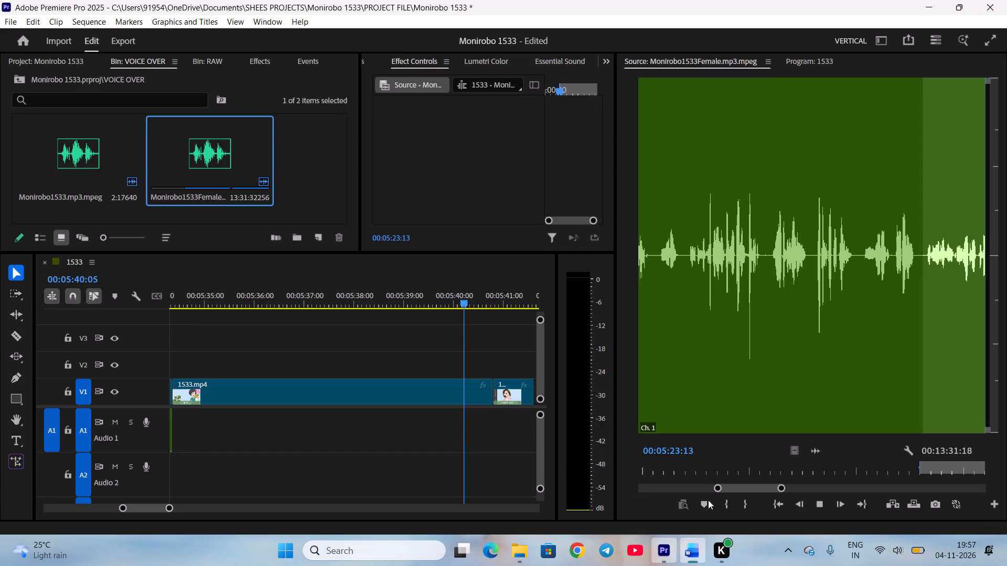
pyautogui.press('space')
pyautogui.scroll(10, 855, 470)
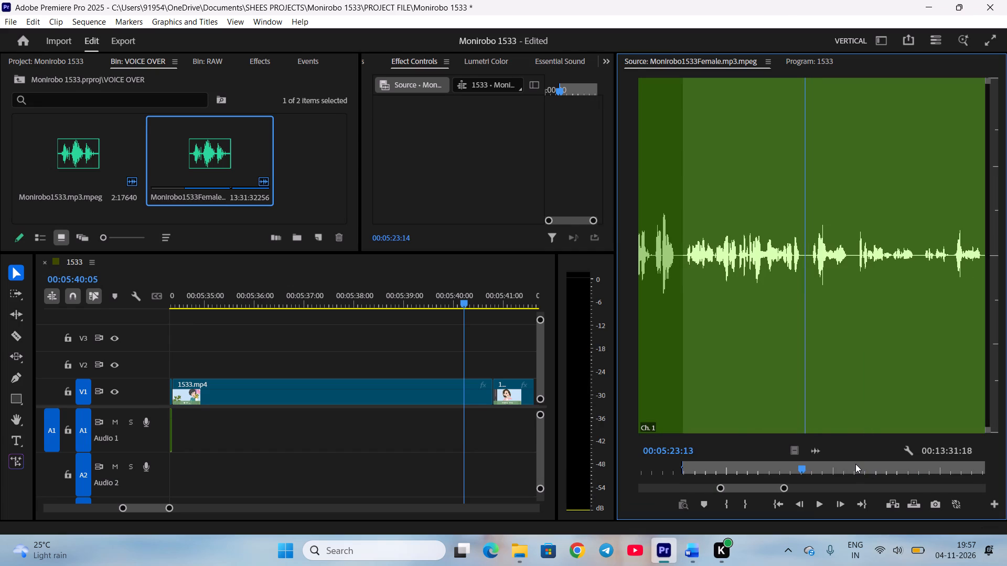
pyautogui.scroll(1, 855, 462)
pyautogui.press('o')
# Place the marked cleaning-check narration on A1 flush after the "Okaay" clip and play part of it against the picture.
pyautogui.moveTo(817, 450); pyautogui.dragTo(215, 431)
pyautogui.scroll(4, 286, 472)
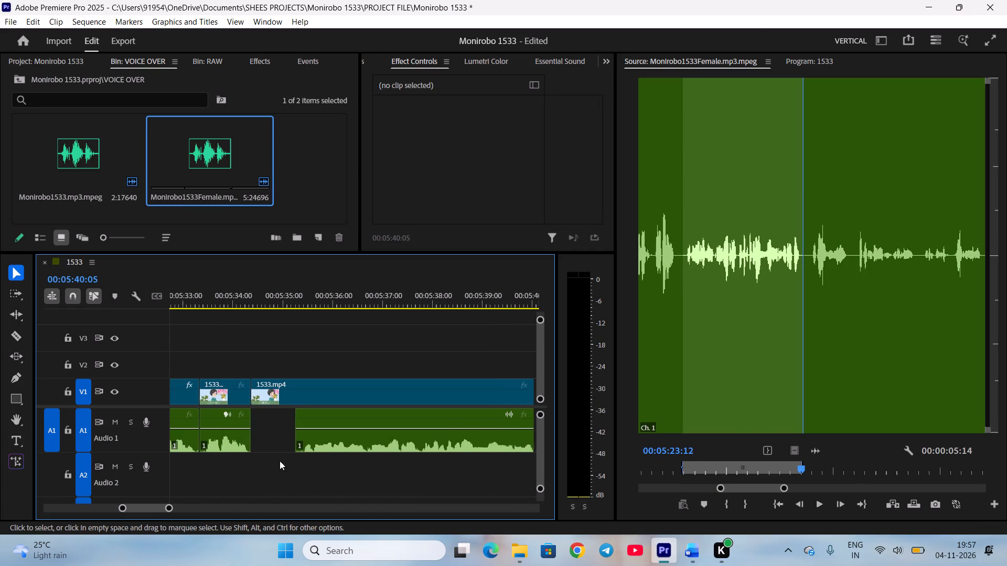
pyautogui.click(291, 443)
pyautogui.moveTo(319, 441); pyautogui.dragTo(291, 439)
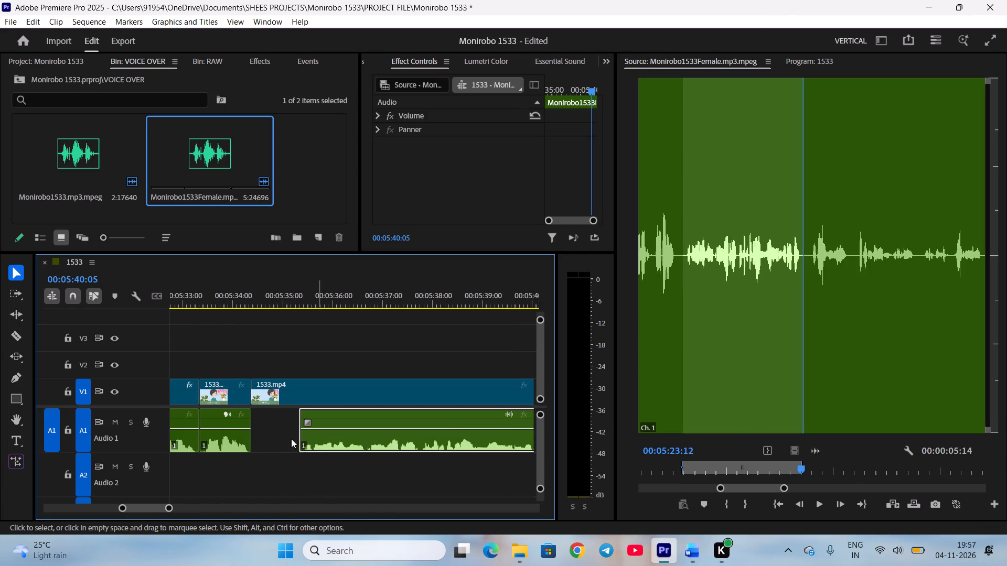
pyautogui.moveTo(291, 439); pyautogui.dragTo(272, 436)
pyautogui.click(319, 460)
pyautogui.scroll(-4, 384, 467)
pyautogui.scroll(2, 387, 463)
pyautogui.click(348, 279)
pyautogui.click(349, 296)
pyautogui.press('space')
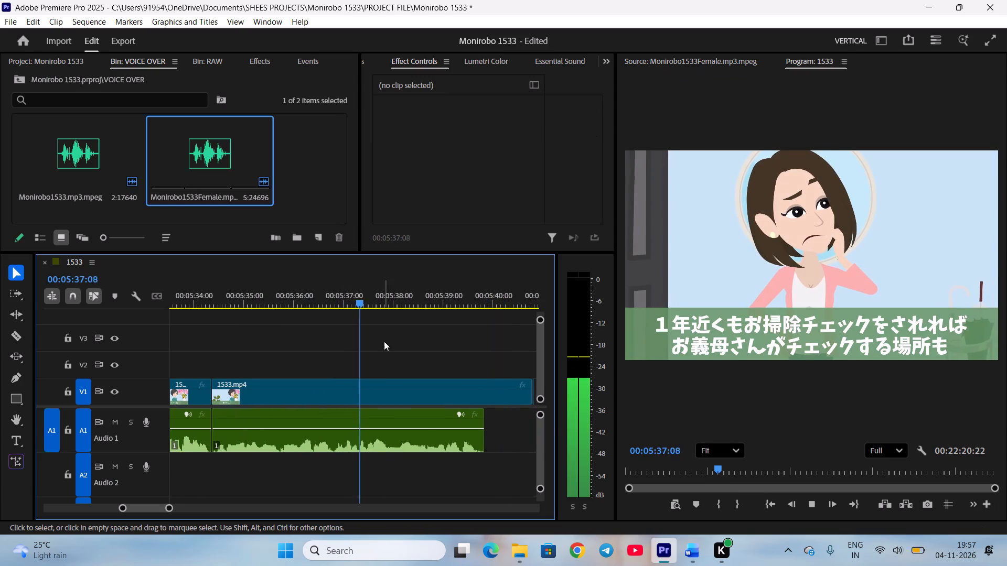
pyautogui.scroll(-2, 386, 344)
pyautogui.press('space')
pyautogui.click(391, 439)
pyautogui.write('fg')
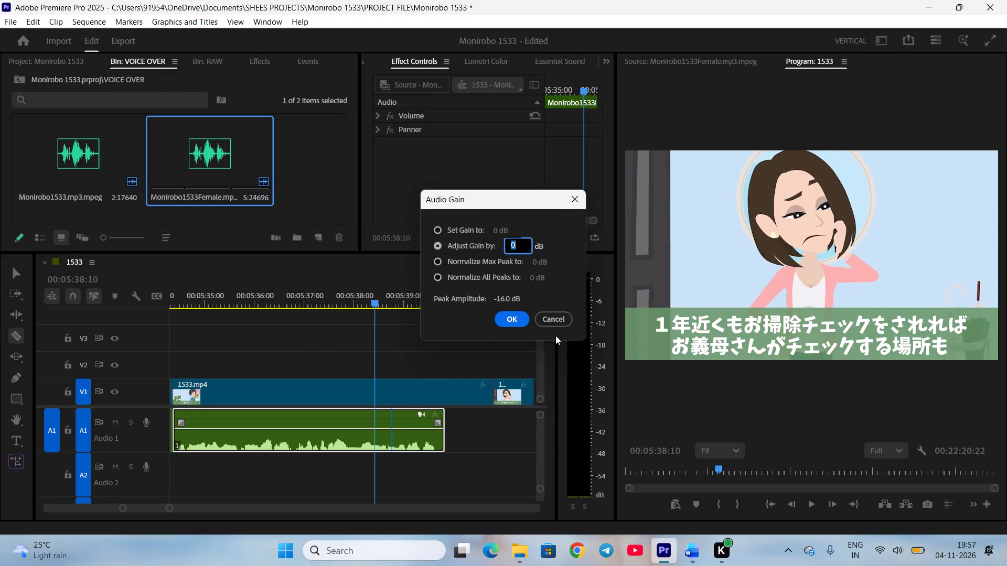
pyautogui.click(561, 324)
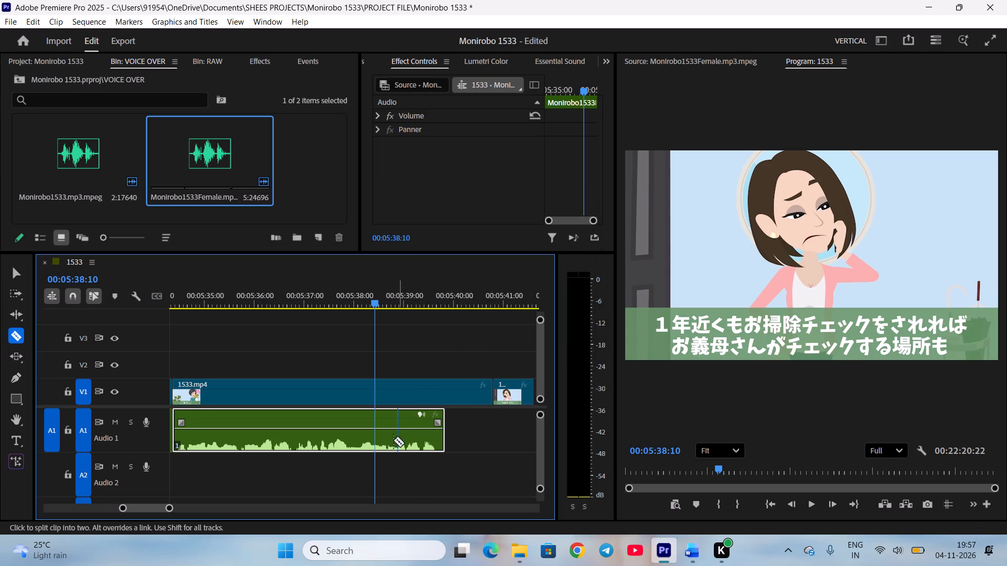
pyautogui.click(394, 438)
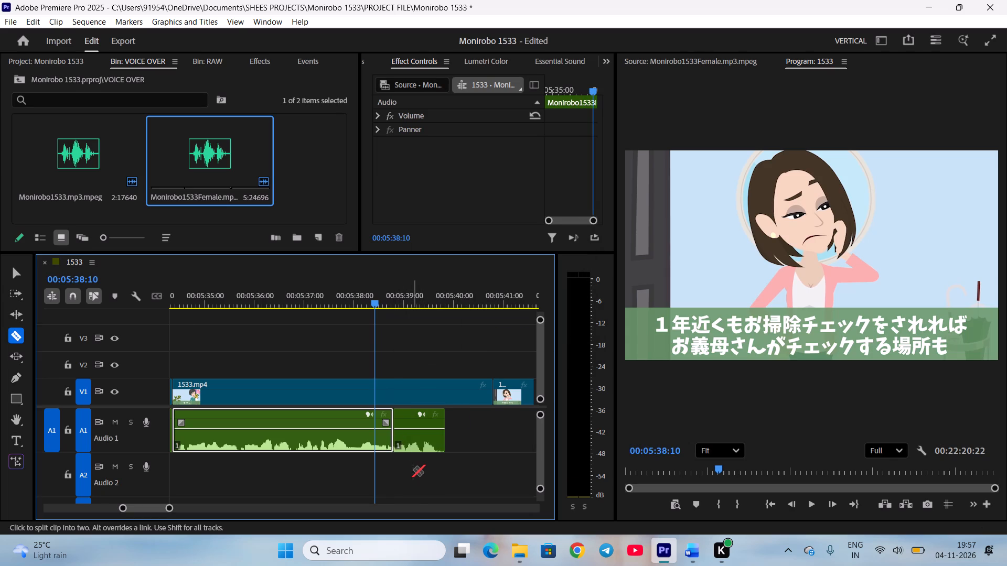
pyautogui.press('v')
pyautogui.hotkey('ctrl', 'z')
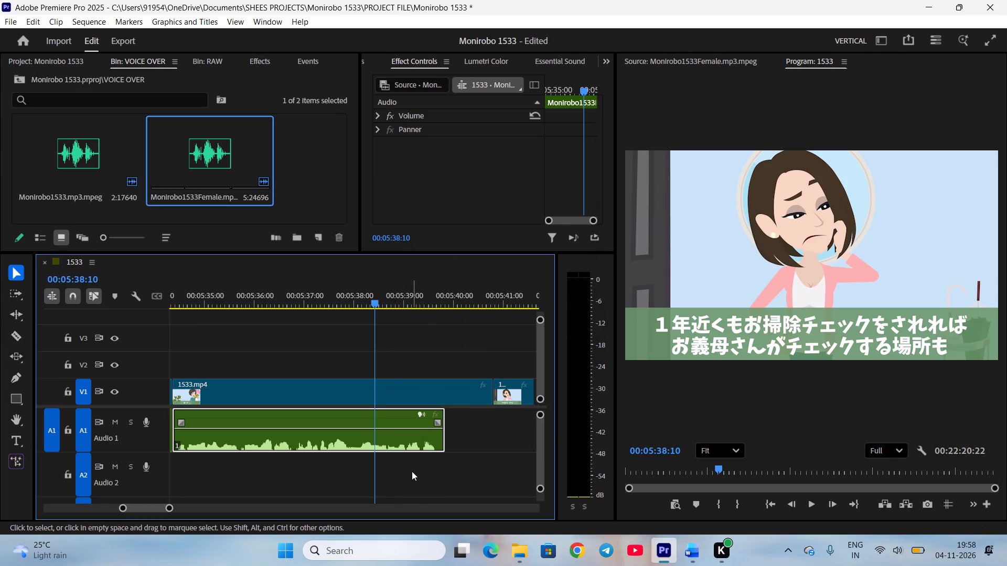
# Raise the cleaning-check narration clip's gain by 10 dB and start playing it back.
pyautogui.press('g')
pyautogui.write('10')
pyautogui.press('Return')
pyautogui.click(412, 474)
pyautogui.press('space')
pyautogui.scroll(-2, 410, 468)
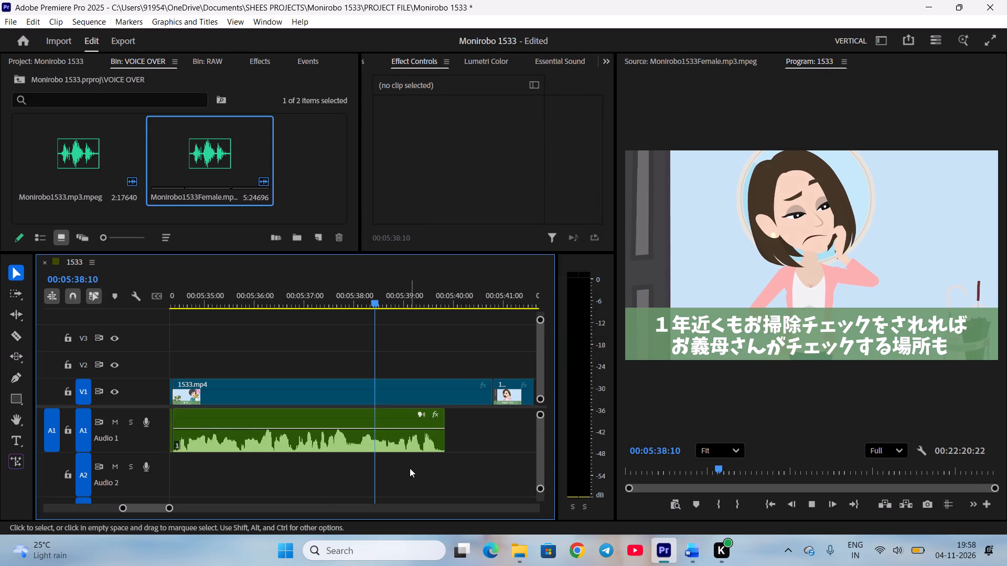
# Trim the end of the cleaning-check shot on V1 back to the narration's end and ripple delete the resulting gap.
pyautogui.scroll(-1, 410, 468)
pyautogui.press('space')
pyautogui.moveTo(430, 400); pyautogui.dragTo(390, 401)
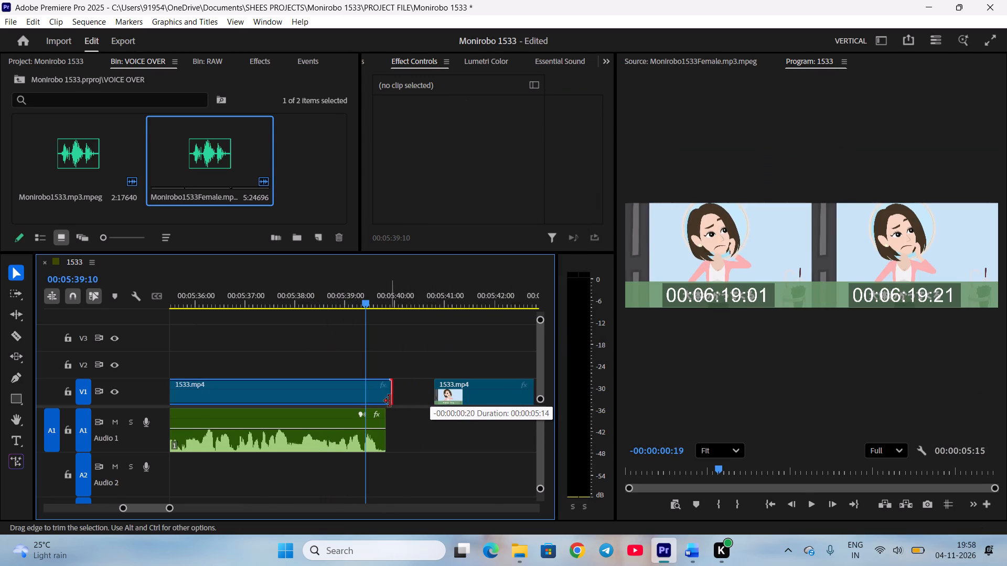
pyautogui.moveTo(390, 401); pyautogui.dragTo(384, 401)
pyautogui.rightClick(408, 387)
pyautogui.click(438, 397)
# Play and skim the picture through the mother-in-law's inspection shots until the だから、そこは特に念入りに subtitle.
pyautogui.scroll(-10, 412, 412)
pyautogui.press('space')
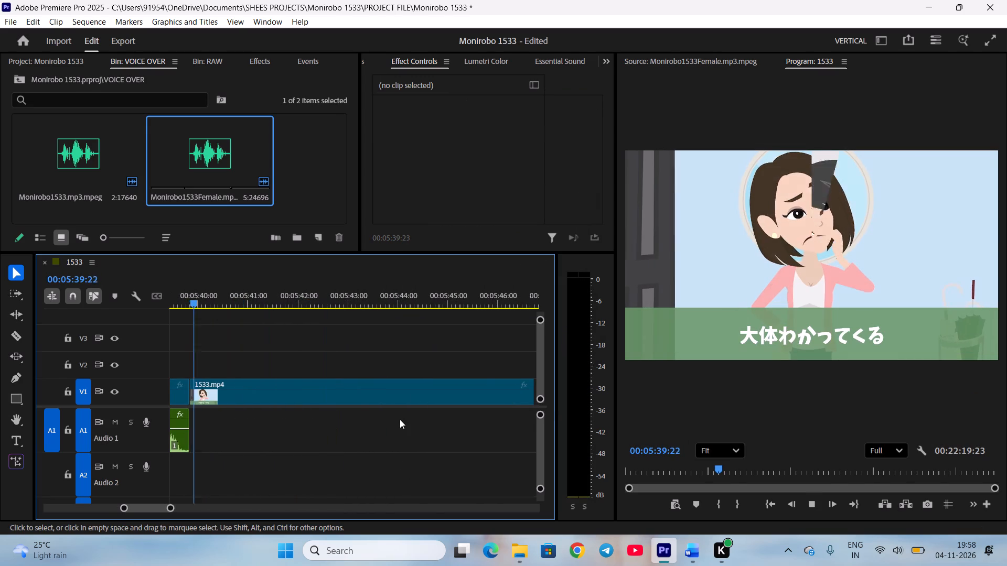
pyautogui.scroll(-4, 400, 420)
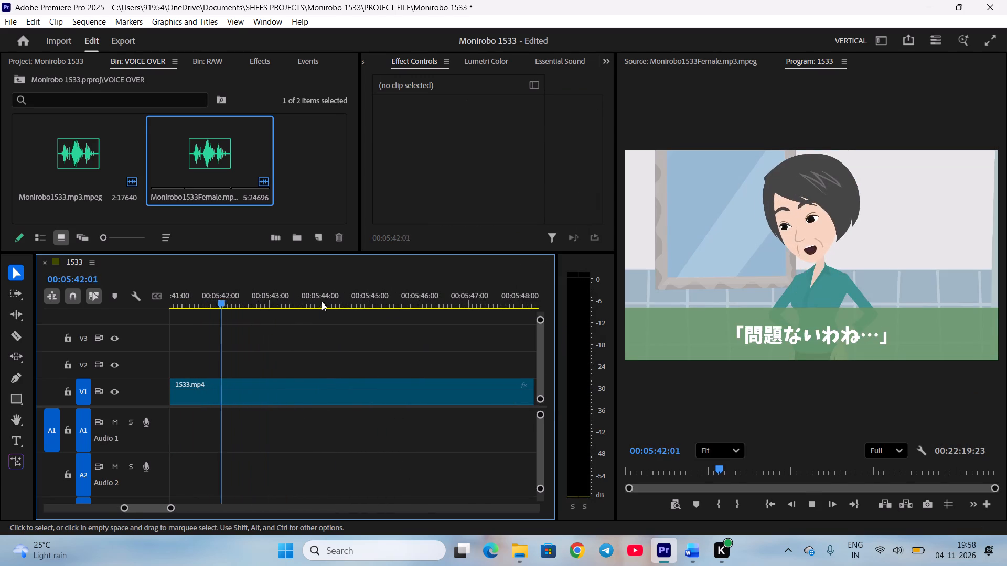
pyautogui.moveTo(274, 302); pyautogui.dragTo(298, 310)
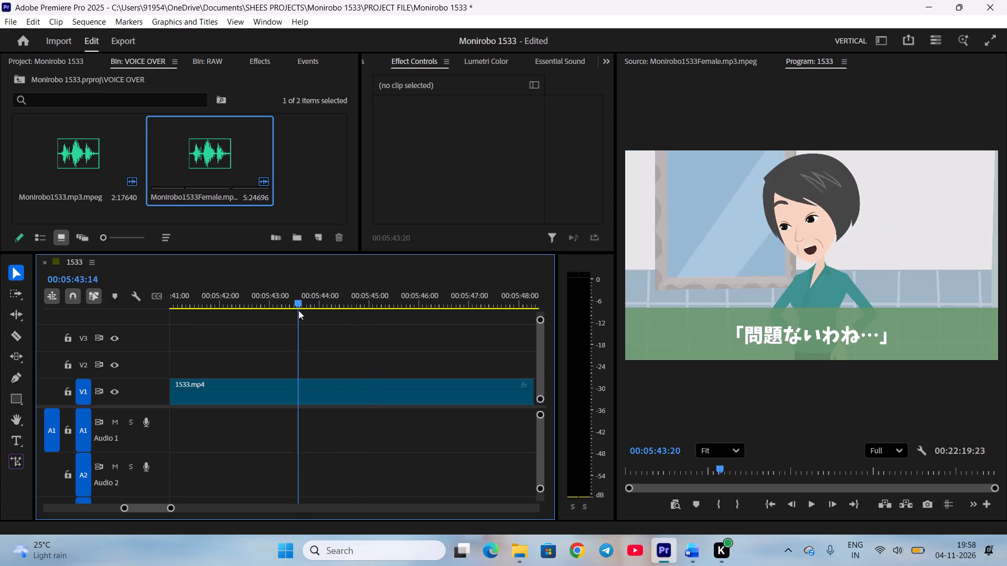
pyautogui.moveTo(298, 310); pyautogui.dragTo(392, 319)
pyautogui.press('space')
pyautogui.scroll(-7, 390, 323)
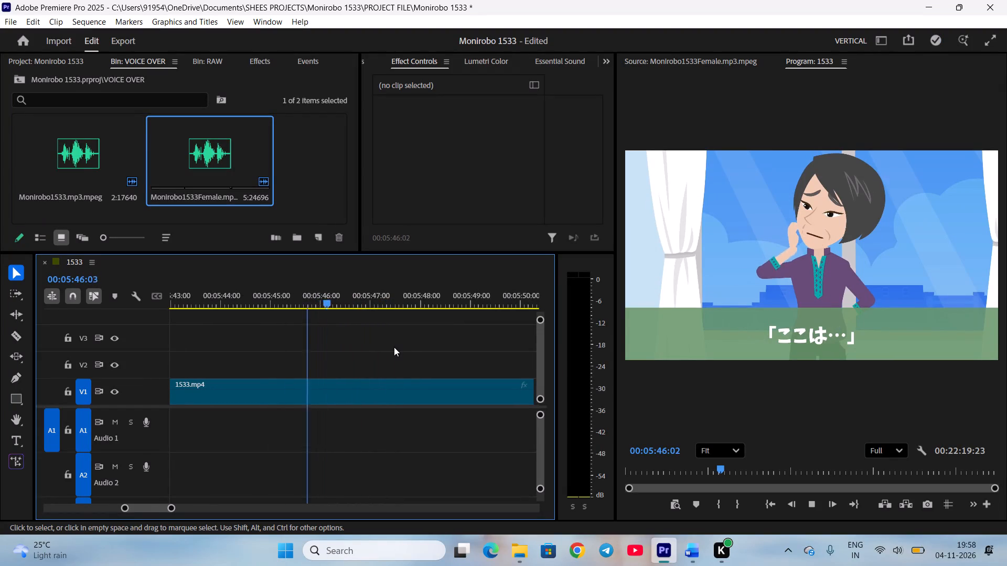
pyautogui.scroll(-6, 394, 347)
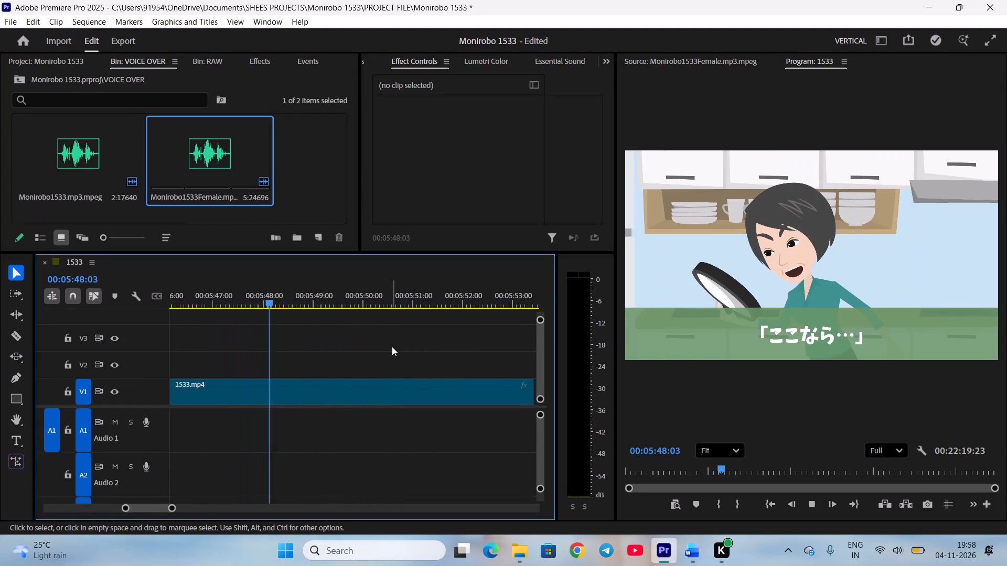
pyautogui.scroll(-5, 392, 346)
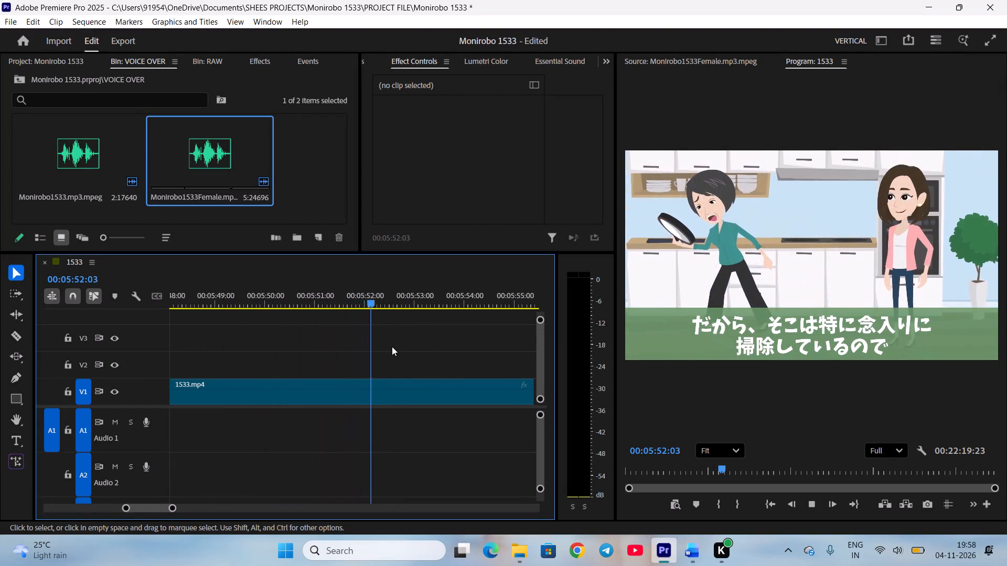
pyautogui.press('-')
pyautogui.scroll(-8, 392, 346)
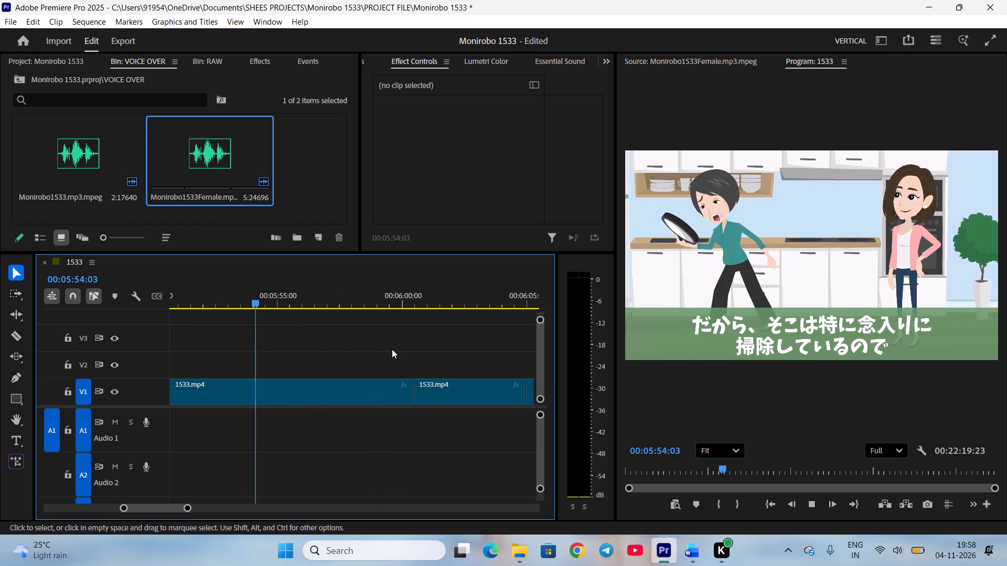
pyautogui.scroll(4, 392, 349)
pyautogui.press('space')
# Split the V1 clip at about 00:05:51, at the end of the mother-in-law's 「ぐぬぬ…」 shot.
pyautogui.moveTo(344, 303); pyautogui.dragTo(243, 304)
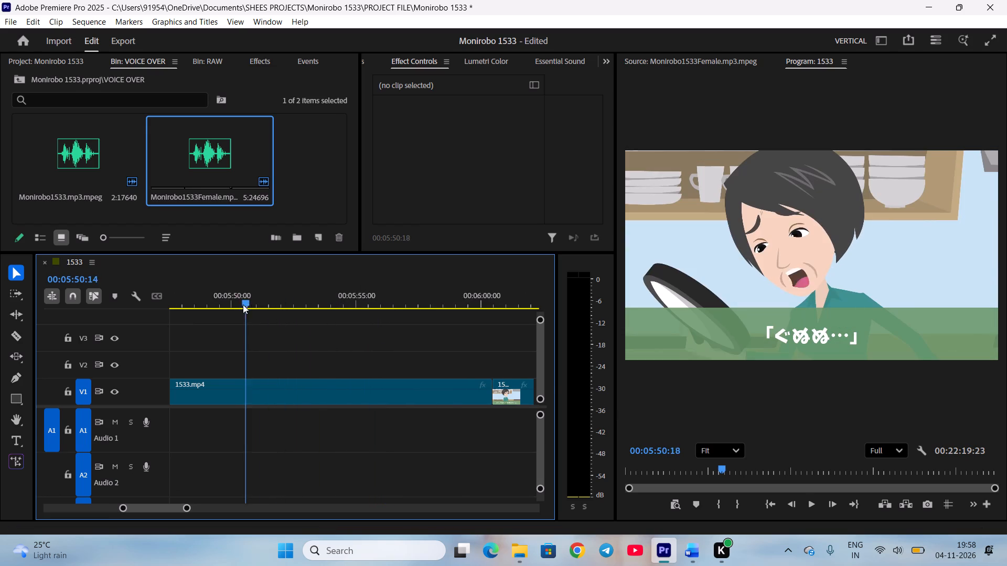
pyautogui.moveTo(243, 304); pyautogui.dragTo(231, 304)
pyautogui.scroll(8, 335, 340)
pyautogui.scroll(2, 704, 473)
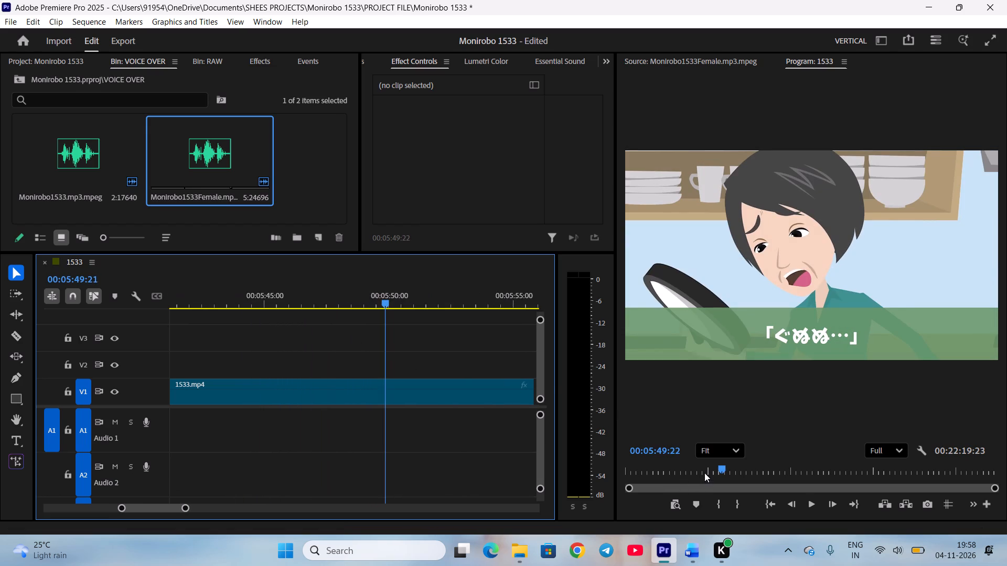
pyautogui.scroll(20, 704, 473)
pyautogui.scroll(11, 704, 473)
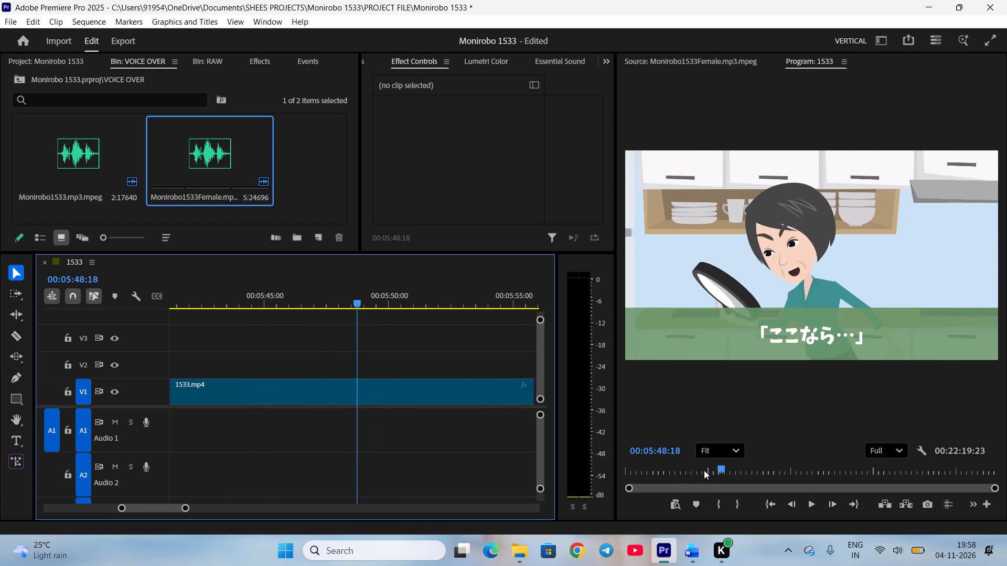
pyautogui.scroll(10, 704, 470)
pyautogui.press('space')
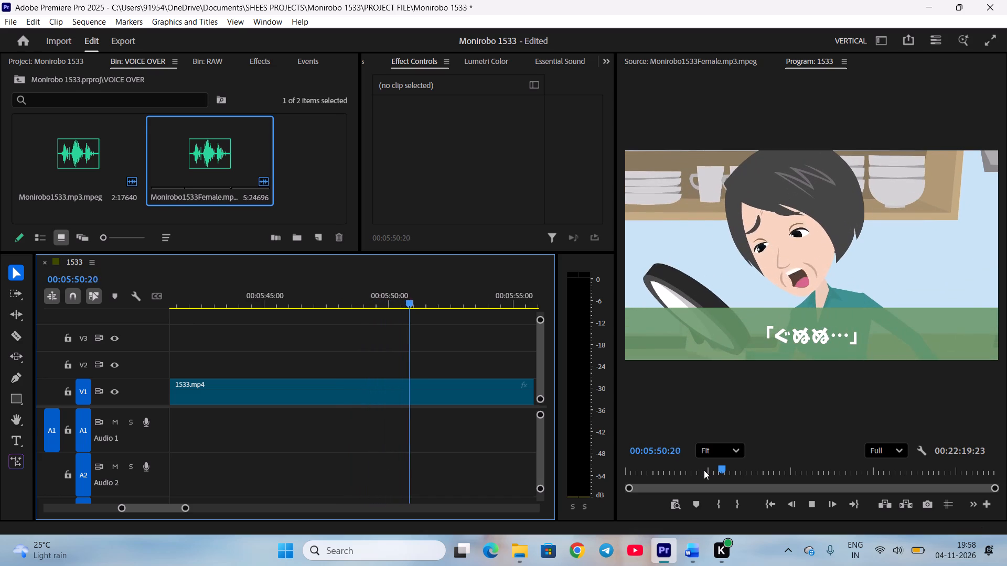
pyautogui.press('space')
pyautogui.scroll(8, 704, 470)
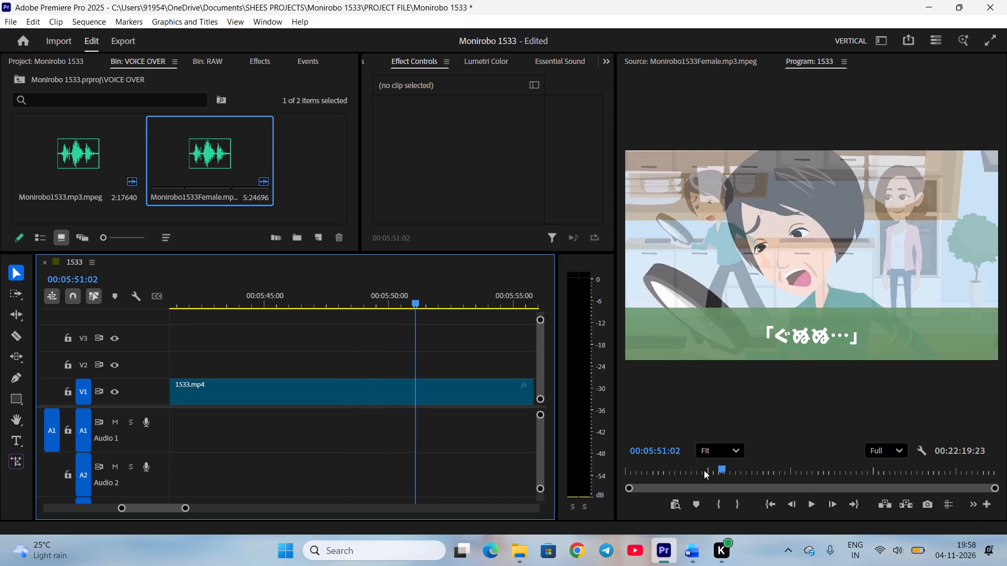
pyautogui.scroll(1, 704, 470)
pyautogui.press('c')
pyautogui.press('space')
pyautogui.click(373, 299)
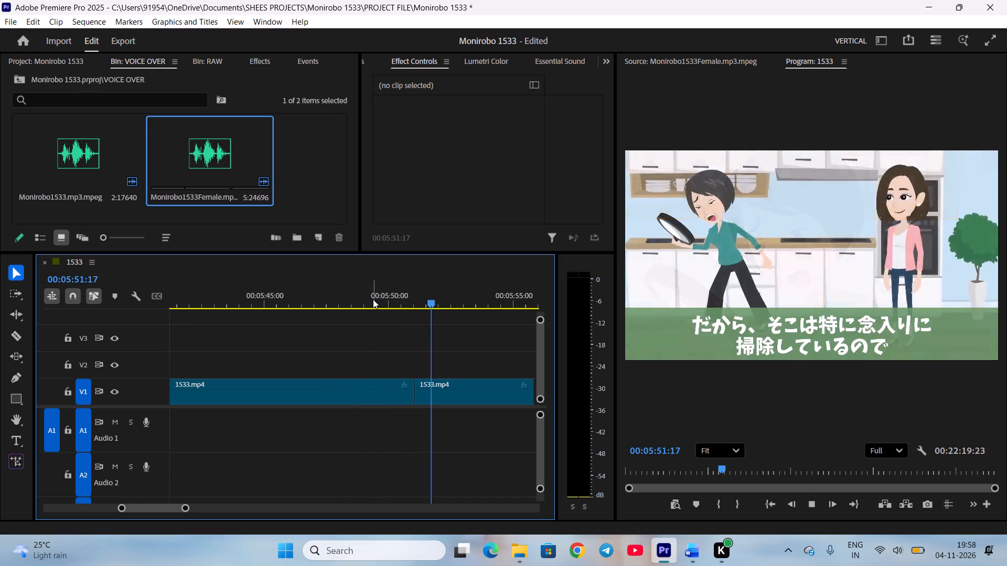
# Save the project.
pyautogui.press('-')
pyautogui.scroll(4, 379, 328)
pyautogui.scroll(-4, 381, 341)
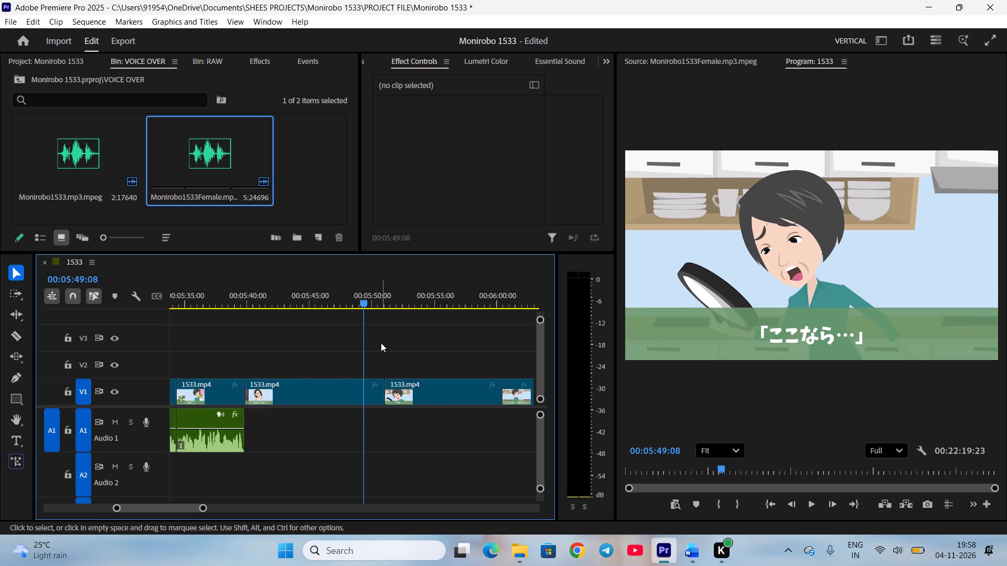
pyautogui.hotkey('ctrl', 's')
pyautogui.press('=')
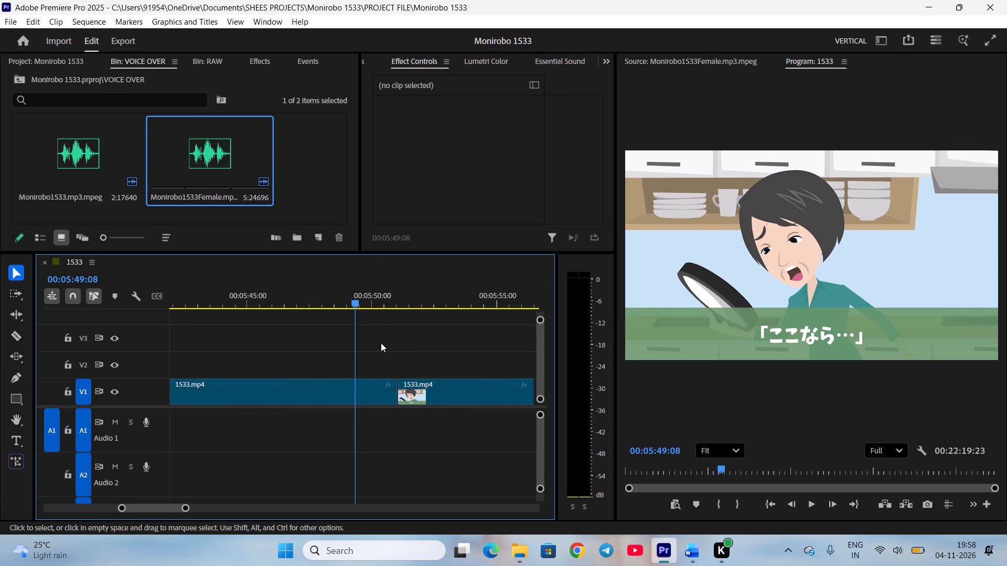
pyautogui.scroll(4, 381, 343)
pyautogui.hotkey('ctrl', 's')
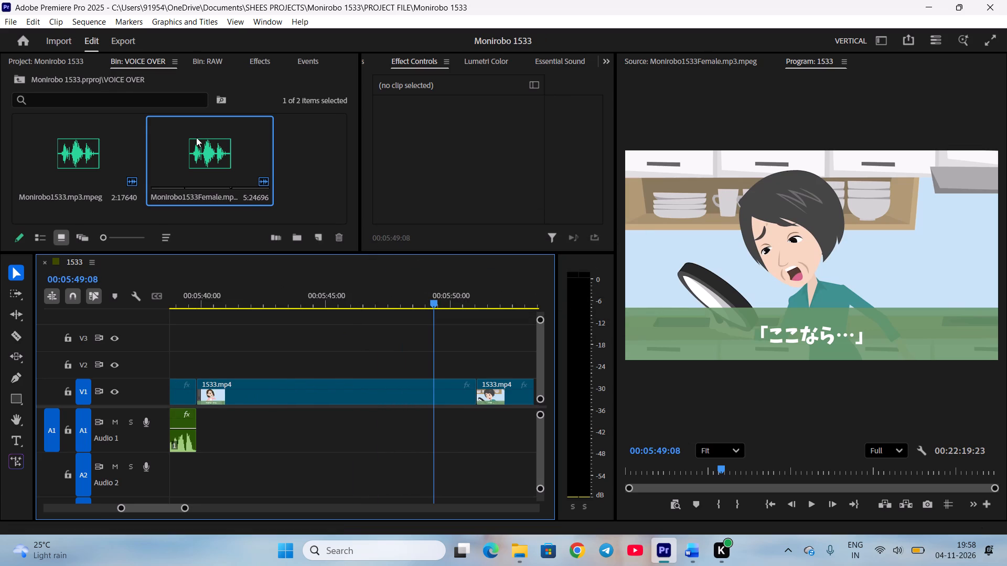
# Reopen the female voice-over source and mark an In point at 00:05:23:18, before the mother-in-law's inspection lines.
pyautogui.doubleClick(196, 137)
pyautogui.scroll(-4, 807, 469)
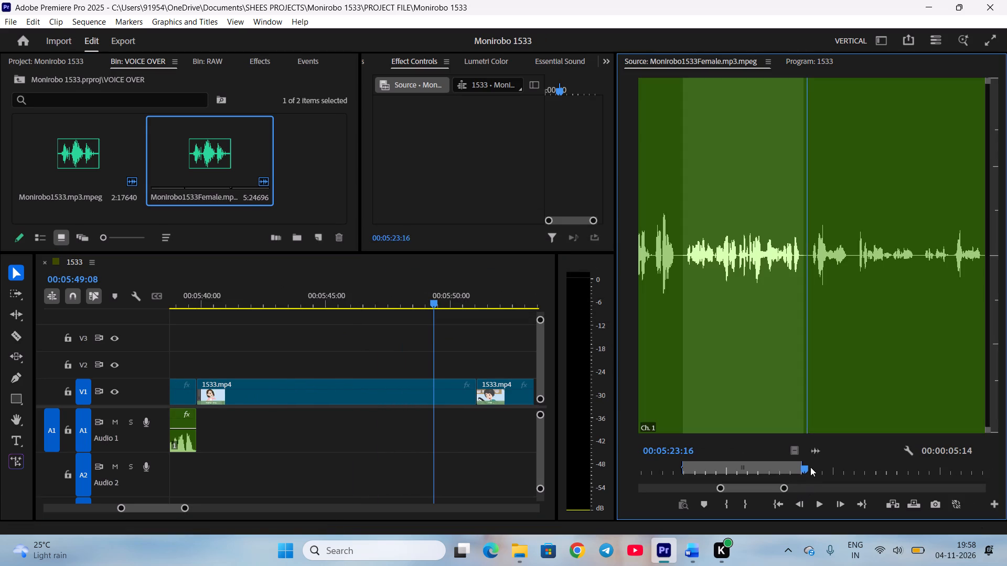
pyautogui.scroll(-2, 811, 466)
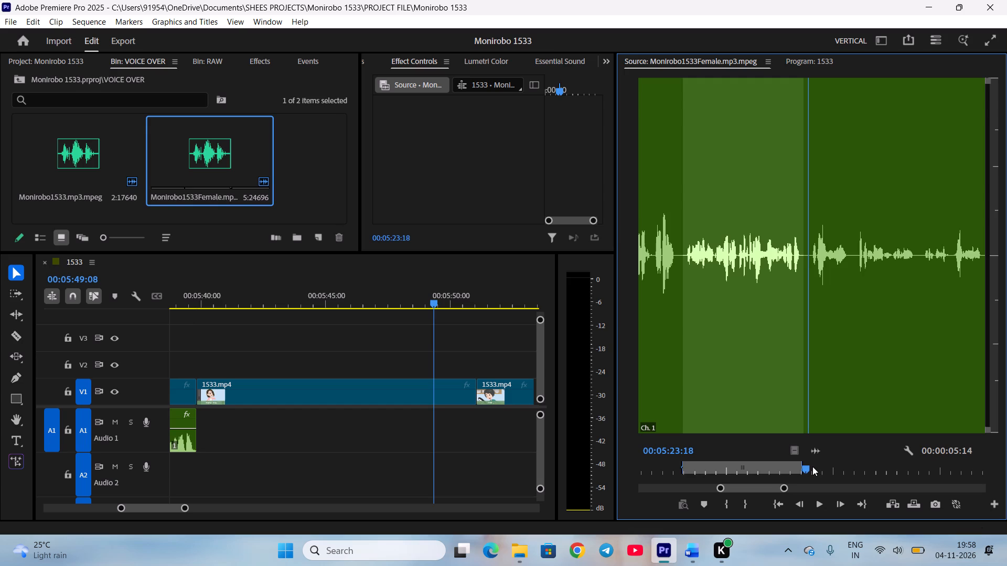
pyautogui.press('i')
# Play the mother-in-law's lines from "Let's see now" to "Grrr" while checking the Word script, and mark their Out point at 00:05:33:06.
pyautogui.press('space')
pyautogui.click(681, 550)
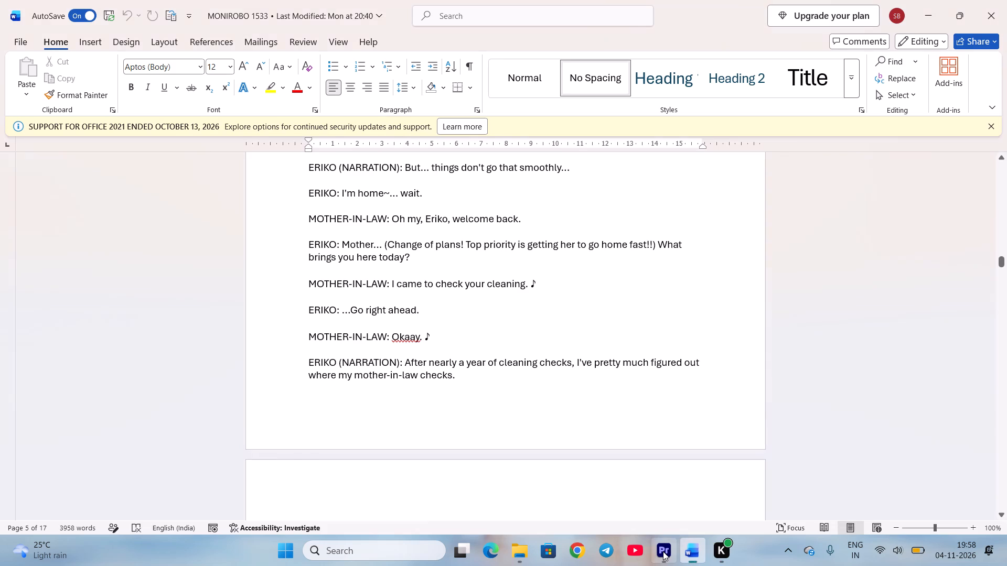
pyautogui.scroll(-10, 425, 447)
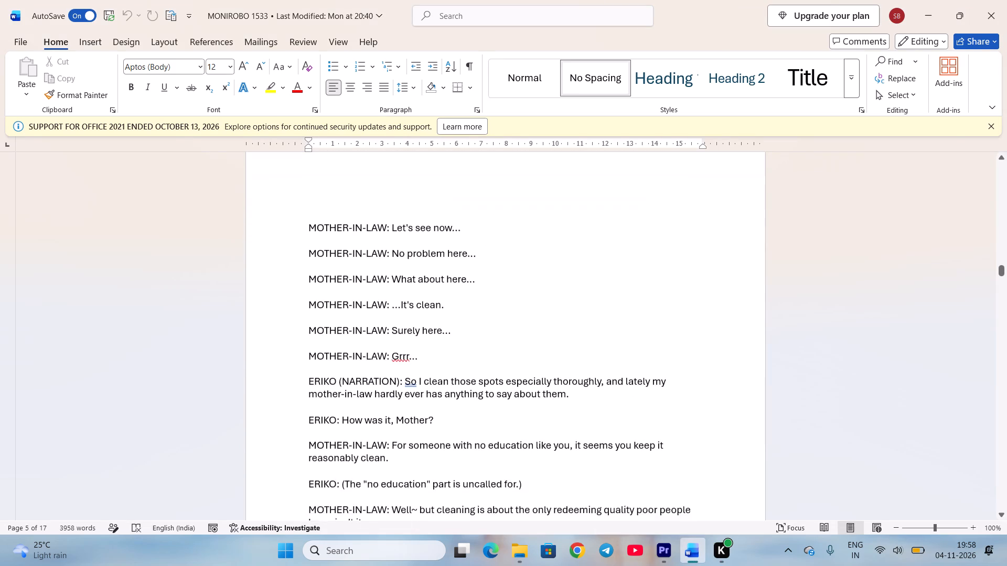
pyautogui.scroll(-1, 429, 444)
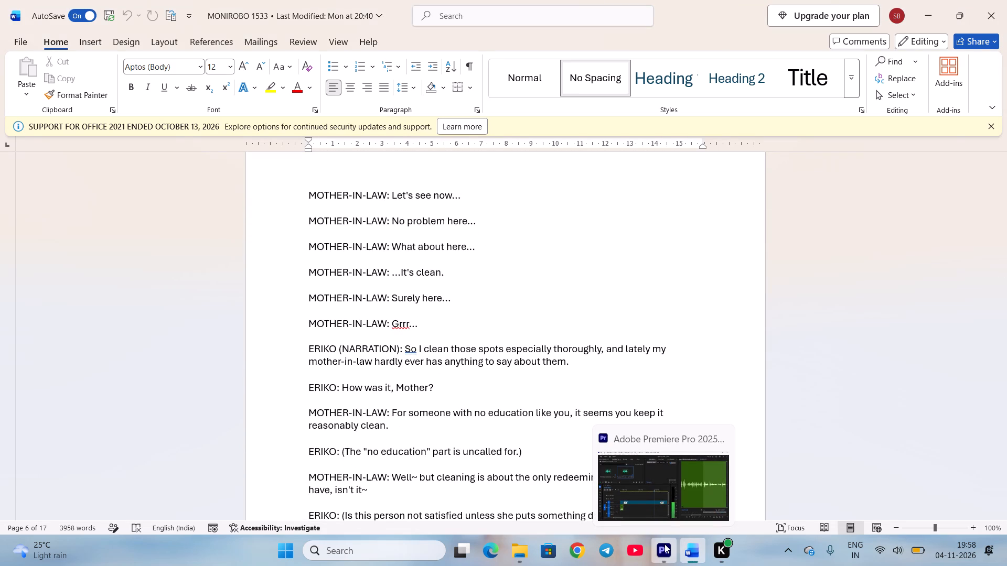
pyautogui.click(665, 544)
pyautogui.press('space')
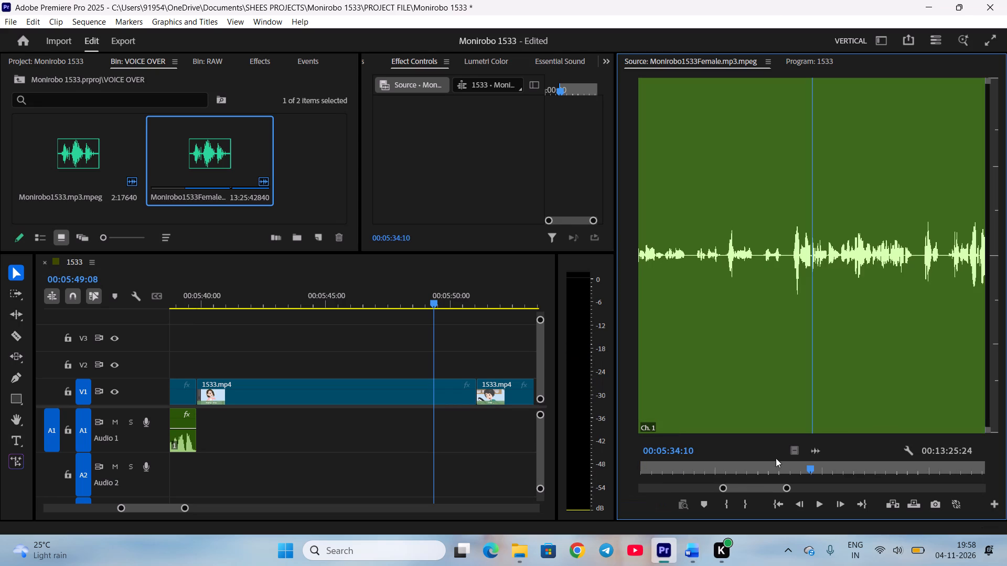
pyautogui.scroll(4, 748, 473)
pyautogui.click(745, 471)
pyautogui.press('space')
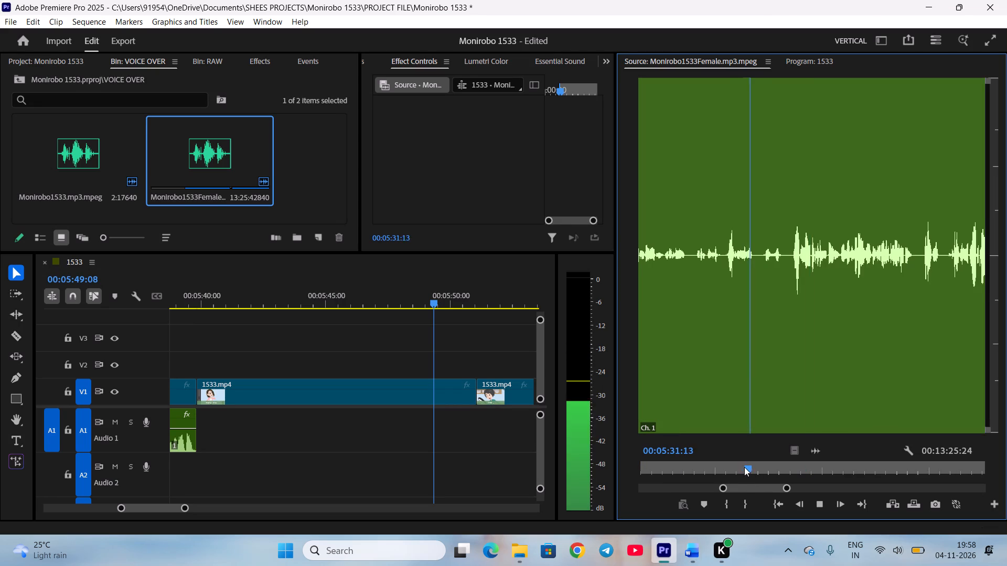
pyautogui.press('space')
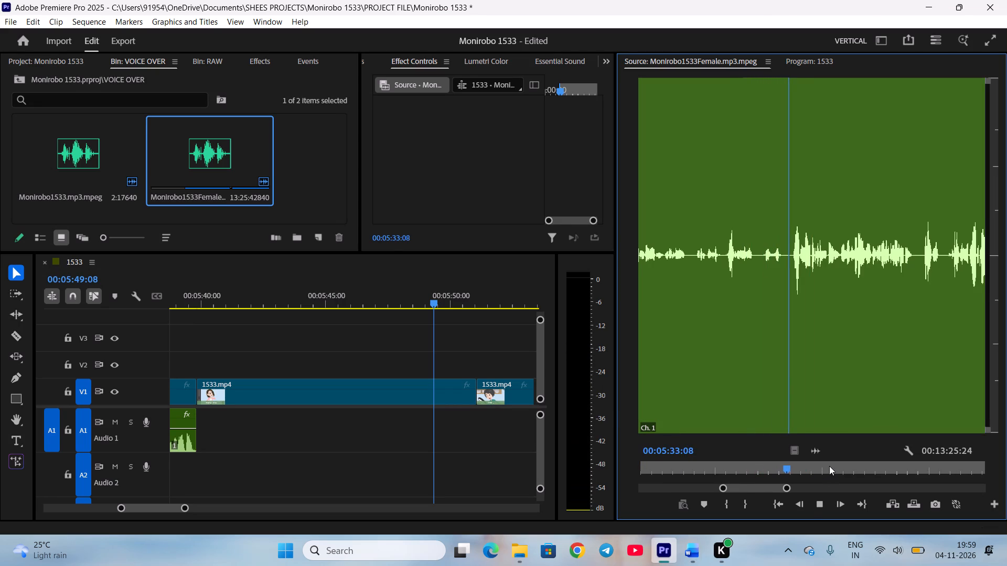
pyautogui.scroll(4, 829, 465)
pyautogui.scroll(-1, 829, 464)
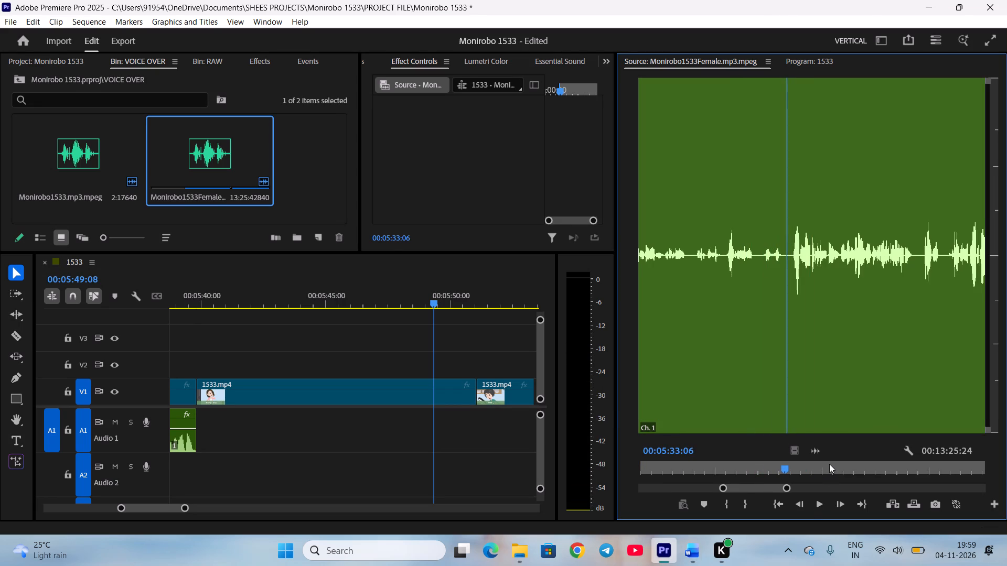
pyautogui.press('o')
# Place the marked mother-in-law inspection lines on A1 flush after the cleaning-check narration clip.
pyautogui.moveTo(816, 452); pyautogui.dragTo(208, 432)
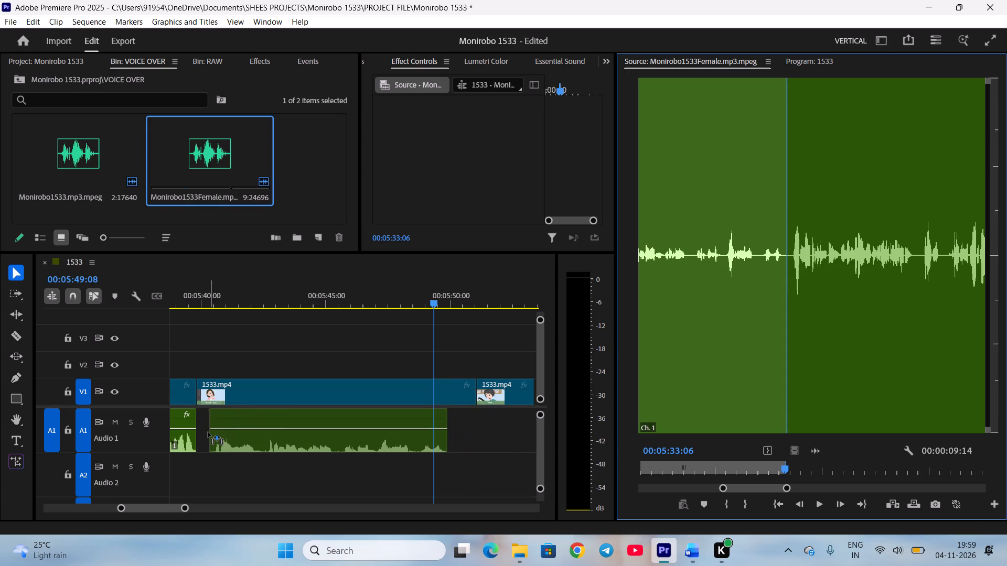
pyautogui.moveTo(208, 432); pyautogui.dragTo(203, 432)
pyautogui.press('=')
pyautogui.scroll(2, 293, 469)
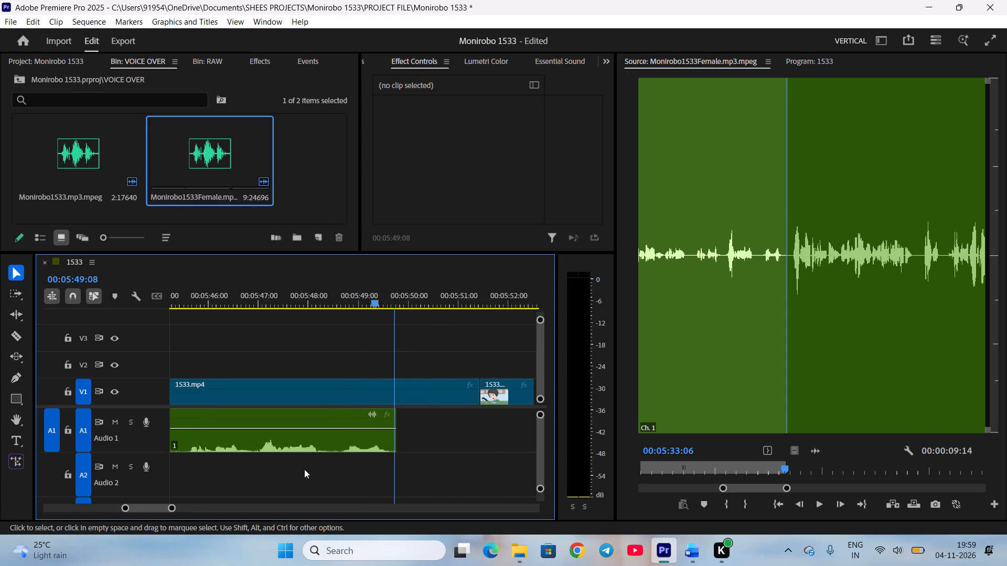
pyautogui.scroll(13, 304, 469)
pyautogui.scroll(3, 215, 319)
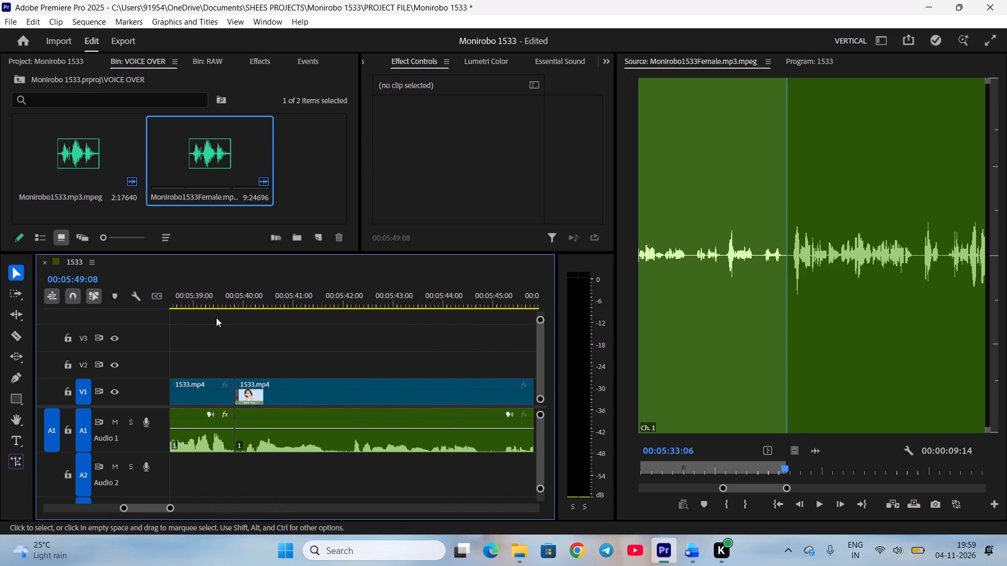
# Play the newly placed mother-in-law inspection lines against the video from about 00:05:40:00, and replay their opening to check sync.
pyautogui.click(242, 298)
pyautogui.press('space')
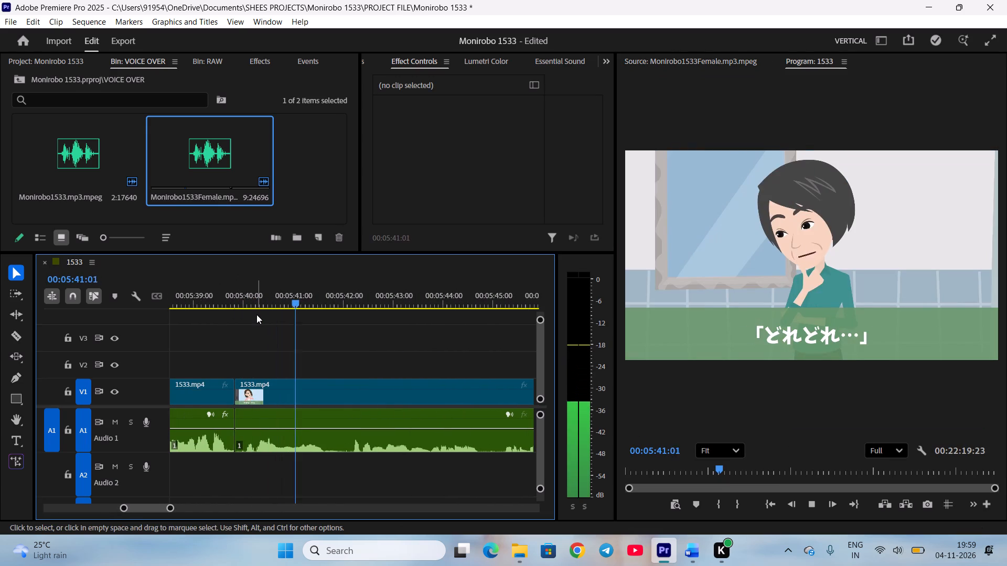
pyautogui.scroll(-4, 366, 379)
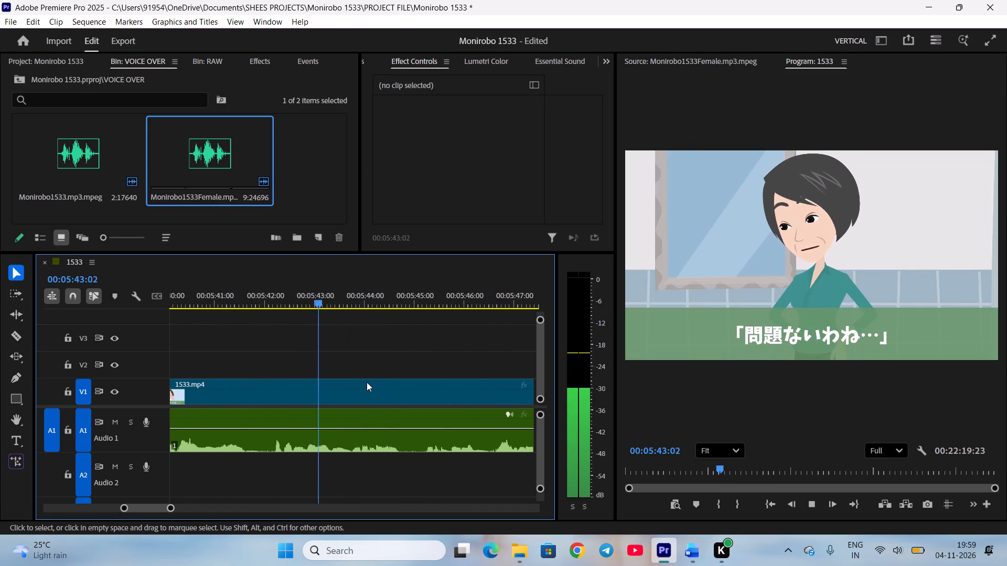
pyautogui.press('space')
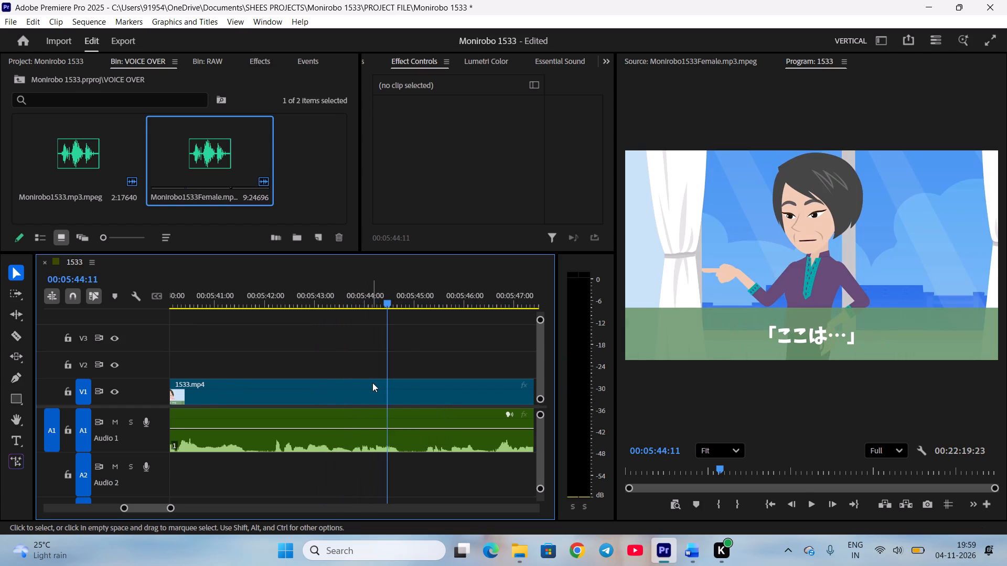
pyautogui.scroll(1, 372, 383)
pyautogui.click(374, 385)
pyautogui.click(371, 386)
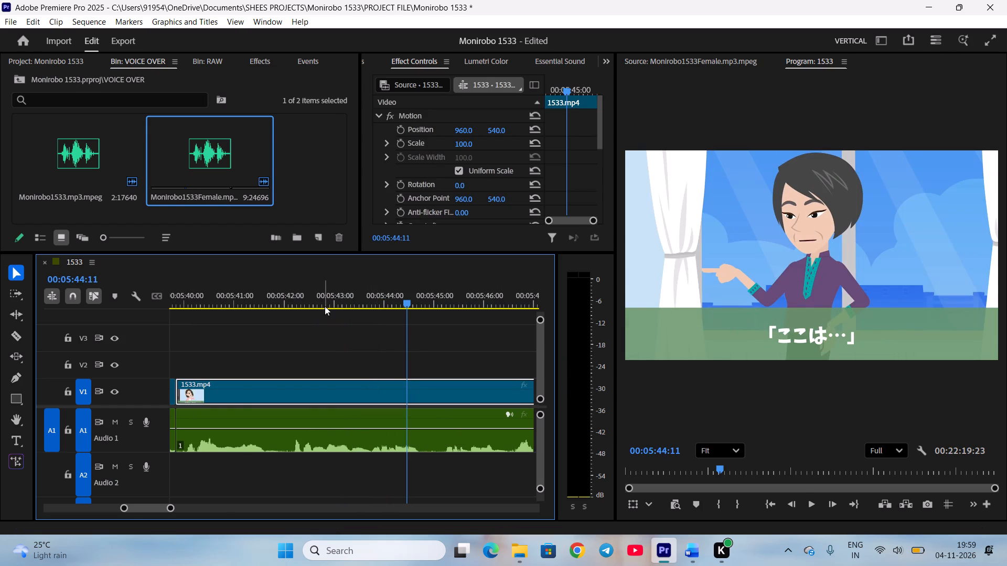
pyautogui.moveTo(322, 301); pyautogui.dragTo(209, 310)
pyautogui.press('space')
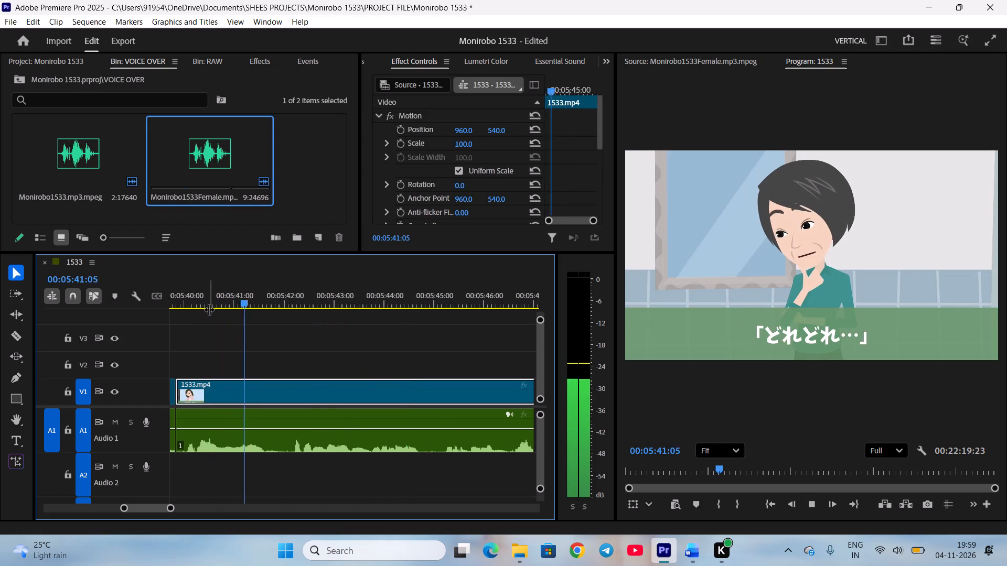
pyautogui.press('space')
# Split the inspection clip on A1 at 00:05:41:19, trim about 7 frames off the second part's start, and close the gap.
pyautogui.scroll(1, 309, 355)
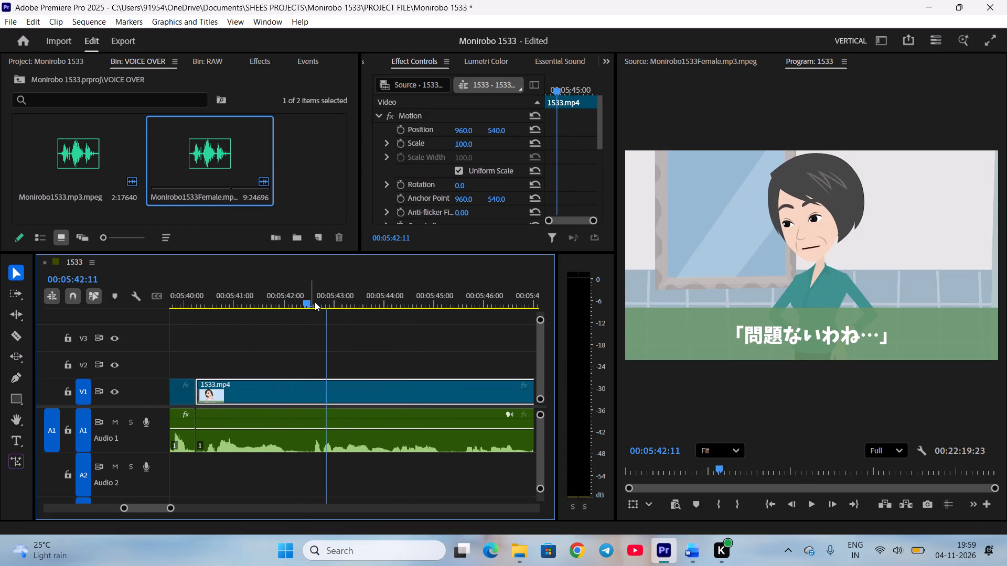
pyautogui.moveTo(315, 302); pyautogui.dragTo(292, 317)
pyautogui.moveTo(298, 300); pyautogui.dragTo(295, 310)
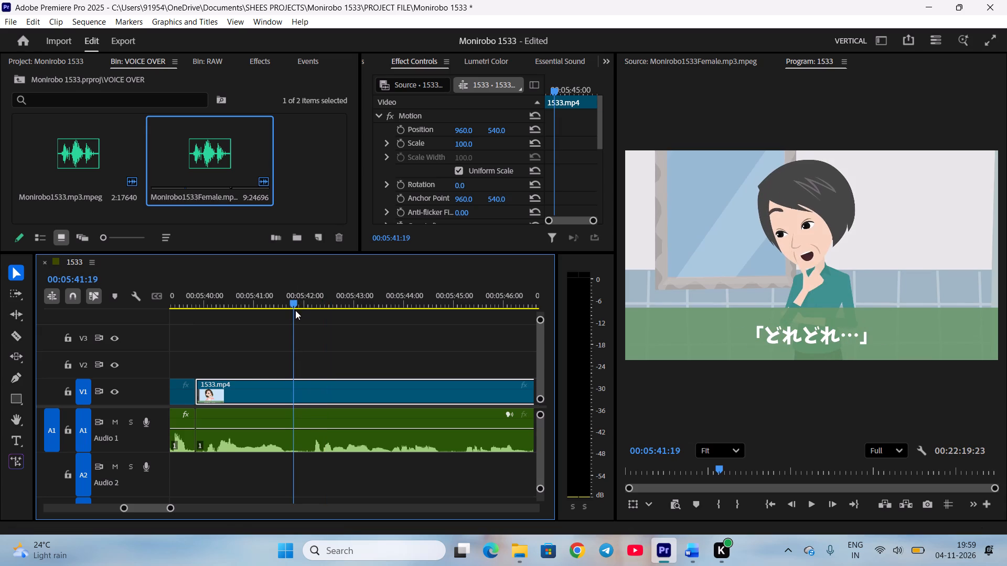
pyautogui.moveTo(295, 310); pyautogui.dragTo(294, 310)
pyautogui.click(305, 437)
pyautogui.press('c')
pyautogui.moveTo(294, 438); pyautogui.dragTo(308, 438)
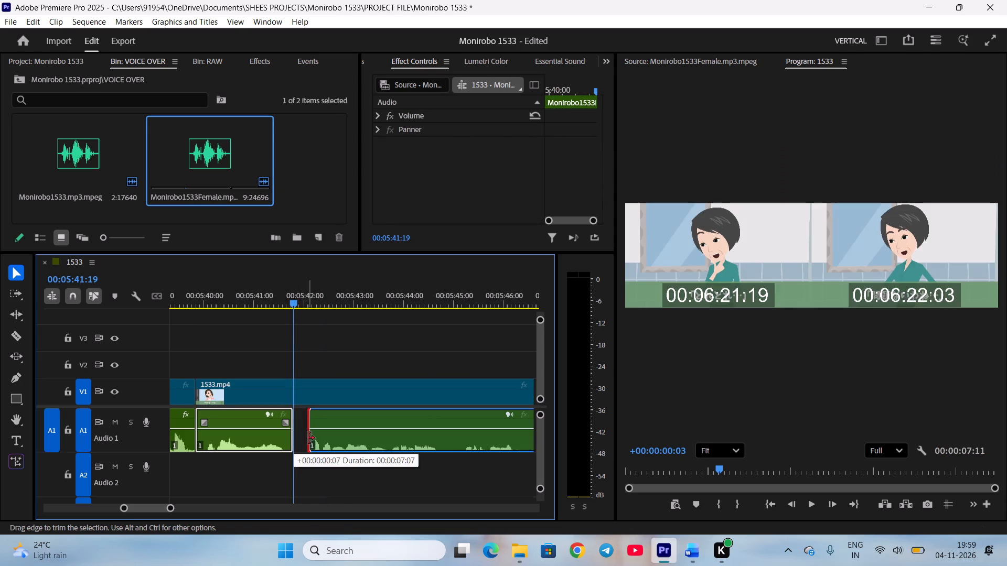
pyautogui.moveTo(308, 438); pyautogui.dragTo(308, 438)
pyautogui.moveTo(321, 442); pyautogui.dragTo(309, 443)
pyautogui.click(329, 459)
# Trim about 3 frames off the first inspection clip's start and shift both inspection clips back flush with the preceding narration.
pyautogui.press('space')
pyautogui.scroll(-1, 331, 459)
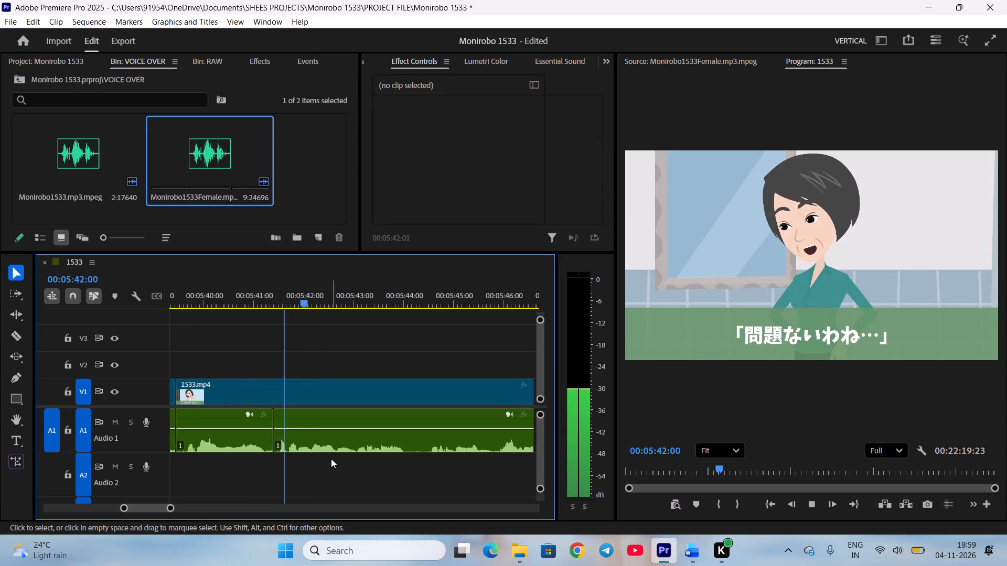
pyautogui.scroll(-1, 331, 459)
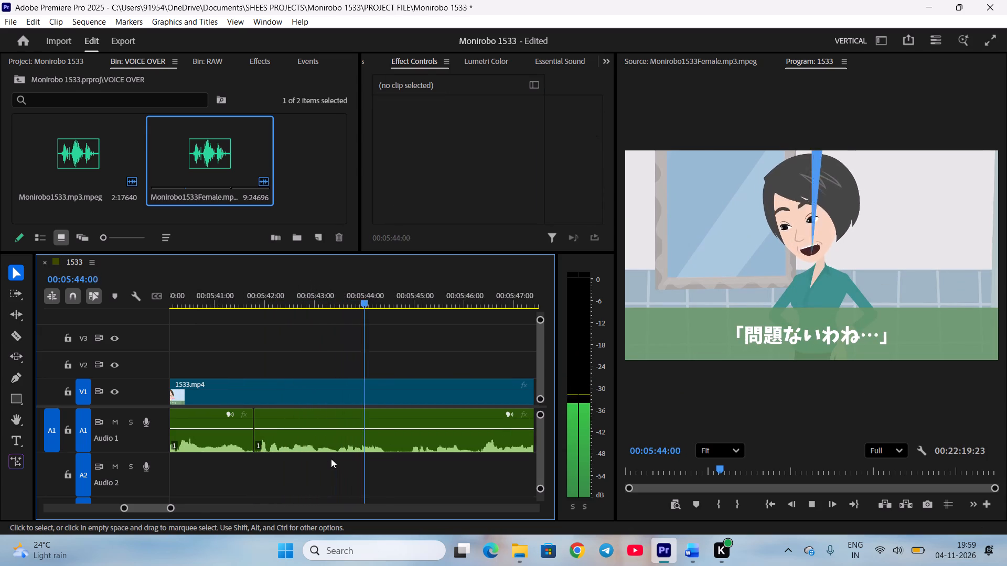
pyautogui.press('space')
pyautogui.scroll(-3, 381, 456)
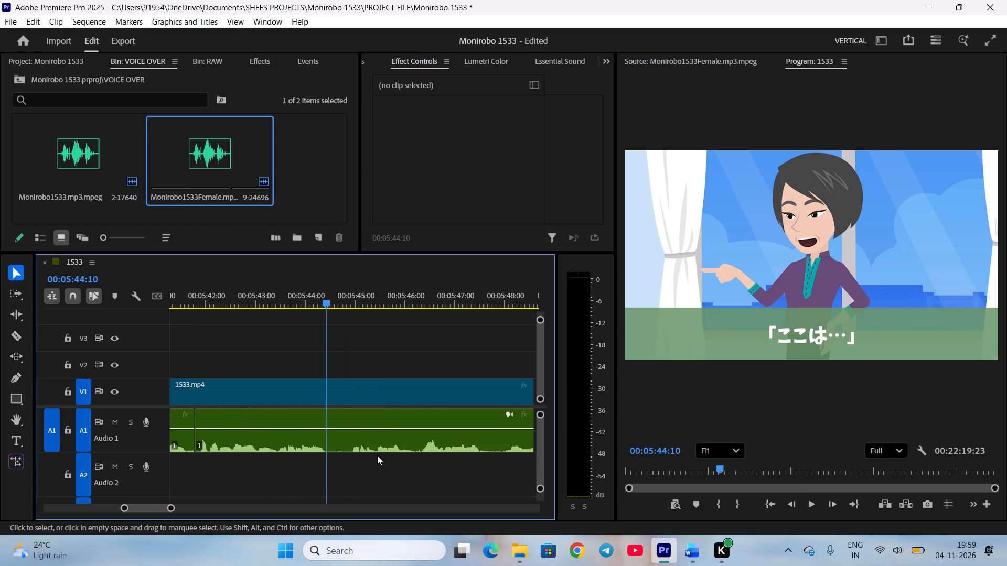
pyautogui.scroll(5, 363, 465)
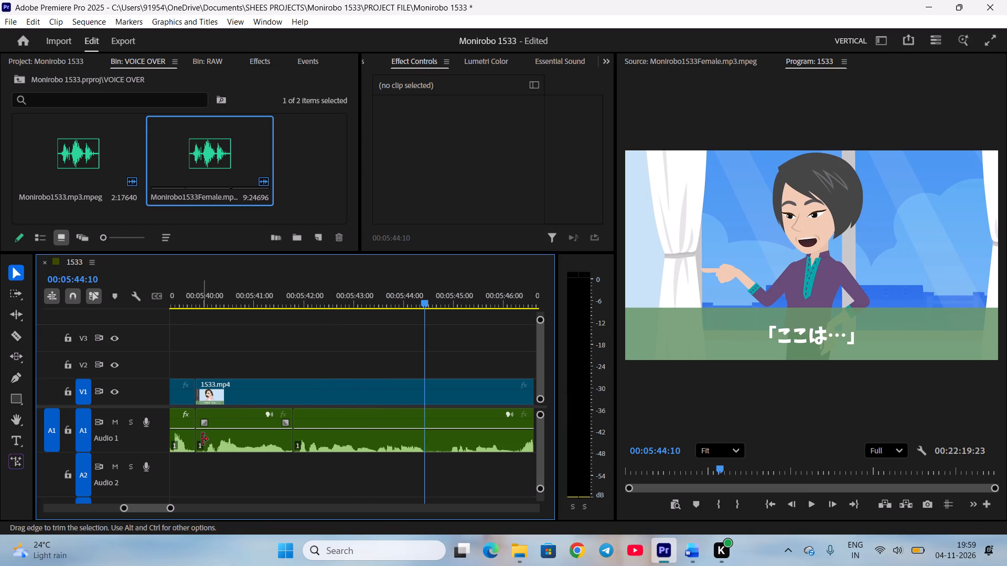
pyautogui.moveTo(202, 439); pyautogui.dragTo(207, 439)
pyautogui.click(235, 452)
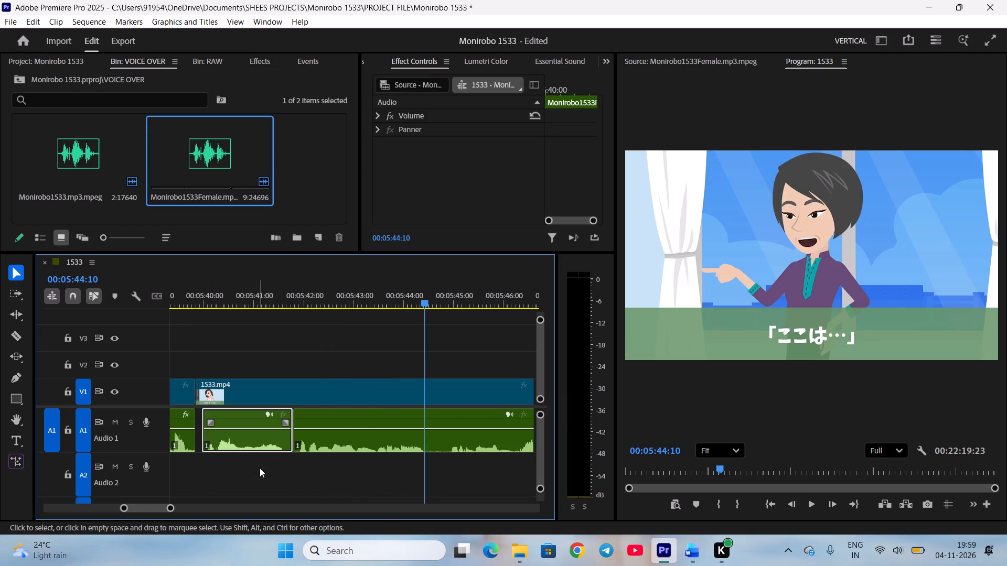
pyautogui.moveTo(261, 472); pyautogui.dragTo(313, 450)
pyautogui.moveTo(326, 444); pyautogui.dragTo(317, 444)
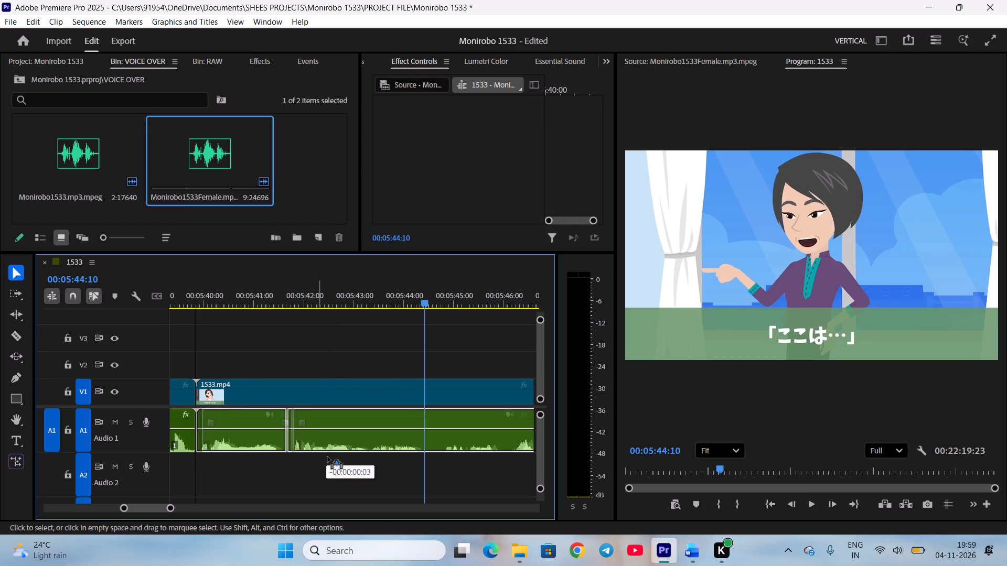
pyautogui.click(338, 471)
# Split the second inspection clip at 00:05:44:10, trim the silence off the new part's start, and close the gap.
pyautogui.scroll(-1, 370, 467)
pyautogui.click(432, 449)
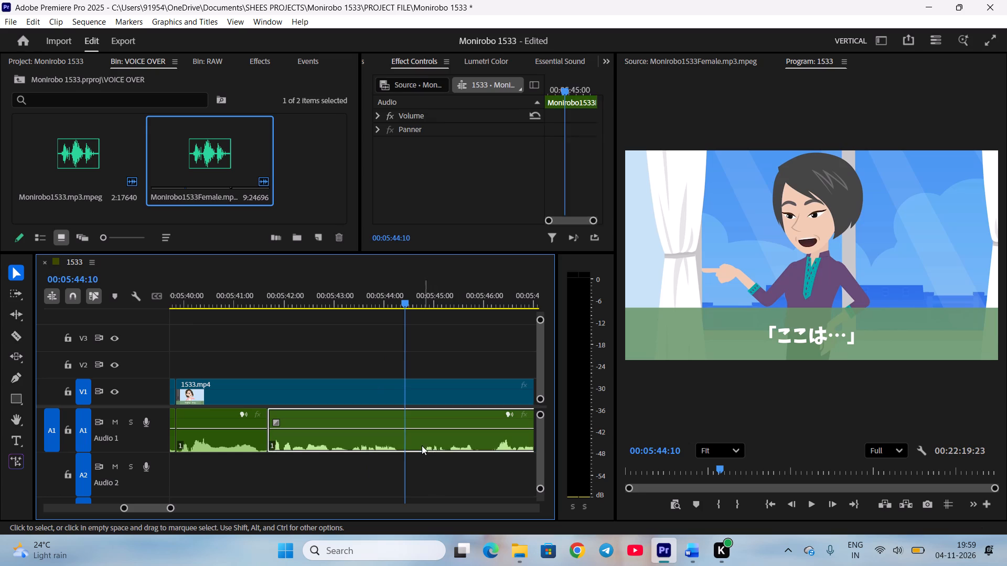
pyautogui.press('c')
pyautogui.moveTo(406, 441); pyautogui.dragTo(420, 440)
pyautogui.moveTo(442, 444); pyautogui.dragTo(423, 444)
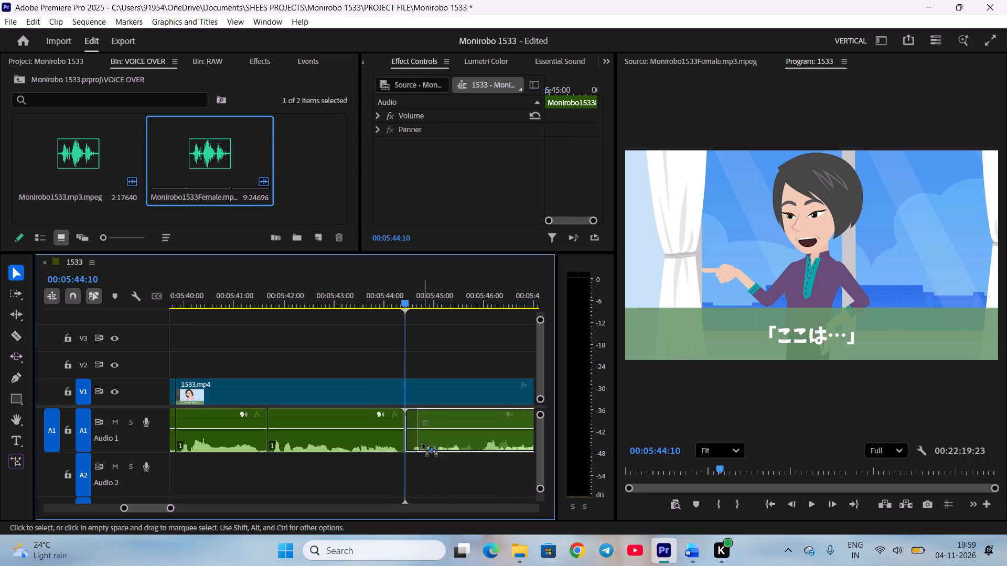
pyautogui.moveTo(423, 444); pyautogui.dragTo(422, 444)
pyautogui.click(447, 463)
# Play the remaining inspection lines through the frying-pan shot, then replay them from the latest cut to compare speech and picture.
pyautogui.press('space')
pyautogui.scroll(-5, 447, 464)
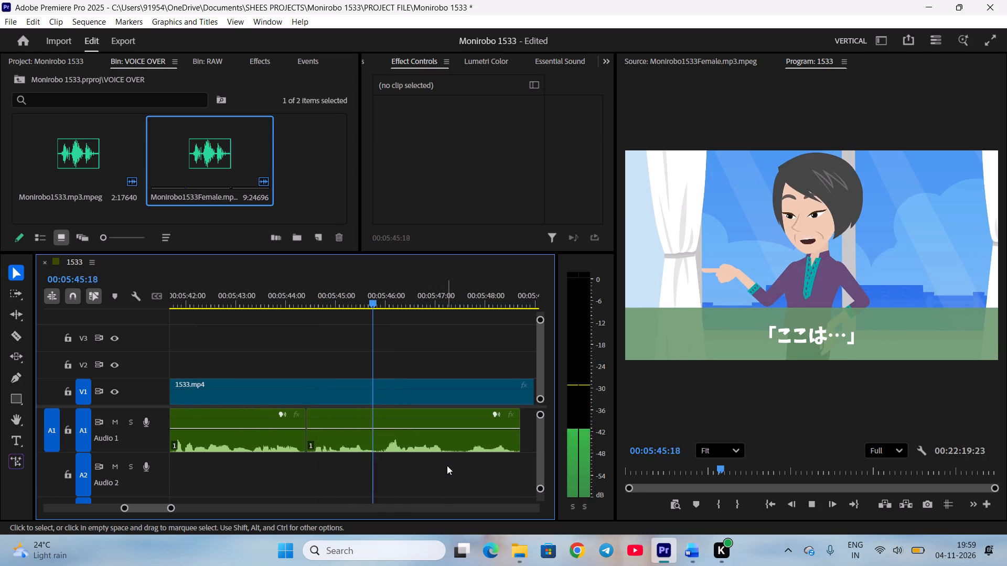
pyautogui.scroll(-10, 447, 465)
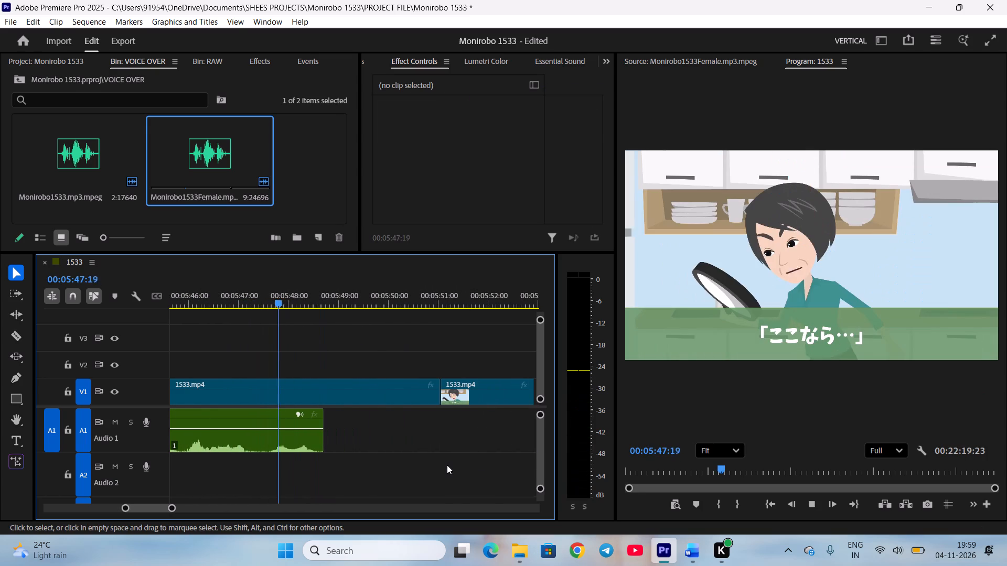
pyautogui.press('space')
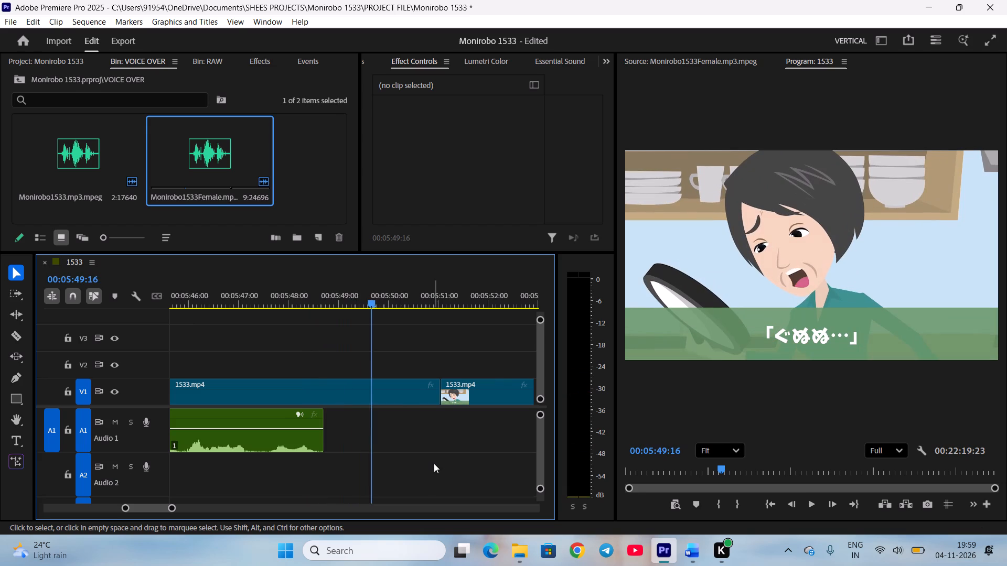
pyautogui.scroll(6, 433, 463)
pyautogui.press('space')
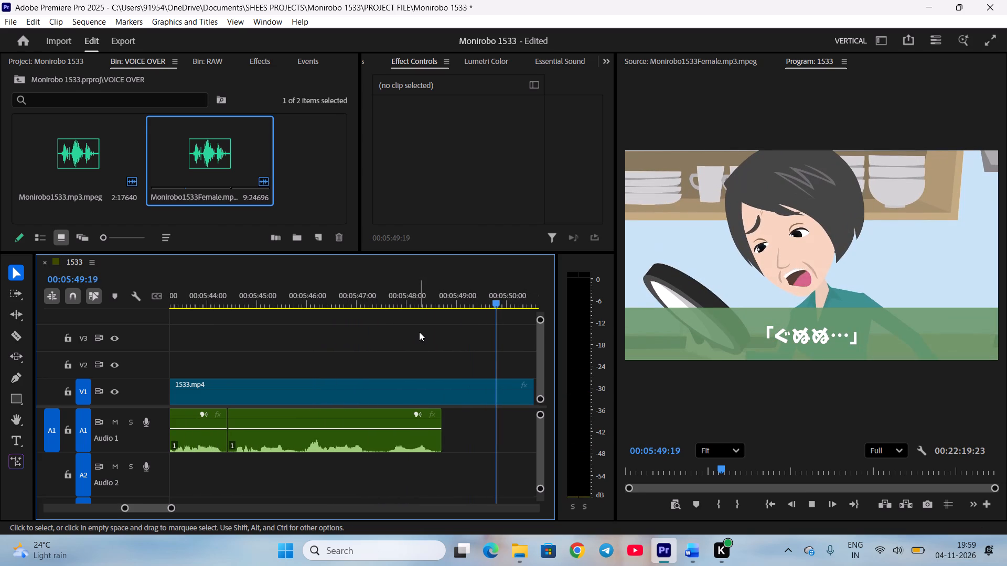
pyautogui.press('space')
pyautogui.press('space')
pyautogui.press('space')
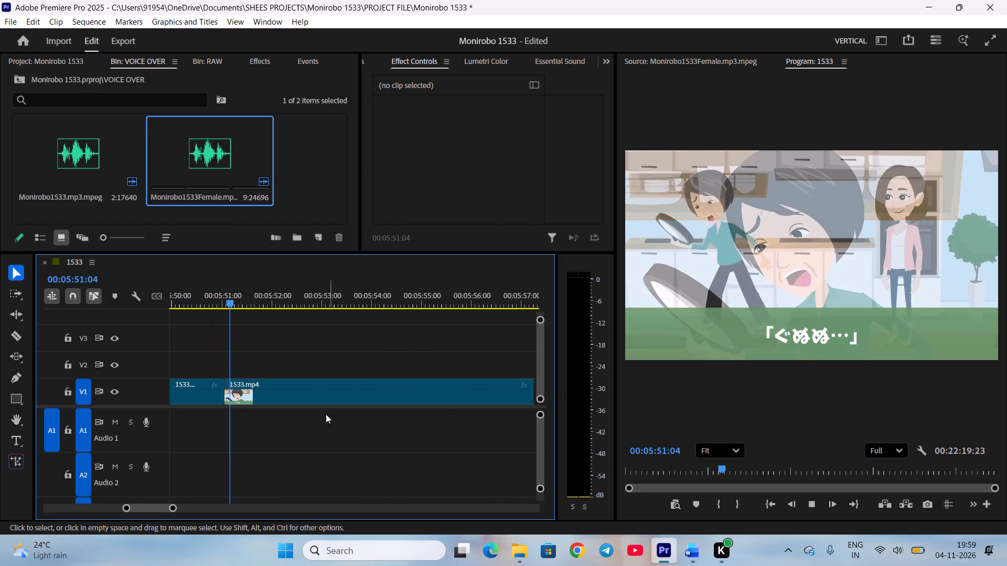
pyautogui.scroll(16, 327, 415)
pyautogui.moveTo(352, 302); pyautogui.dragTo(288, 317)
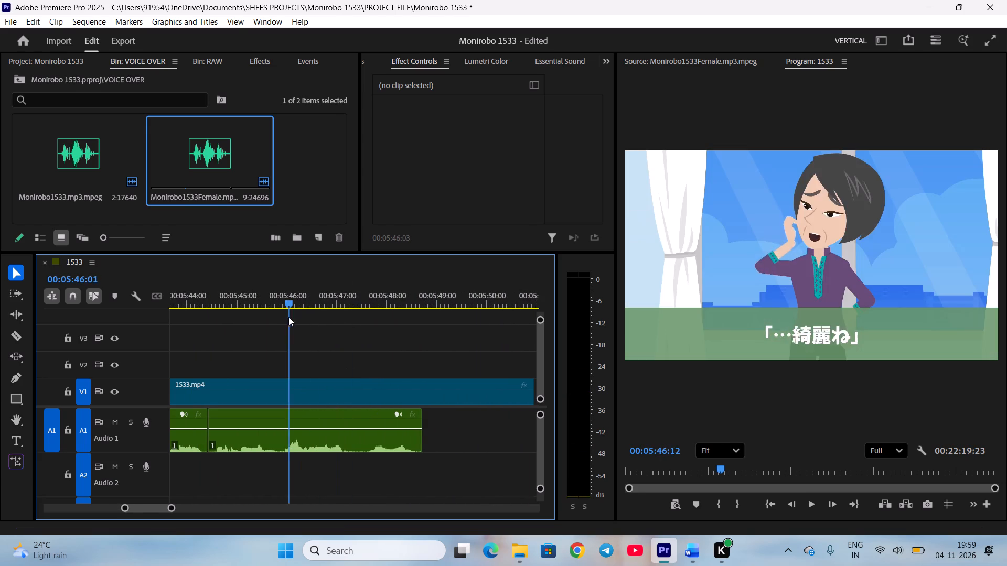
pyautogui.moveTo(288, 317); pyautogui.dragTo(210, 317)
pyautogui.press('space')
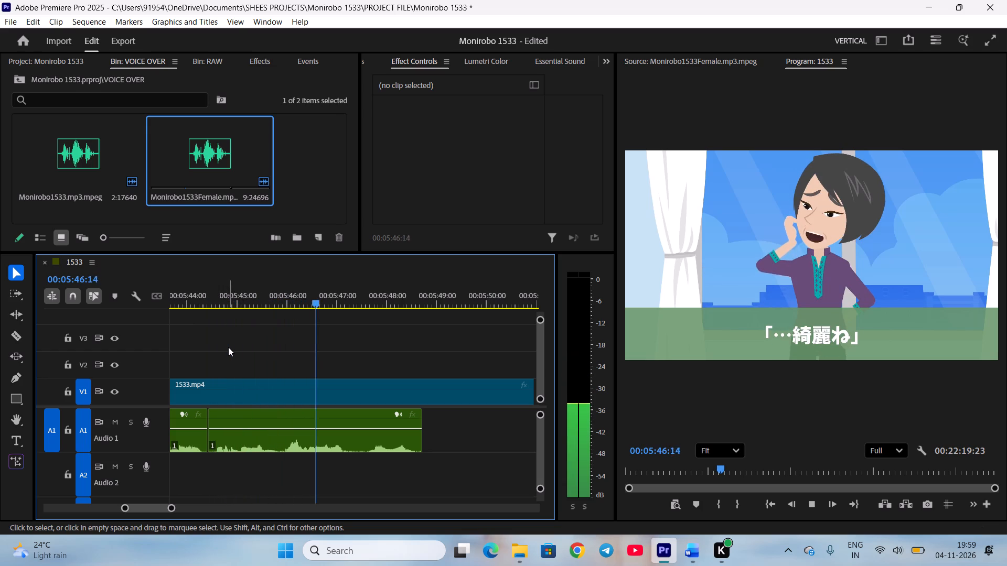
pyautogui.press('space')
pyautogui.scroll(4, 316, 385)
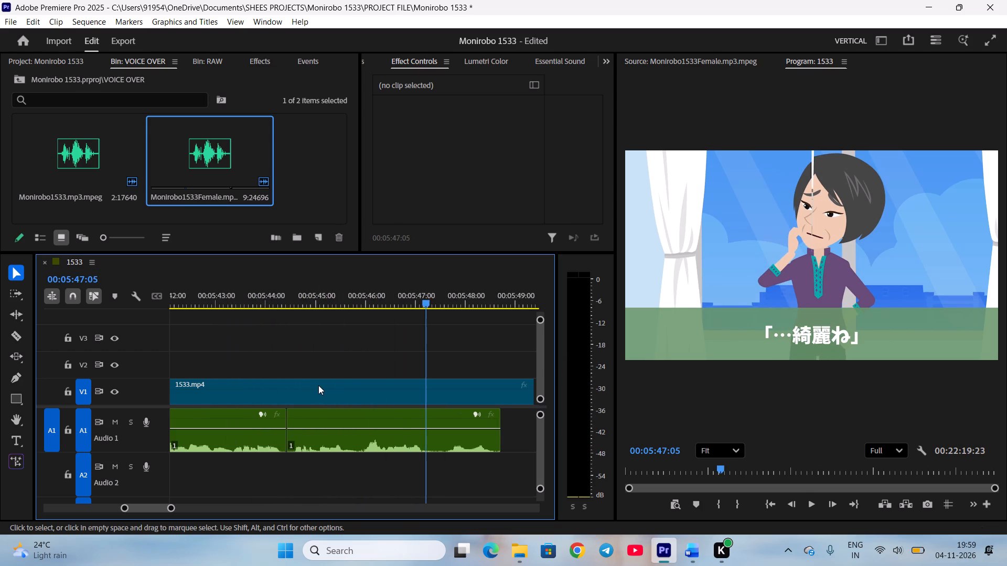
pyautogui.scroll(-4, 318, 385)
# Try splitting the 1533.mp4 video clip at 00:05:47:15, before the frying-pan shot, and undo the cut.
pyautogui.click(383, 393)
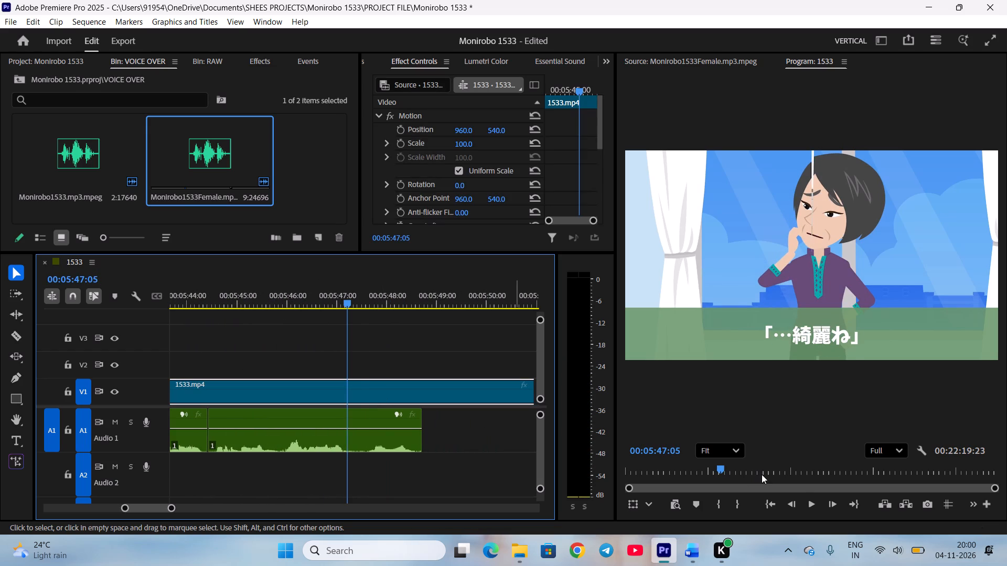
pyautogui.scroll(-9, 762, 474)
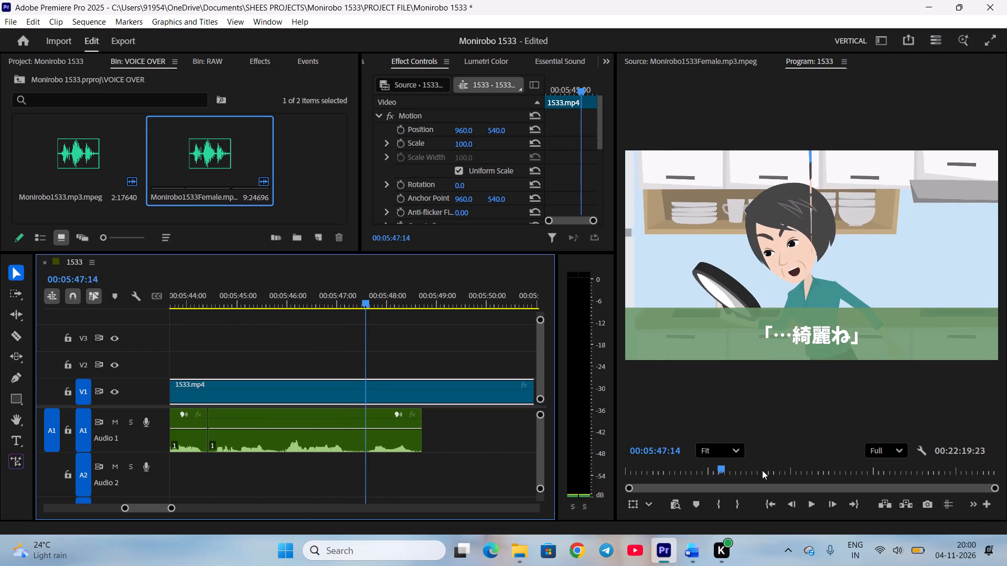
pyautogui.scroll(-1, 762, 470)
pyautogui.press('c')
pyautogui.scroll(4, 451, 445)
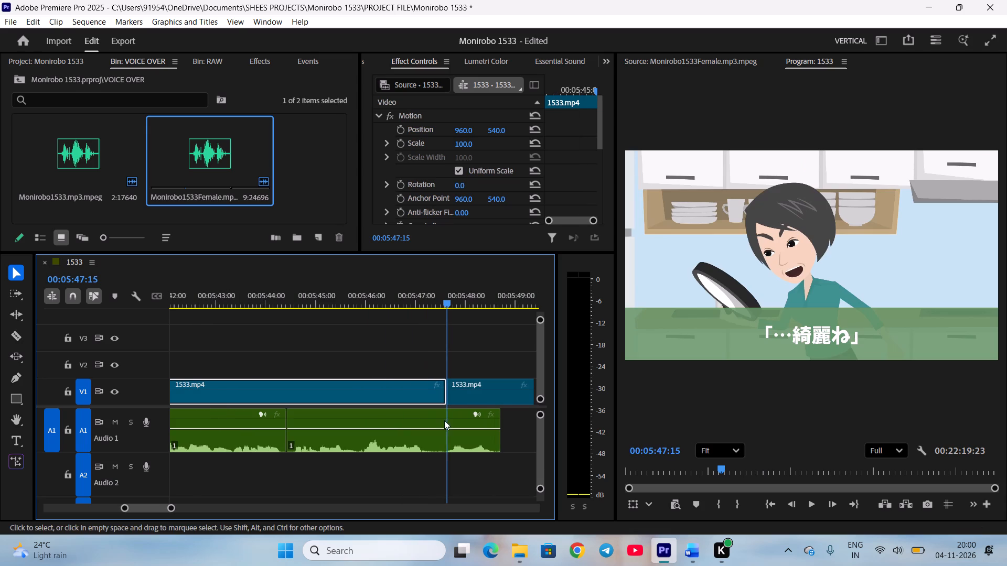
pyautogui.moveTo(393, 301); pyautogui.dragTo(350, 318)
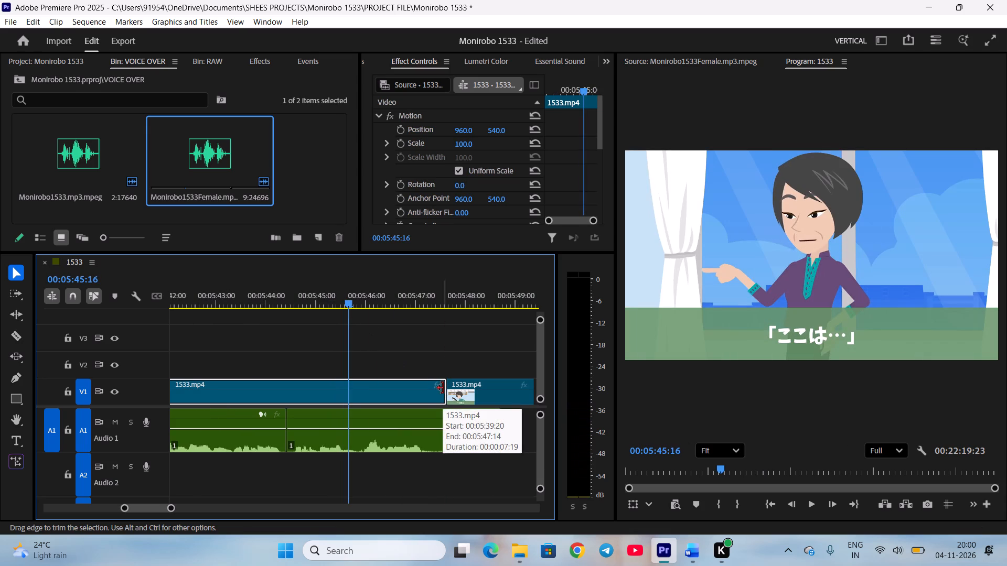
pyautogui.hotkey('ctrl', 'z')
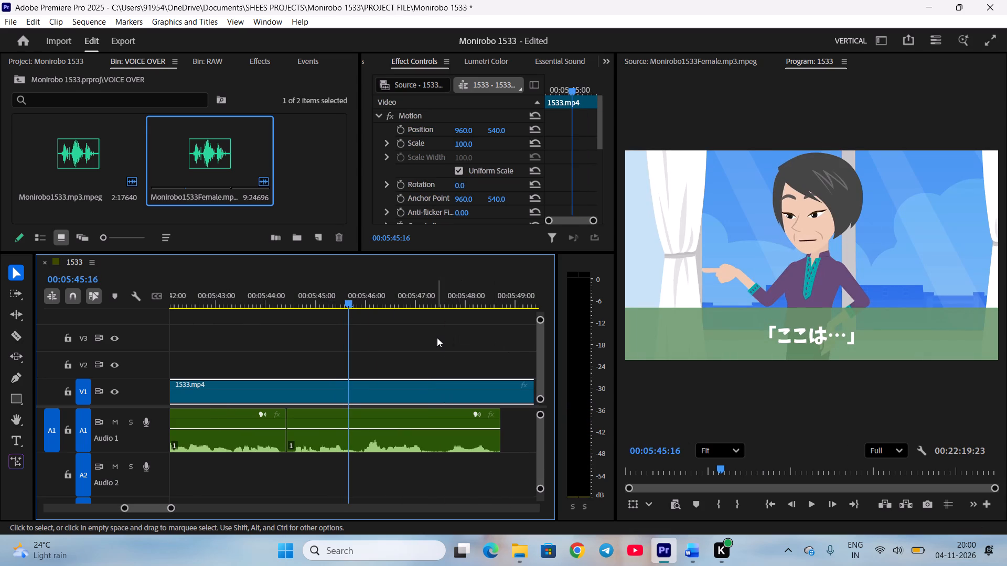
# Split the 1533.mp4 video at 00:05:47:04 and move the later part back to 00:05:45:18, overwriting the footage between.
pyautogui.press('space')
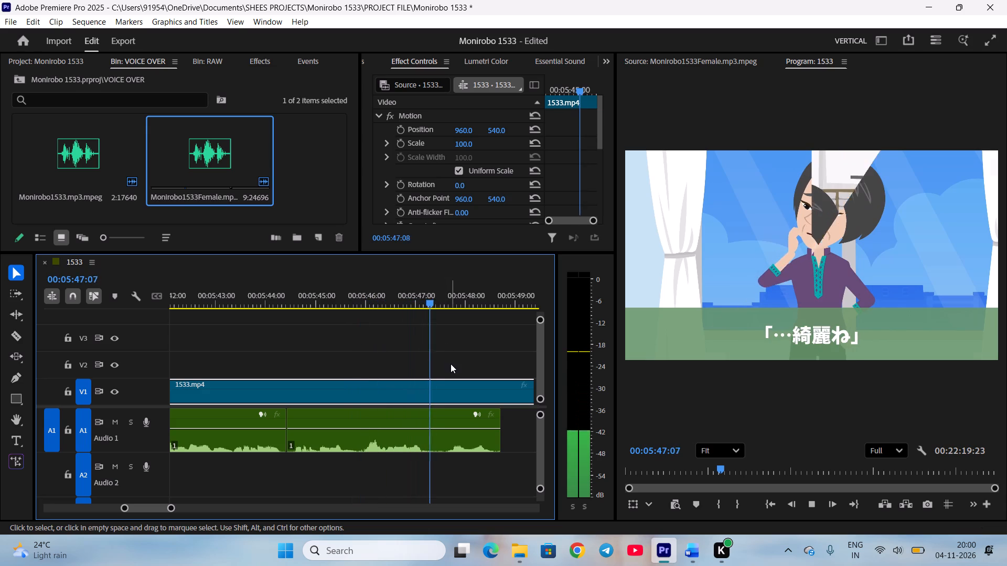
pyautogui.press('space')
pyautogui.scroll(7, 683, 471)
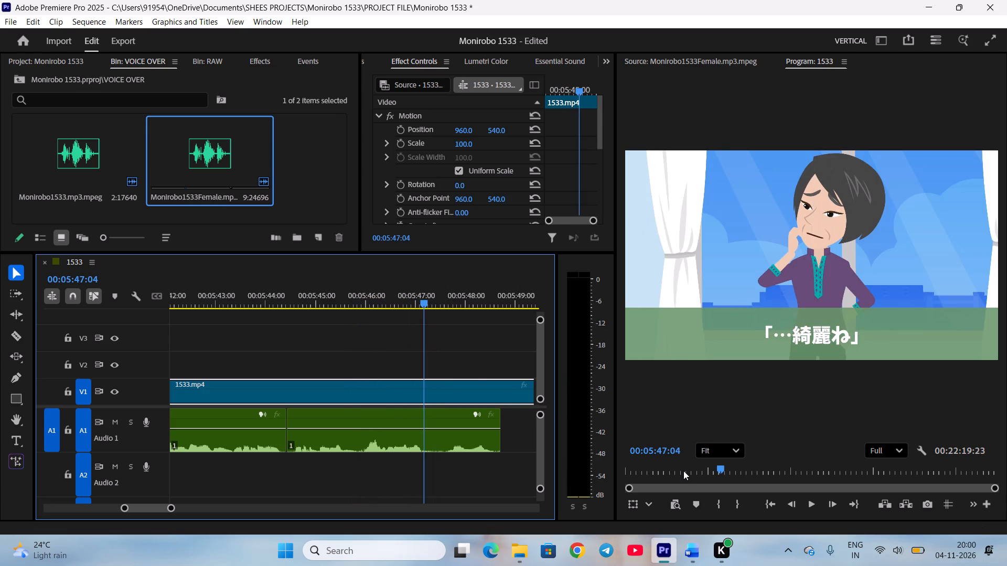
pyautogui.press('c')
pyautogui.moveTo(409, 297); pyautogui.dragTo(356, 316)
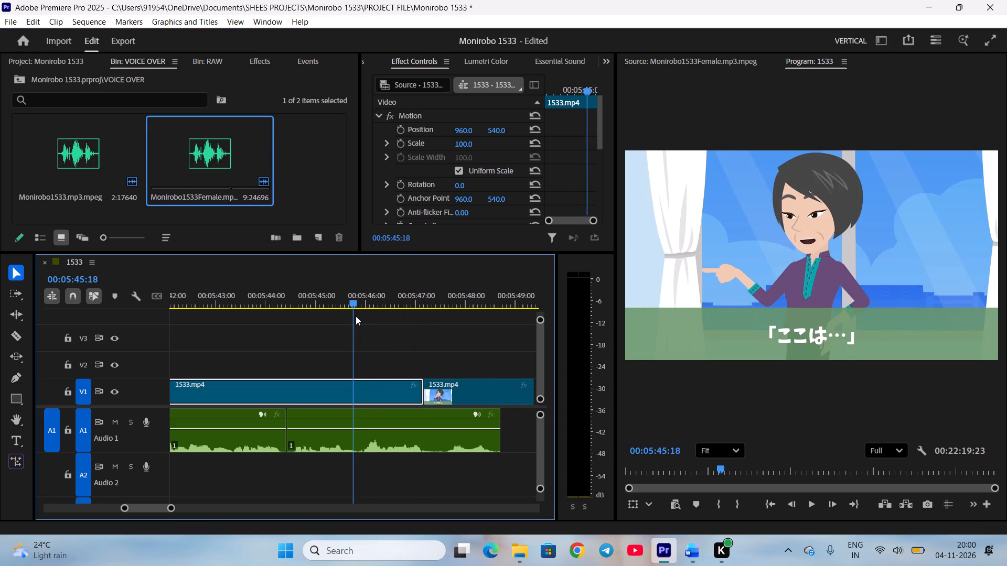
pyautogui.moveTo(356, 316); pyautogui.dragTo(356, 317)
pyautogui.moveTo(455, 400); pyautogui.dragTo(389, 400)
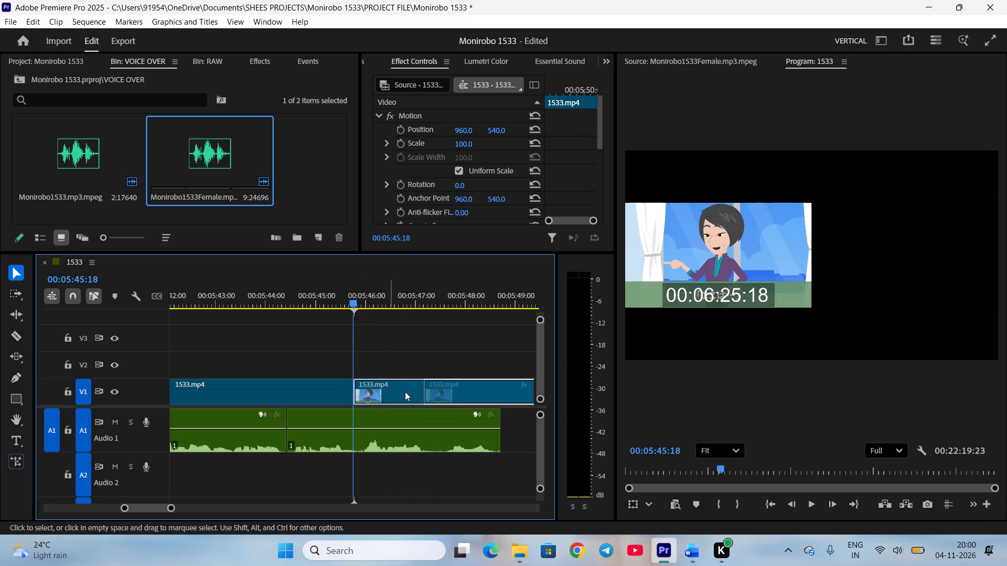
pyautogui.click(423, 339)
# Split the Audio 1 voice-over at 00:05:47:07, before the "Grrr…" line, trim the new part's leading silence, and close the gap.
pyautogui.press('space')
pyautogui.scroll(-3, 417, 343)
pyautogui.press('space')
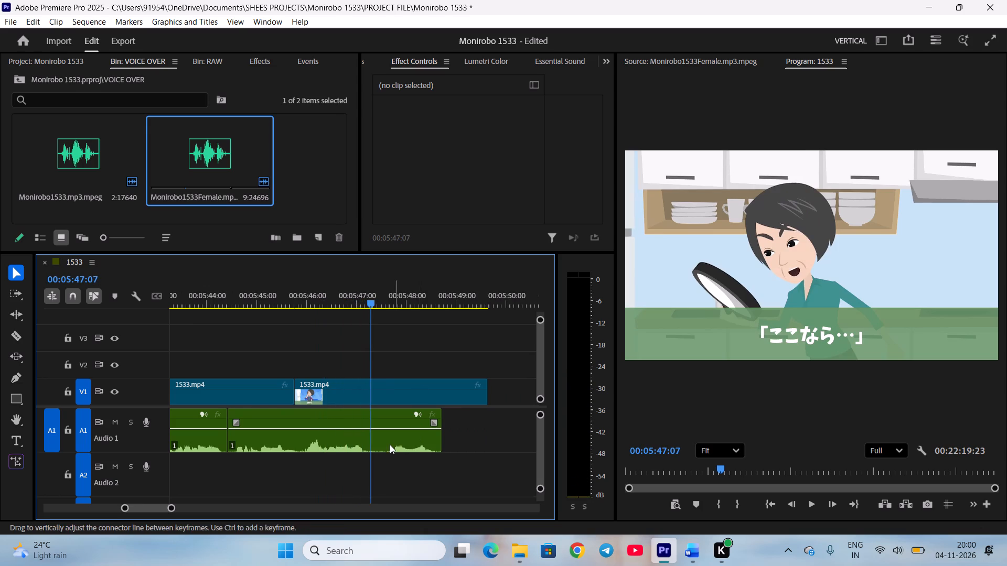
pyautogui.click(390, 443)
pyautogui.press('c')
pyautogui.moveTo(376, 446); pyautogui.dragTo(384, 445)
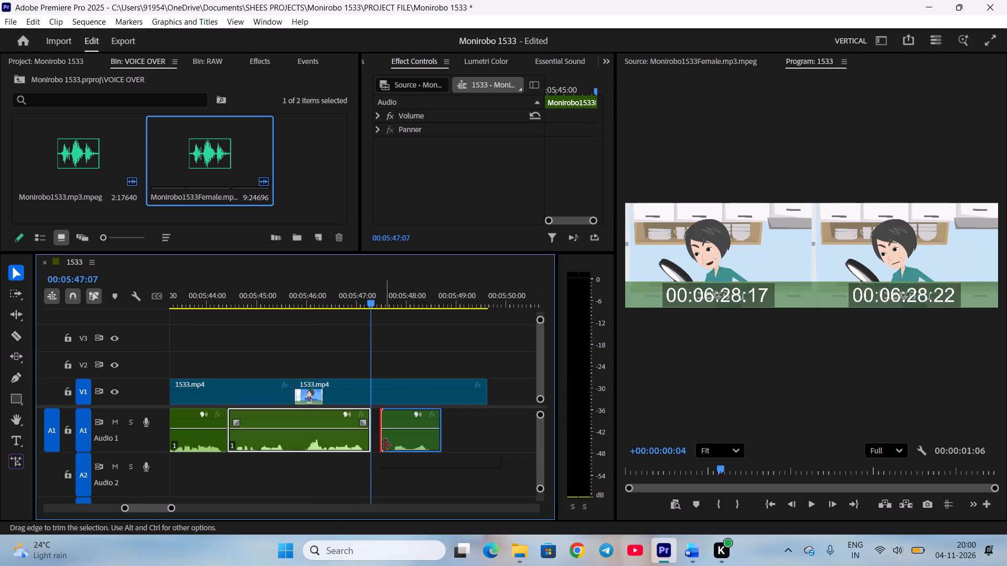
pyautogui.moveTo(384, 445); pyautogui.dragTo(385, 445)
pyautogui.moveTo(408, 444); pyautogui.dragTo(401, 444)
pyautogui.click(420, 469)
# Trim the end of the frying-pan video clip to 00:05:48:13, where the voice-over ends, and ripple delete the gap after it.
pyautogui.press('space')
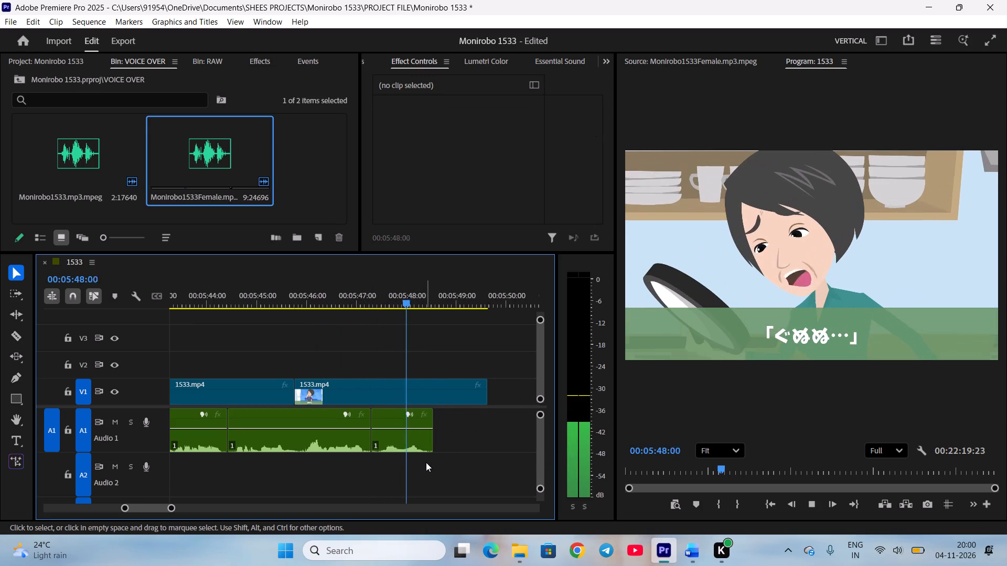
pyautogui.press('space')
pyautogui.moveTo(491, 385); pyautogui.dragTo(437, 386)
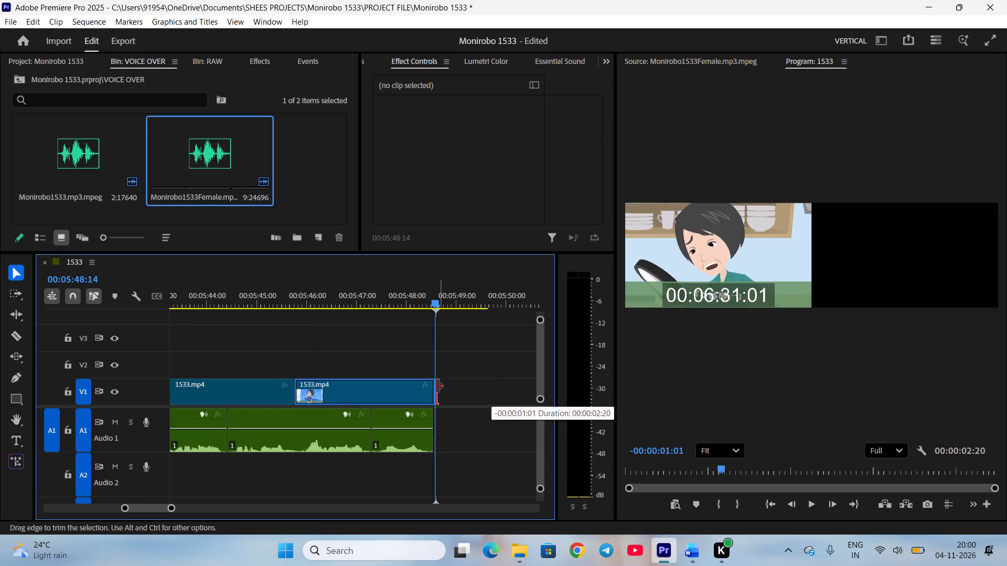
pyautogui.moveTo(437, 386); pyautogui.dragTo(433, 386)
pyautogui.rightClick(459, 384)
pyautogui.click(467, 388)
# Raise the gain of all Audio 1 clips from the "Let's see now…" line onward by 9 dB.
pyautogui.scroll(2, 464, 415)
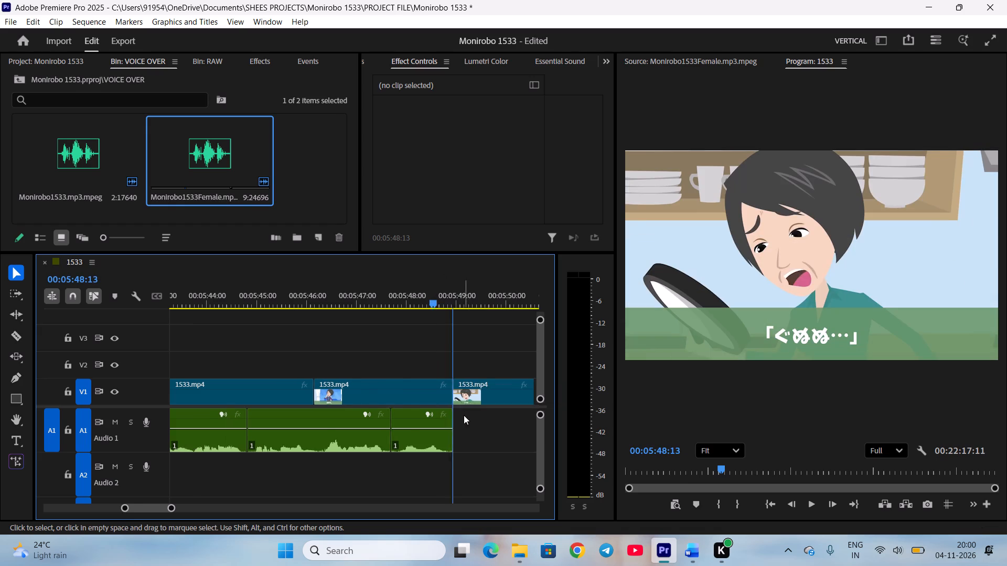
pyautogui.scroll(11, 464, 415)
pyautogui.scroll(2, 351, 425)
pyautogui.scroll(-2, 349, 417)
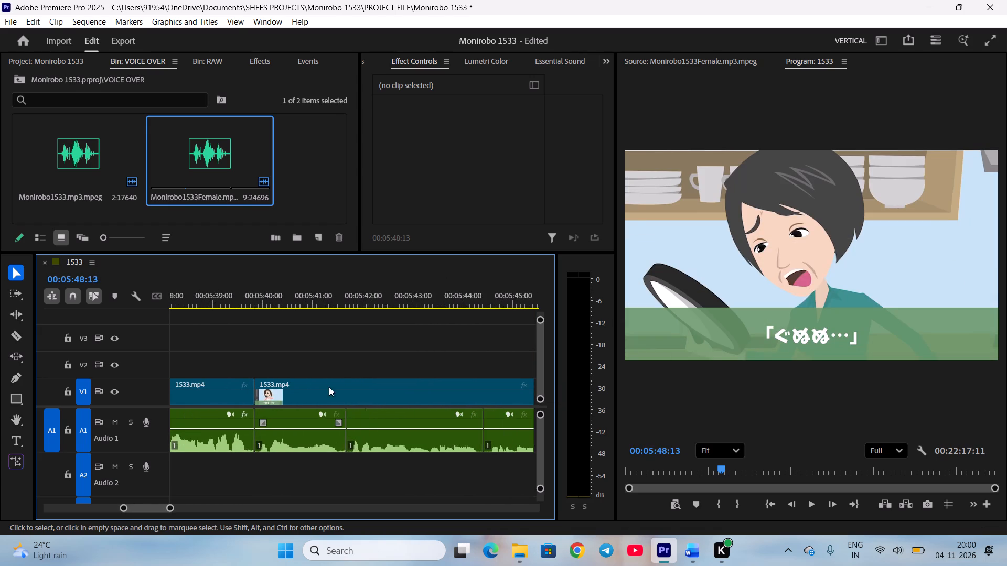
pyautogui.moveTo(276, 291); pyautogui.dragTo(296, 315)
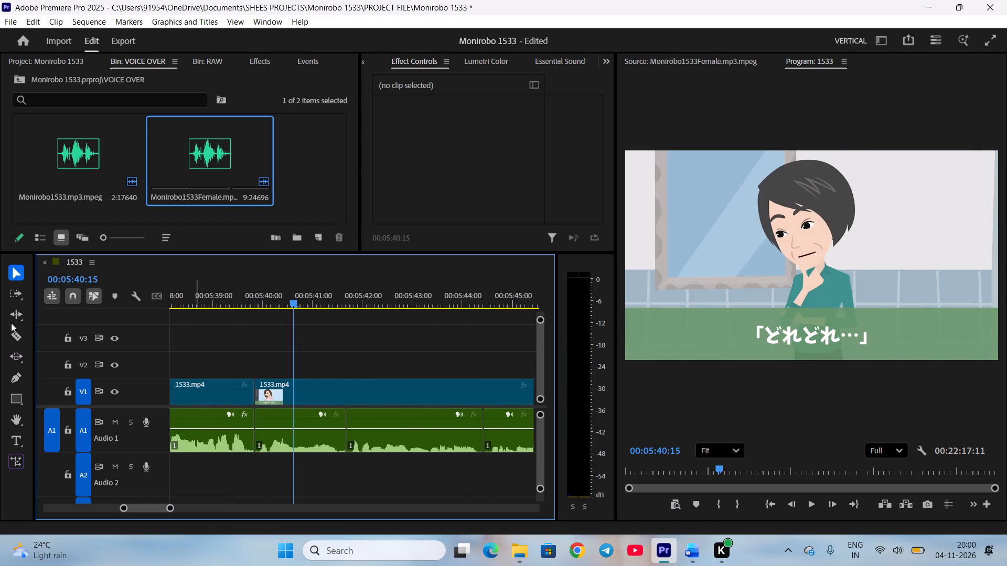
pyautogui.click(23, 293)
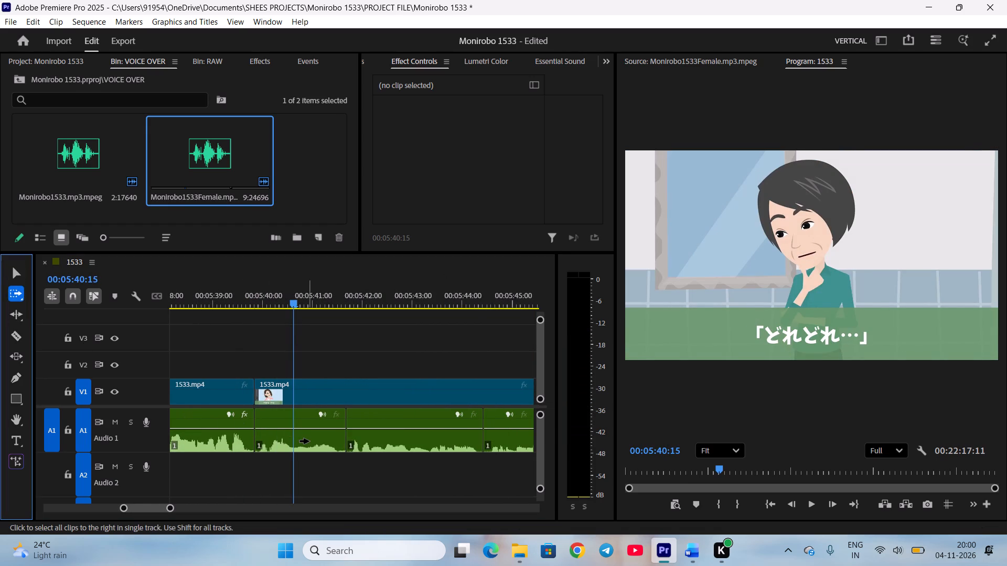
pyautogui.keyDown('shift'); pyautogui.click(309, 441); pyautogui.keyUp('shift')
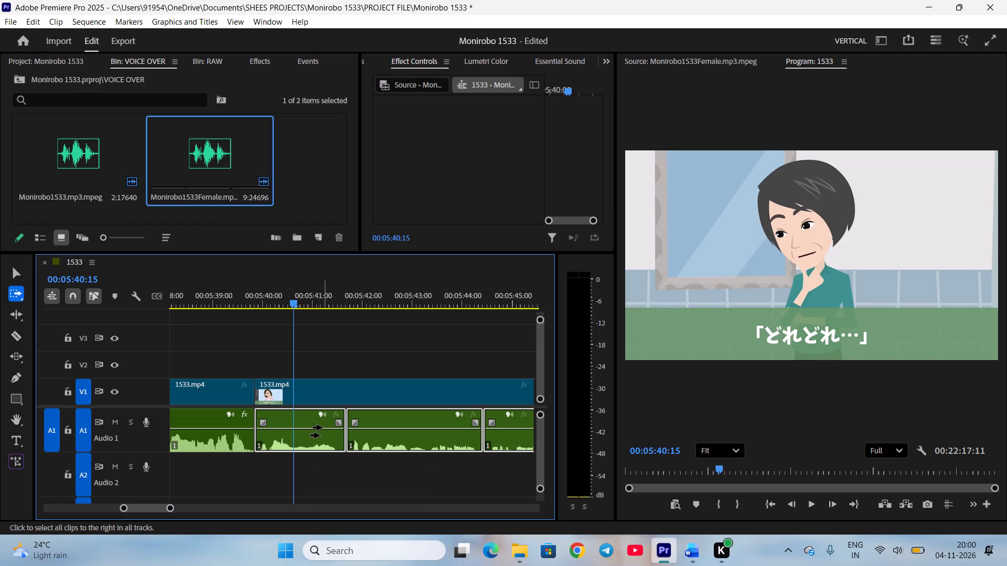
pyautogui.press('g')
pyautogui.press('9')
pyautogui.press('Return')
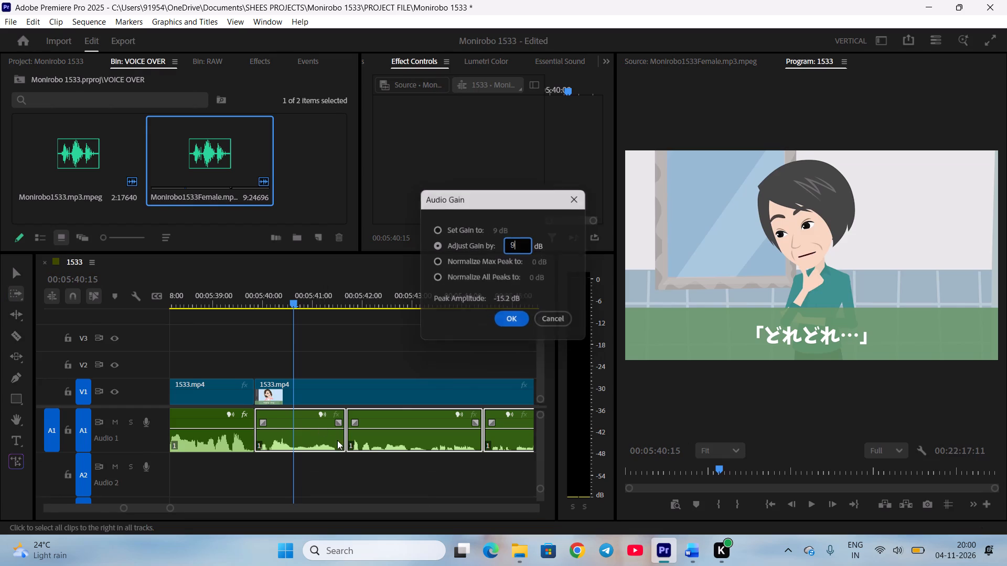
pyautogui.press('v')
pyautogui.click(405, 478)
# Play the louder inspection lines from 00:05:40:15 and scrub through the following shots up to the "How was it, Mother?" subtitle.
pyautogui.press('space')
pyautogui.scroll(-4, 406, 475)
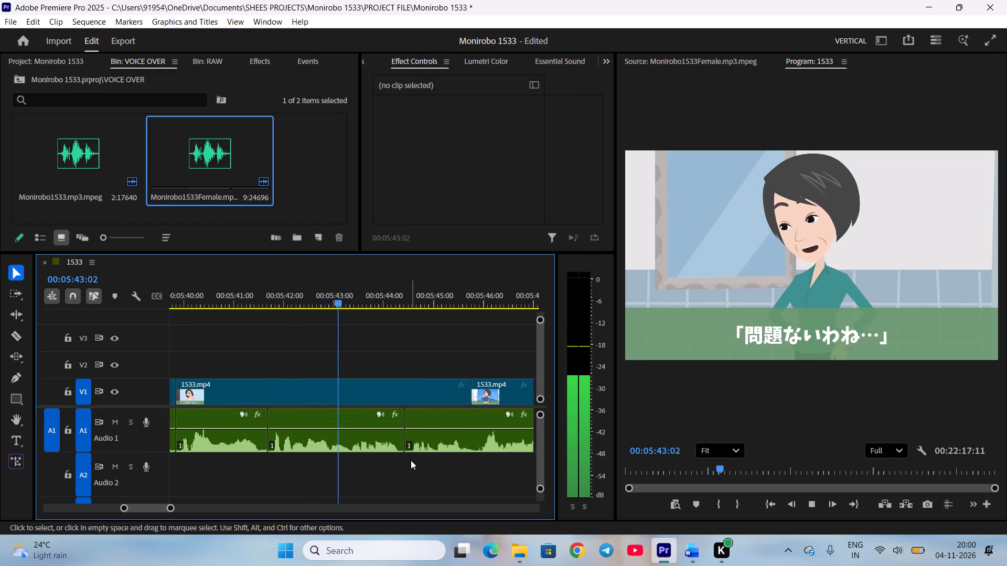
pyautogui.scroll(-4, 411, 460)
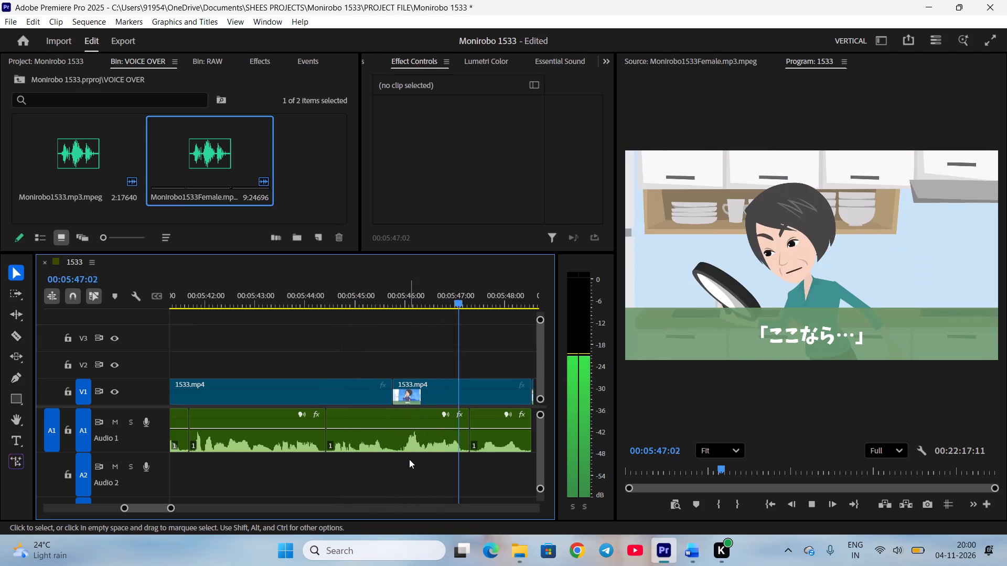
pyautogui.scroll(-16, 409, 459)
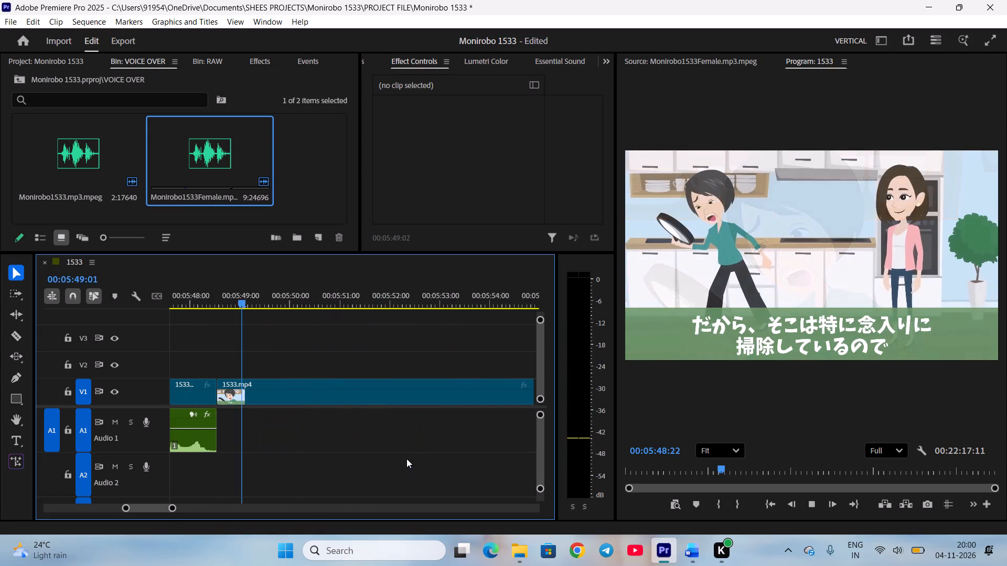
pyautogui.scroll(-5, 404, 452)
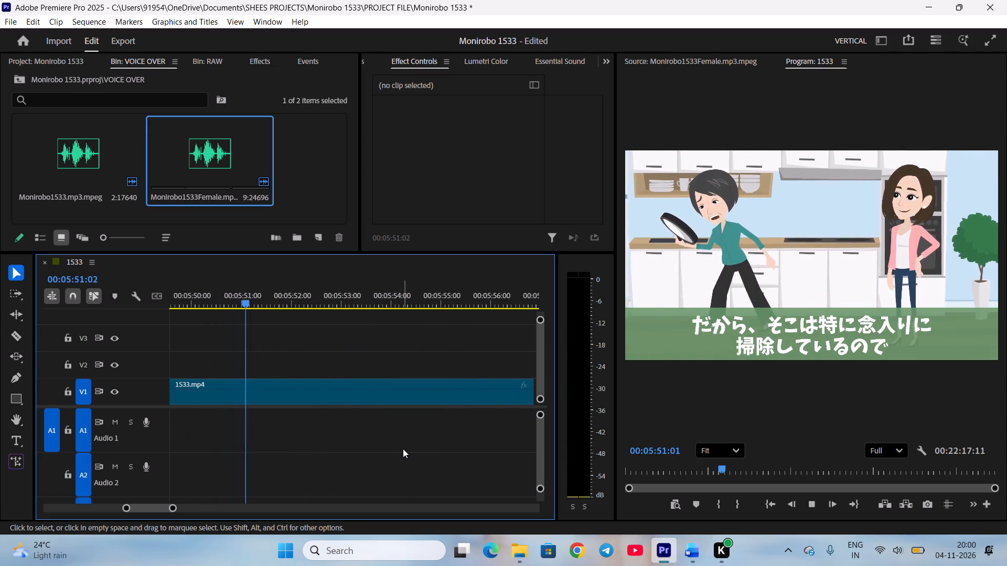
pyautogui.press('-')
pyautogui.scroll(-3, 403, 449)
pyautogui.moveTo(304, 302); pyautogui.dragTo(388, 320)
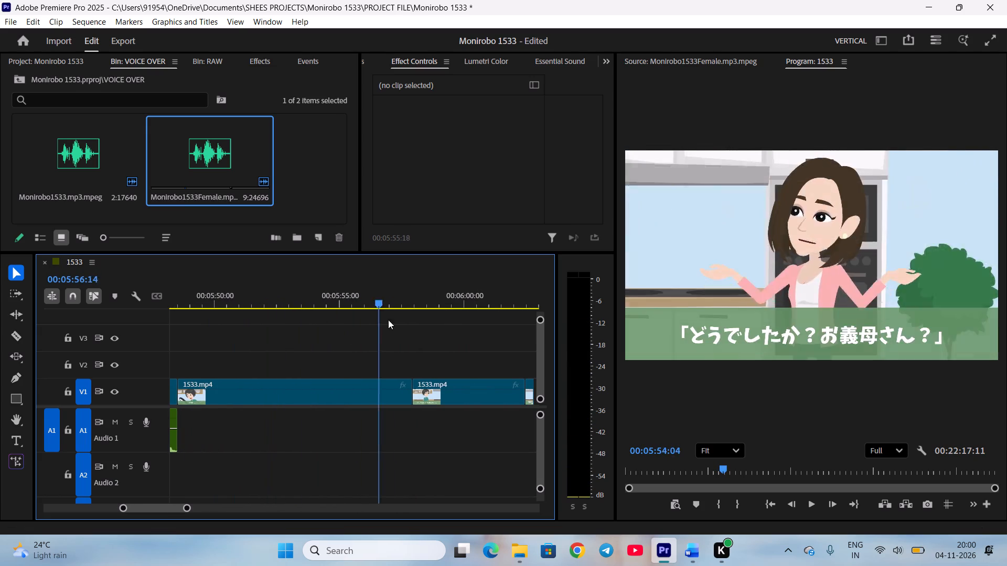
pyautogui.moveTo(388, 320); pyautogui.dragTo(427, 332)
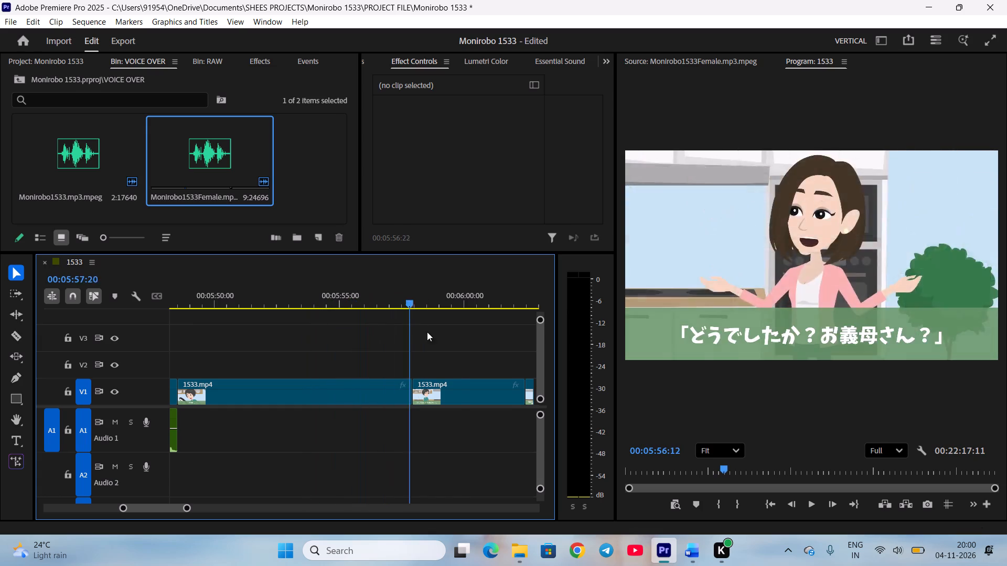
pyautogui.moveTo(427, 332); pyautogui.dragTo(397, 334)
# Save the project.
pyautogui.hotkey('ctrl', 's')
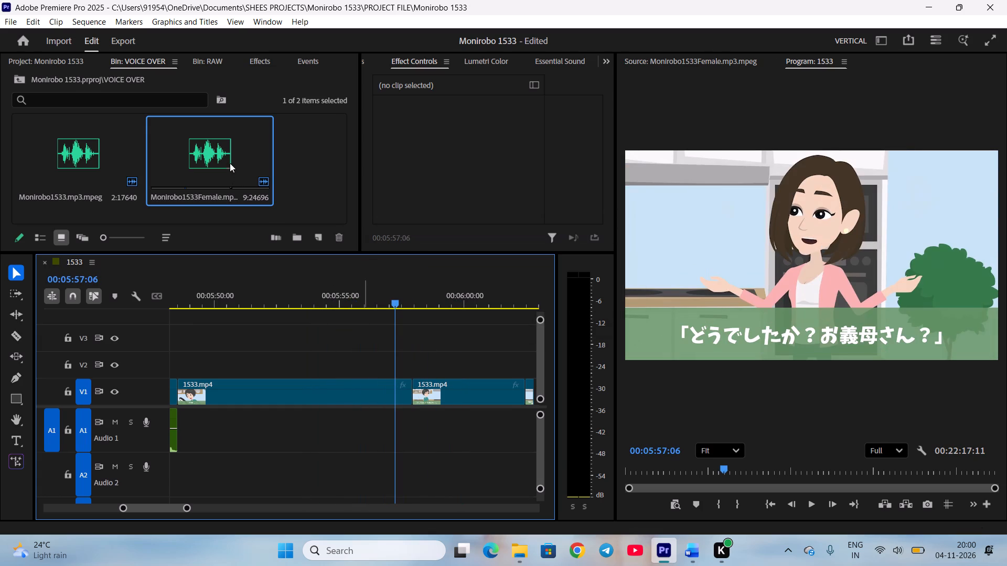
# Open the Monirobo1533Female voice-over as source and set its In point to 00:05:33:09, before Eriko's cleaning narration.
pyautogui.doubleClick(229, 161)
pyautogui.scroll(-3, 802, 422)
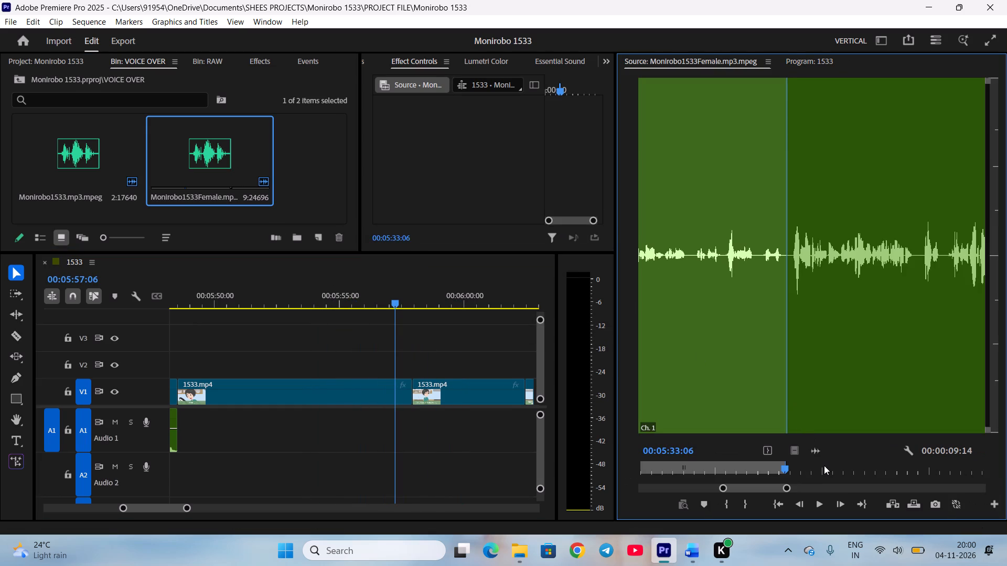
pyautogui.scroll(-4, 824, 465)
pyautogui.scroll(1, 823, 463)
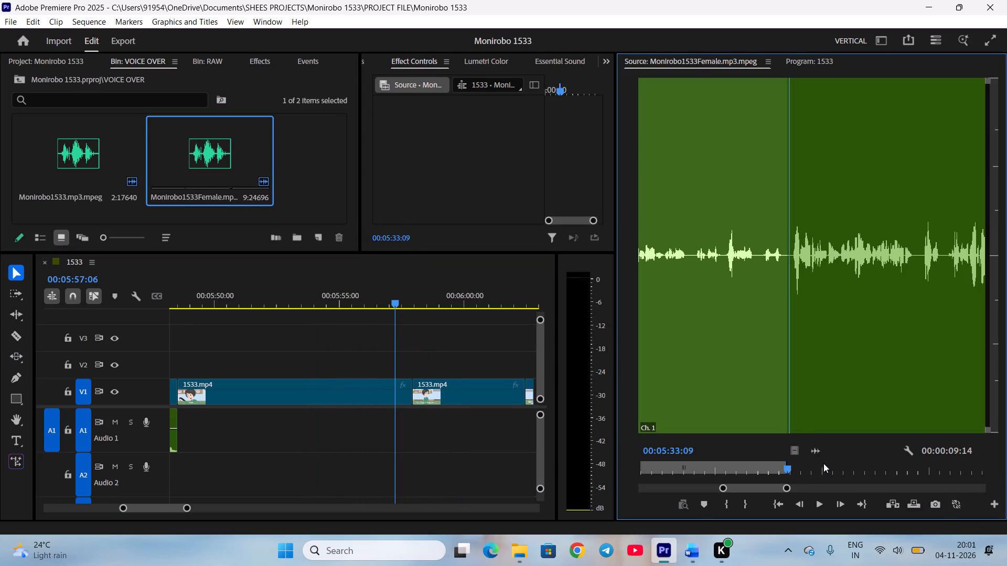
pyautogui.press('i')
# Check the upcoming lines in the Word script and set the voice-over's Out point to 00:05:40:12, after "How was it, Mother?".
pyautogui.press('space')
pyautogui.click(694, 563)
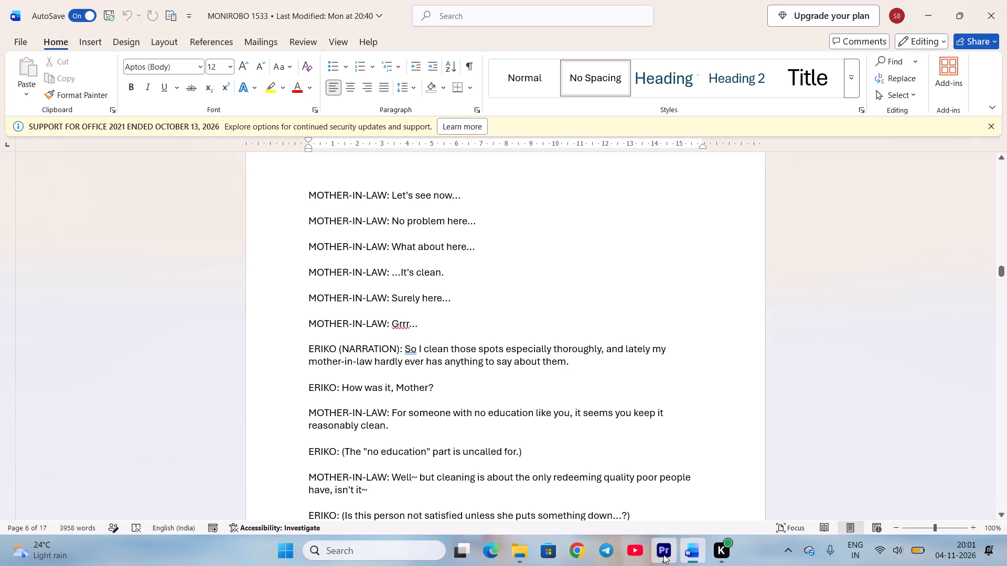
pyautogui.scroll(-4, 544, 470)
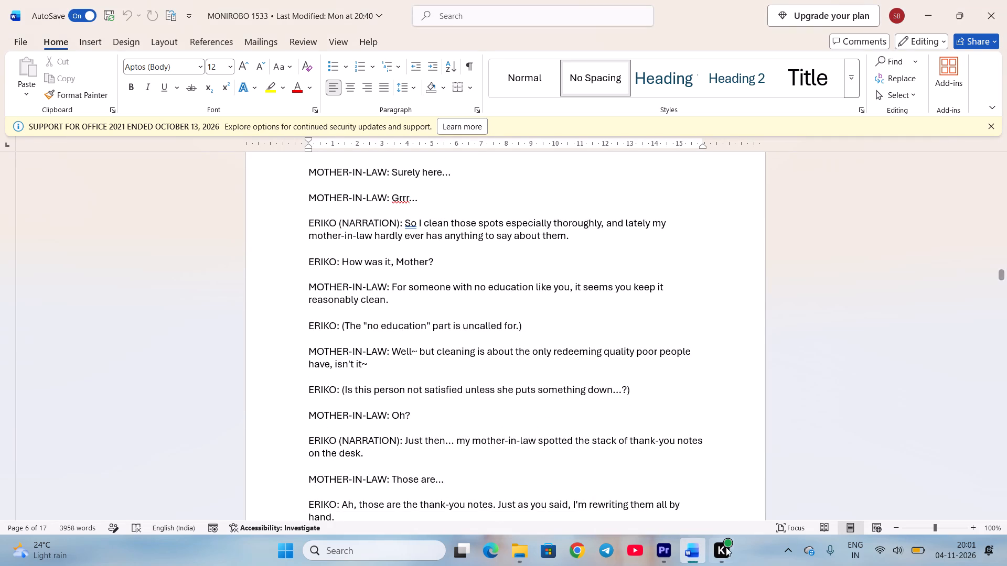
pyautogui.click(661, 548)
pyautogui.press('space')
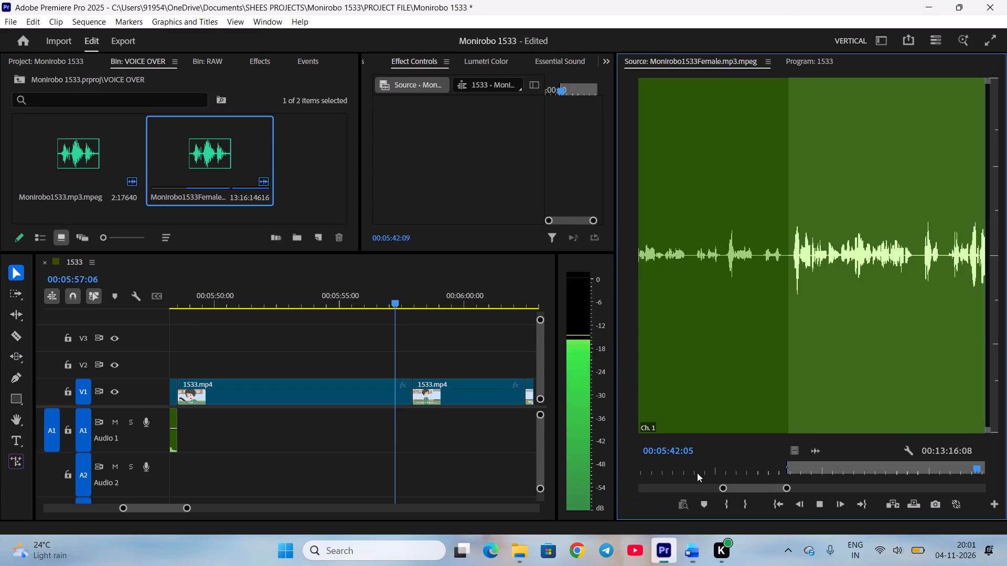
pyautogui.click(736, 460)
pyautogui.click(710, 462)
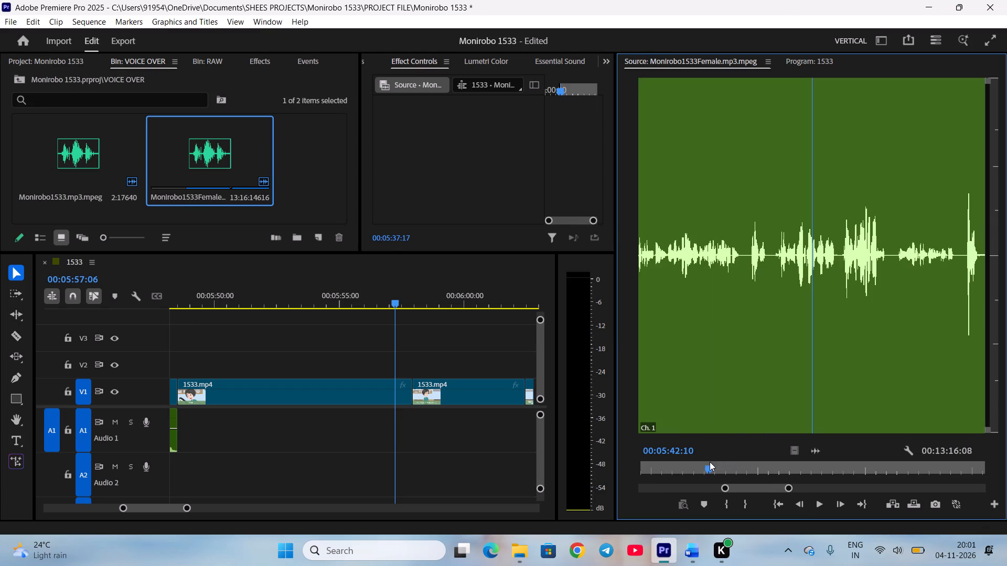
pyautogui.press('space')
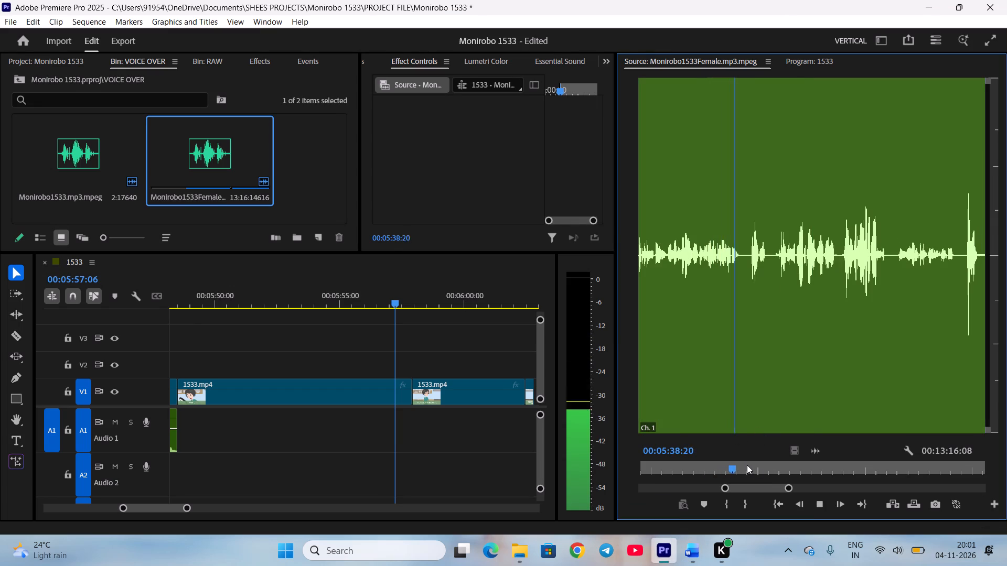
pyautogui.press('space')
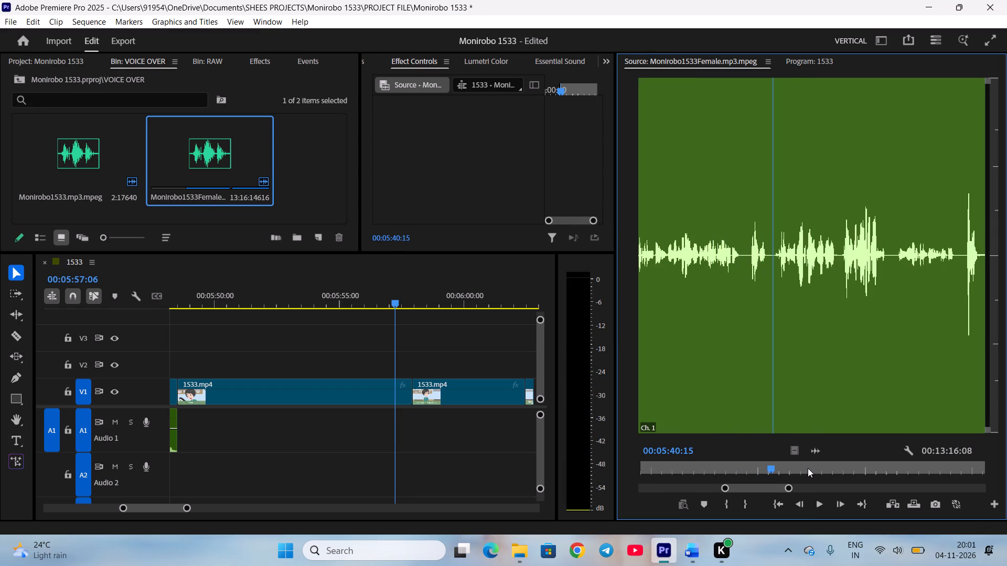
pyautogui.scroll(4, 808, 468)
pyautogui.press('o')
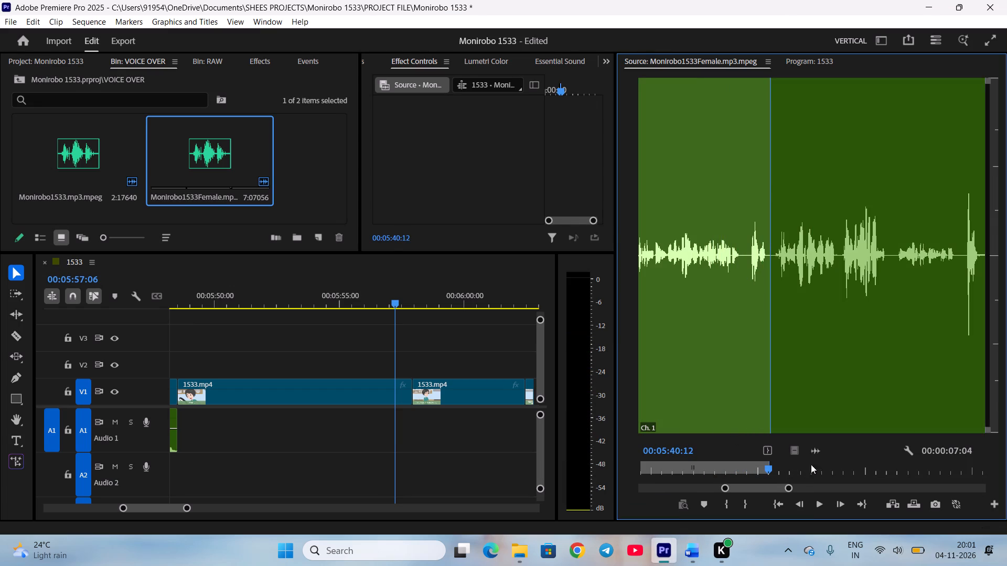
# Place the marked voice-over section on Audio 1 directly after the "Grrr…" clip.
pyautogui.moveTo(820, 448); pyautogui.dragTo(196, 422)
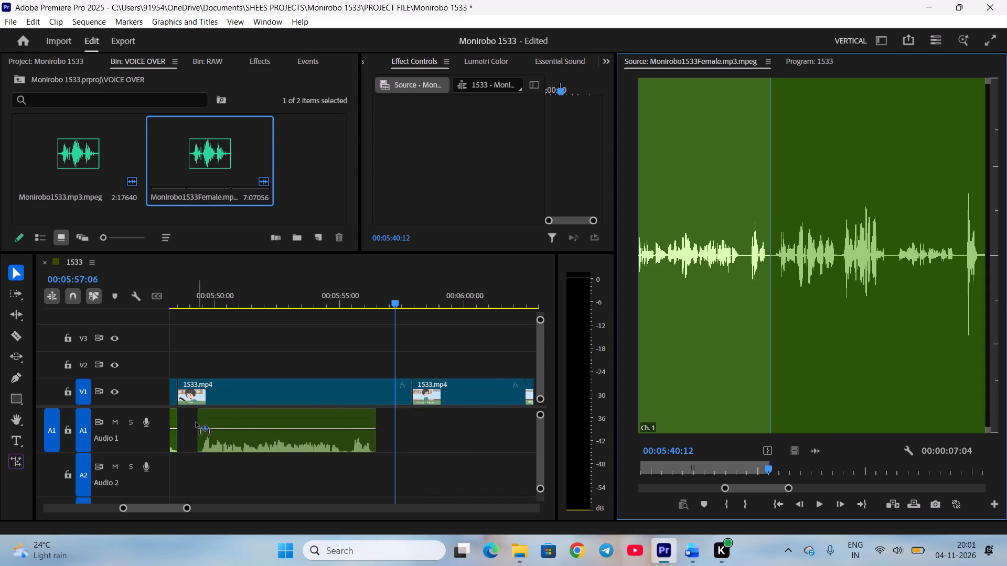
pyautogui.moveTo(196, 422); pyautogui.dragTo(192, 422)
# Split the new voice-over clip at 00:05:54:11, before "How was it, Mother?", trim the leading silence, and close the gap.
pyautogui.click(247, 288)
pyautogui.press('space')
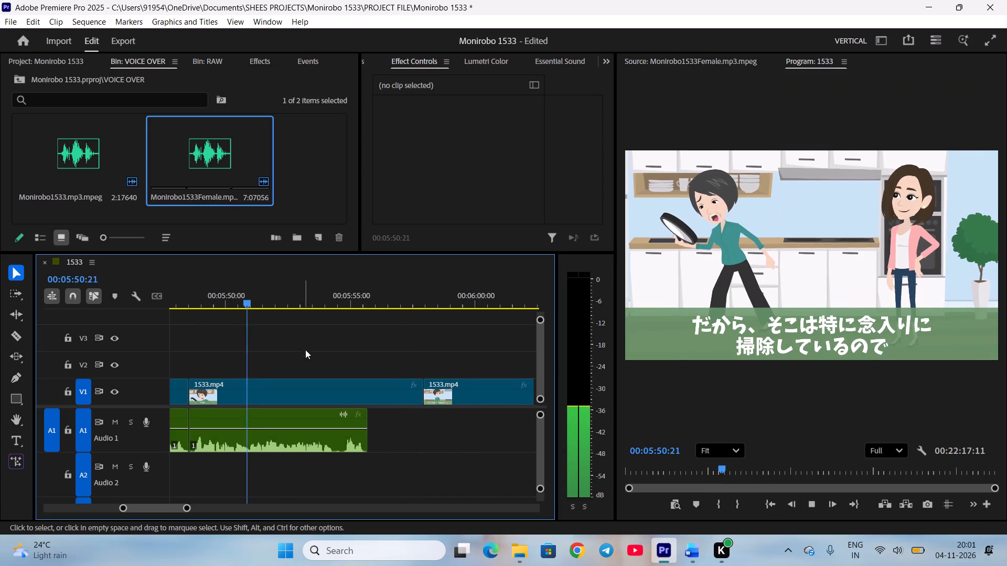
pyautogui.press('=')
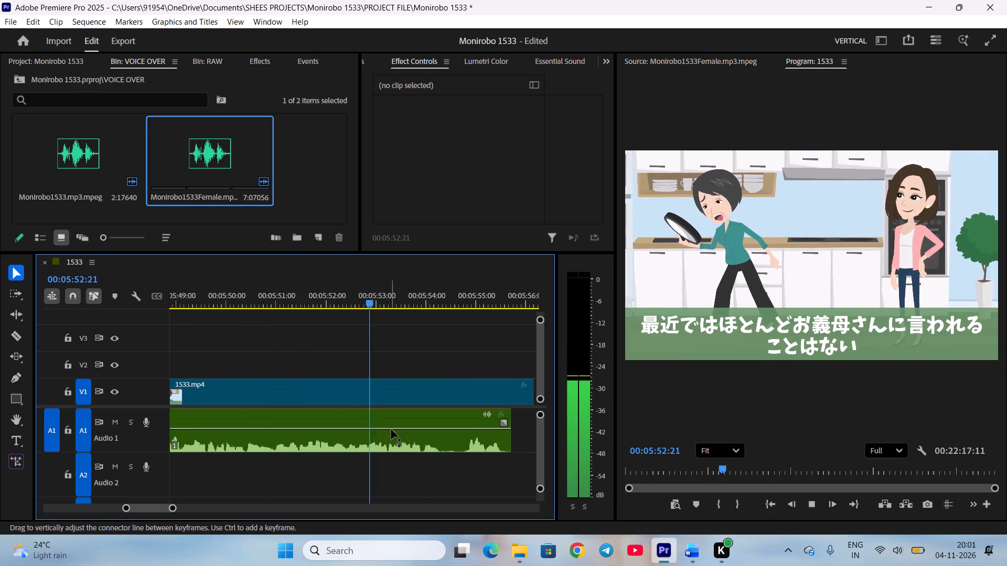
pyautogui.scroll(-4, 391, 429)
pyautogui.press('space')
pyautogui.click(393, 443)
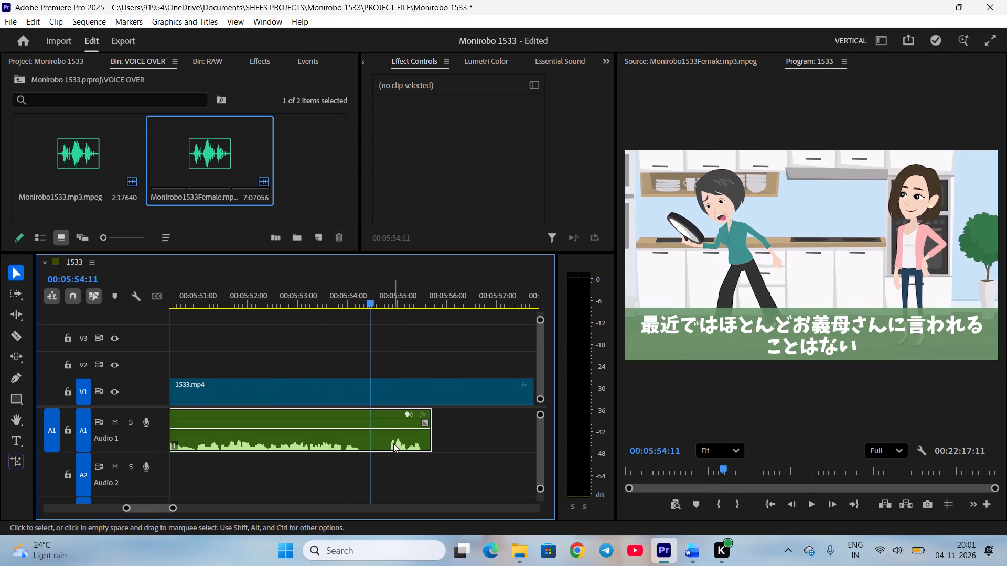
pyautogui.press('c')
pyautogui.moveTo(372, 442); pyautogui.dragTo(379, 442)
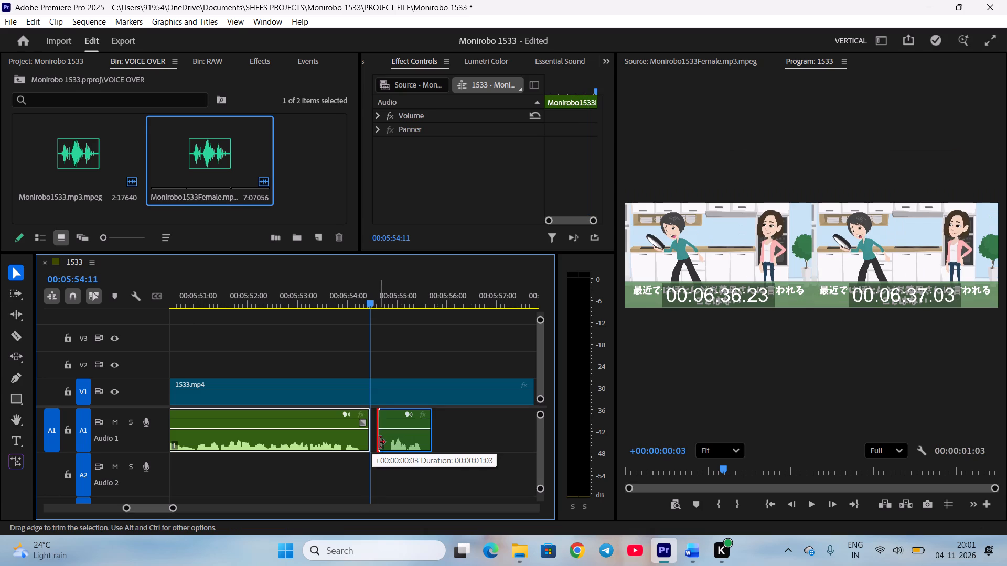
pyautogui.moveTo(379, 442); pyautogui.dragTo(382, 443)
pyautogui.moveTo(395, 443); pyautogui.dragTo(385, 443)
pyautogui.click(409, 464)
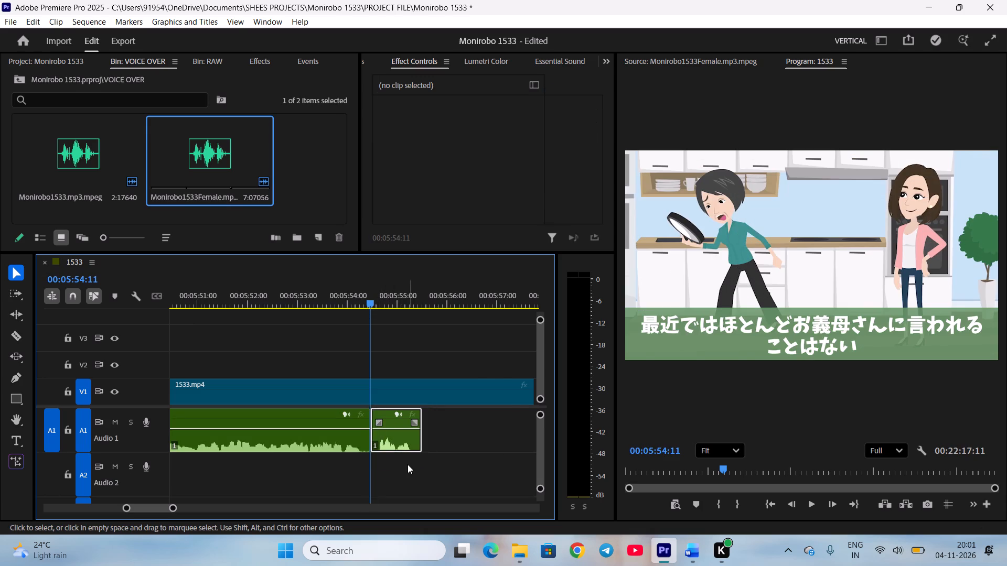
# Split the 1533.mp4 video clip at 00:05:55:14, just before the dissolve to Eriko's "How was it, Mother?" shot.
pyautogui.press('space')
pyautogui.scroll(-3, 409, 464)
pyautogui.press('space')
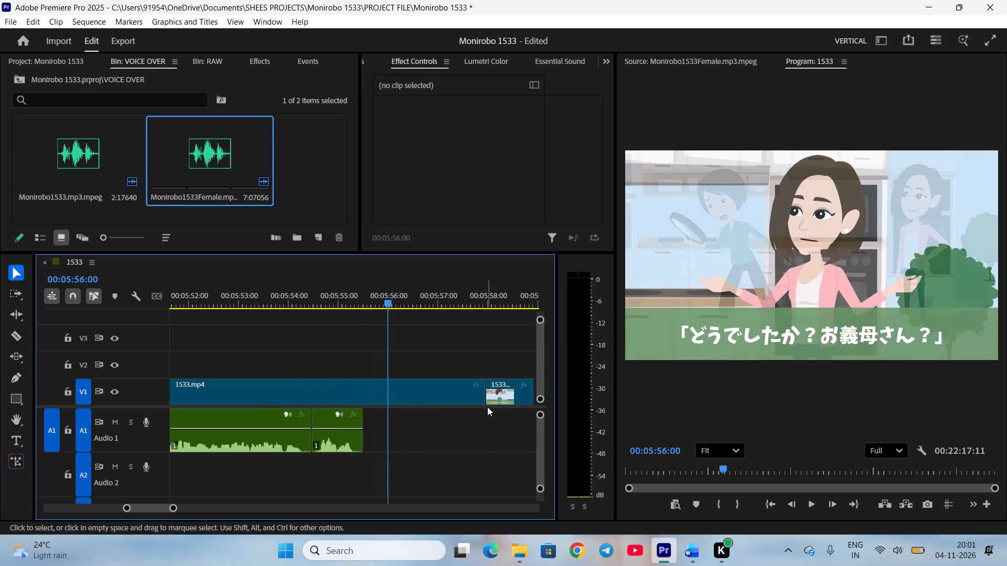
pyautogui.click(443, 393)
pyautogui.scroll(6, 716, 471)
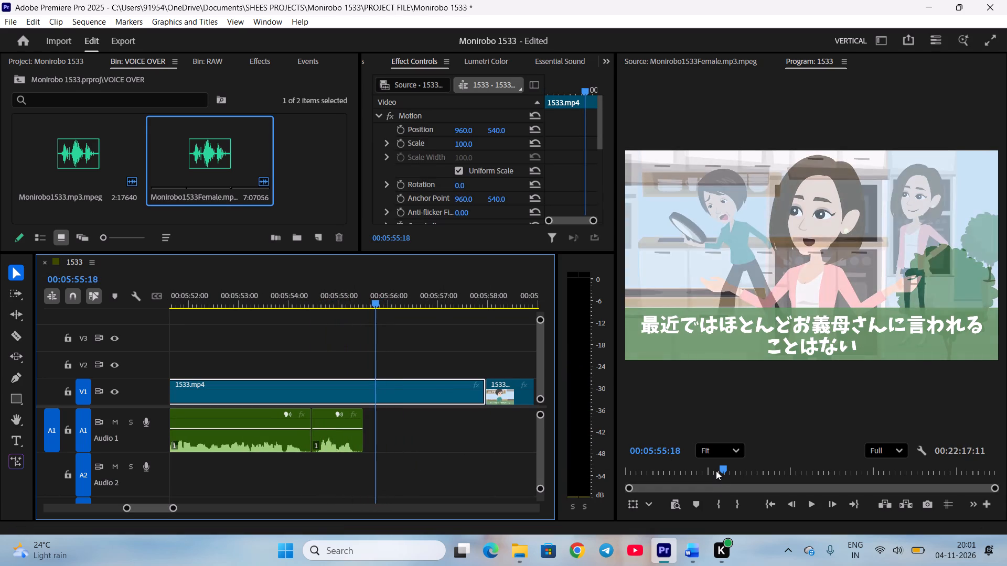
pyautogui.scroll(4, 716, 471)
pyautogui.press('c')
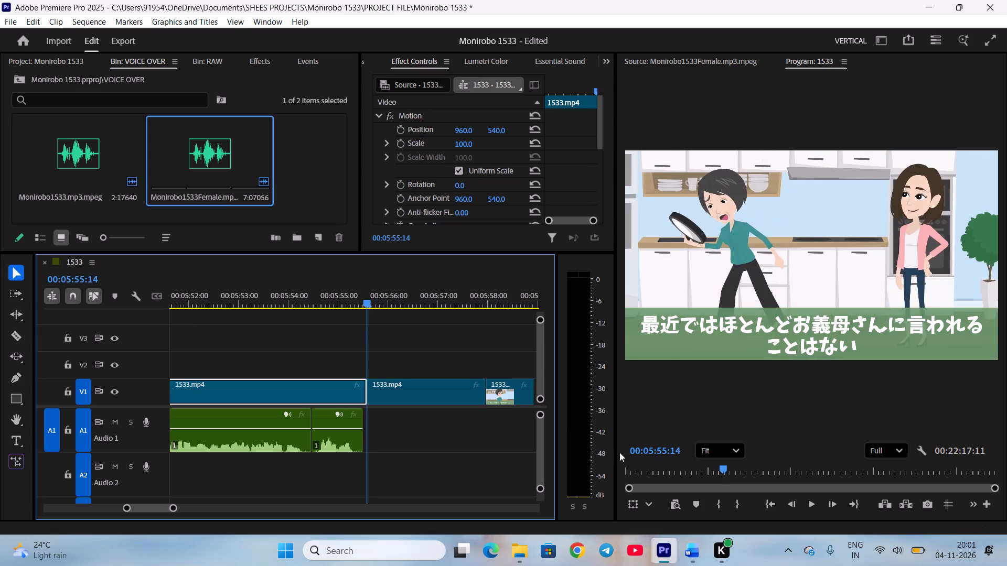
# Move the "How was it, Mother?" video shot earlier on V1 so it starts with its voice-over clip.
pyautogui.moveTo(428, 389); pyautogui.dragTo(388, 390)
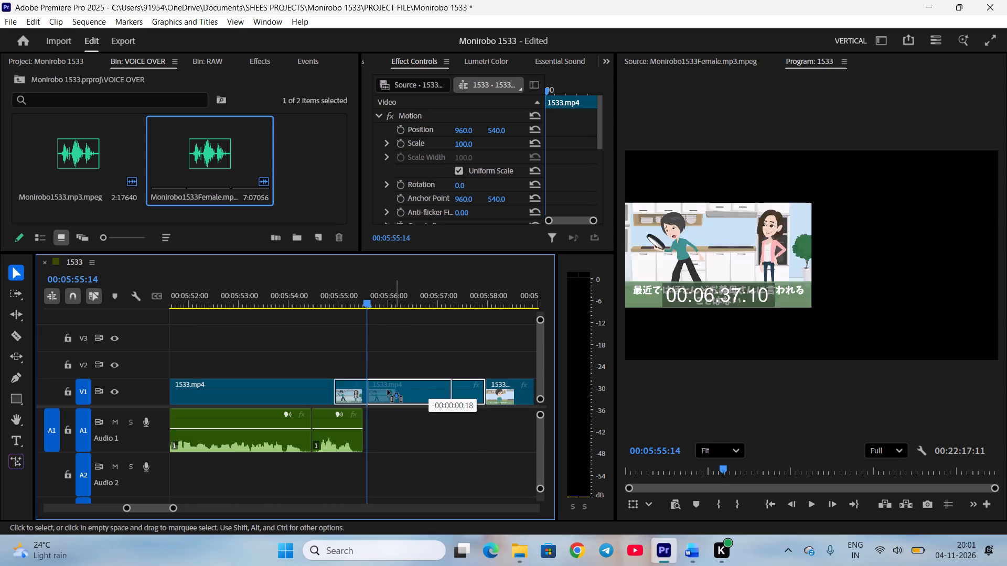
pyautogui.moveTo(388, 390); pyautogui.dragTo(377, 390)
pyautogui.click(411, 451)
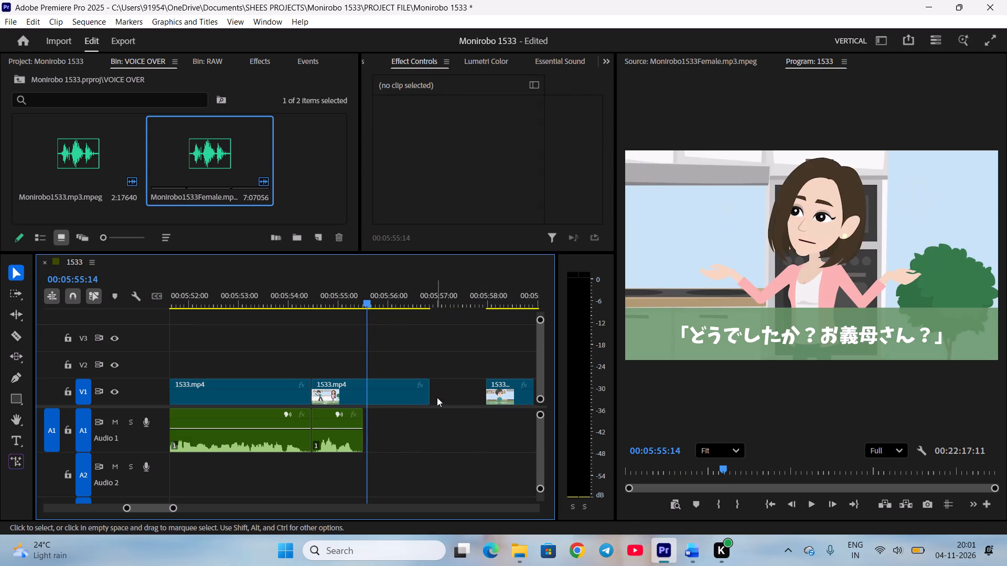
# Trim the "How was it, Mother?" shot to 00:00:01:01 to match its voice-over, close the gap after it, and save the project.
pyautogui.moveTo(437, 397); pyautogui.dragTo(391, 396)
pyautogui.moveTo(432, 399); pyautogui.dragTo(365, 396)
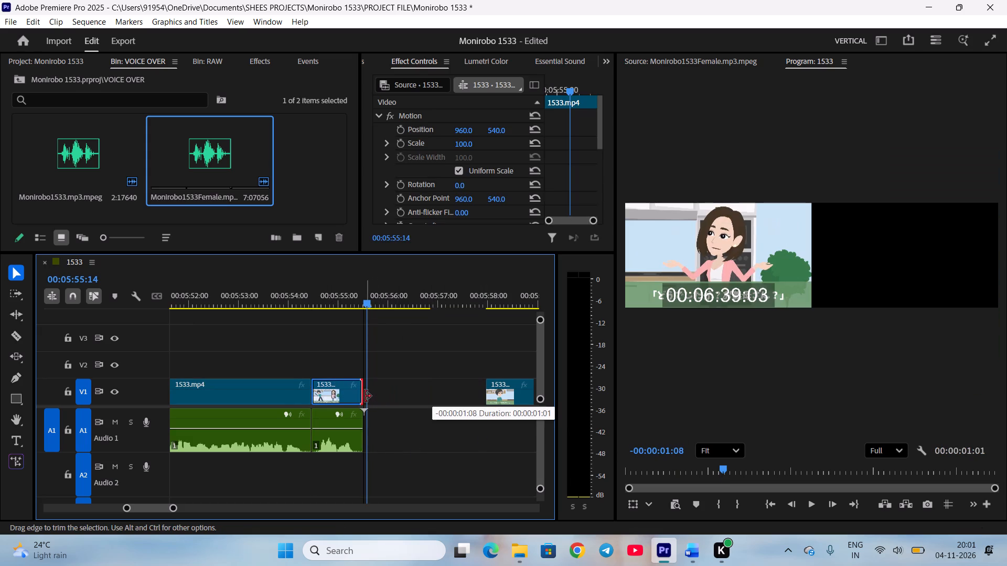
pyautogui.moveTo(365, 396); pyautogui.dragTo(365, 395)
pyautogui.rightClick(391, 378)
pyautogui.rightClick(408, 390)
pyautogui.click(438, 400)
pyautogui.scroll(-3, 438, 406)
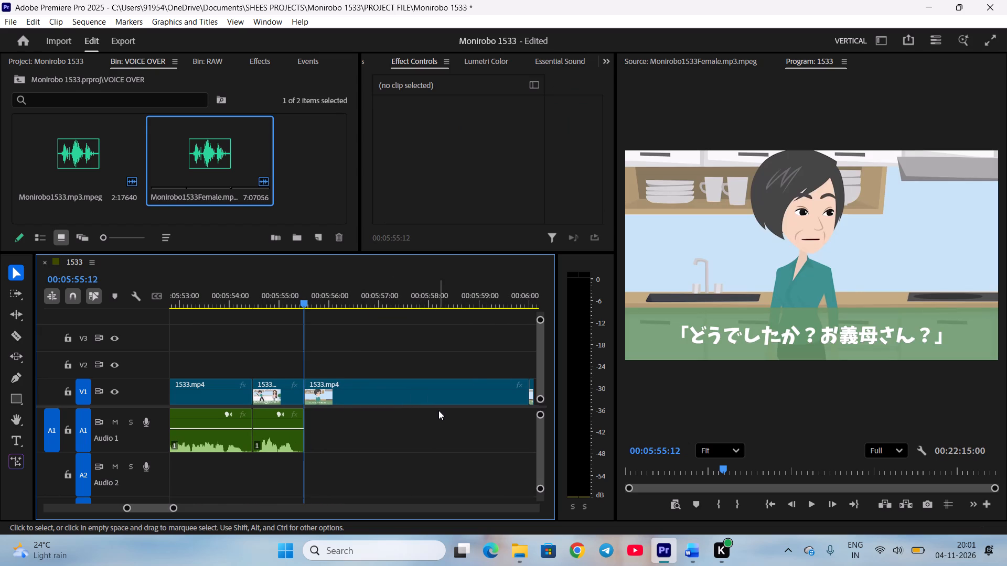
pyautogui.hotkey('ctrl', 's')
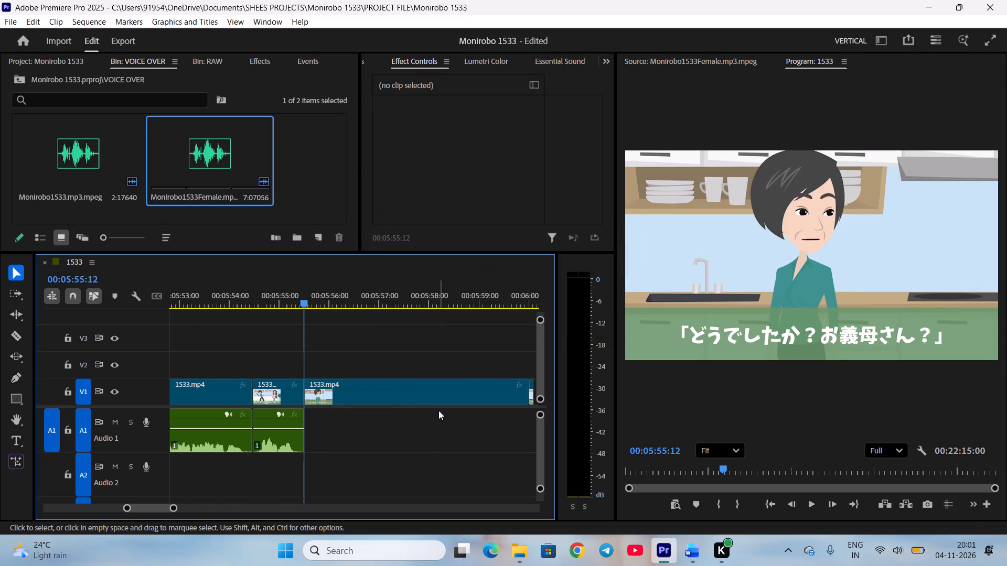
# Trim 3 frames of leading silence from the "So I clean those spots" voice-over clip and move it back to the shot's start.
pyautogui.scroll(3, 406, 407)
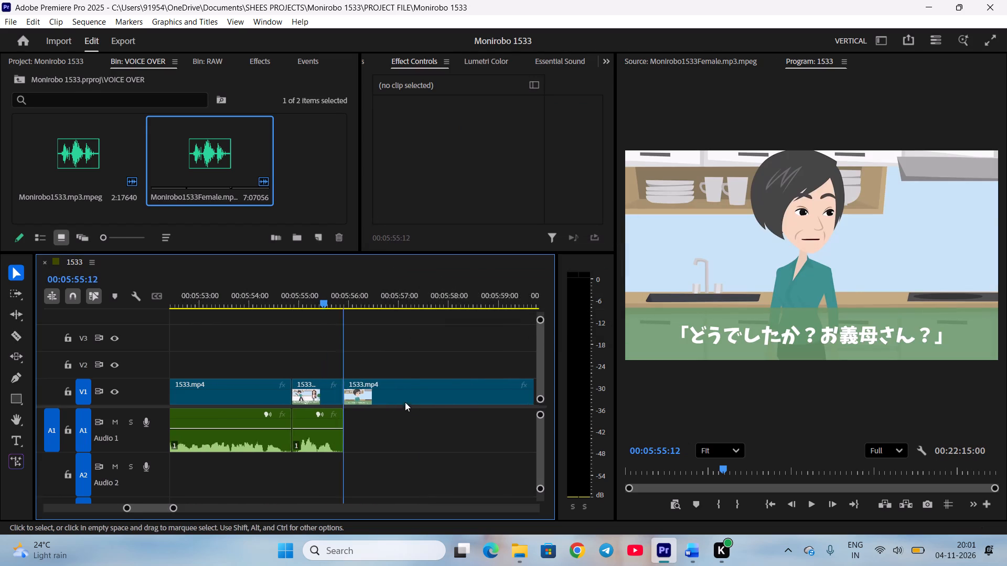
pyautogui.scroll(8, 405, 402)
pyautogui.scroll(3, 335, 403)
pyautogui.scroll(-2, 335, 399)
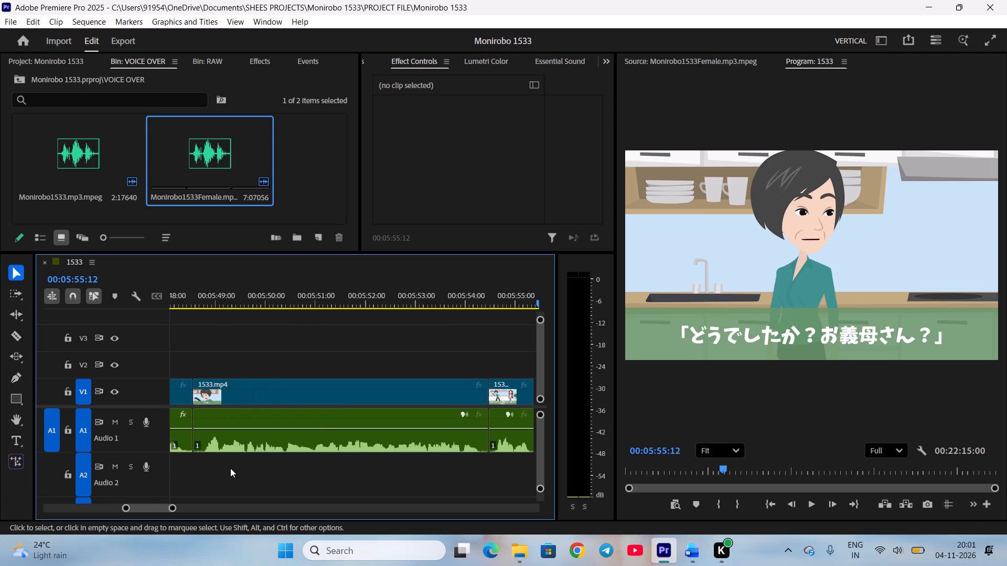
pyautogui.scroll(3, 233, 469)
pyautogui.moveTo(258, 446); pyautogui.dragTo(262, 447)
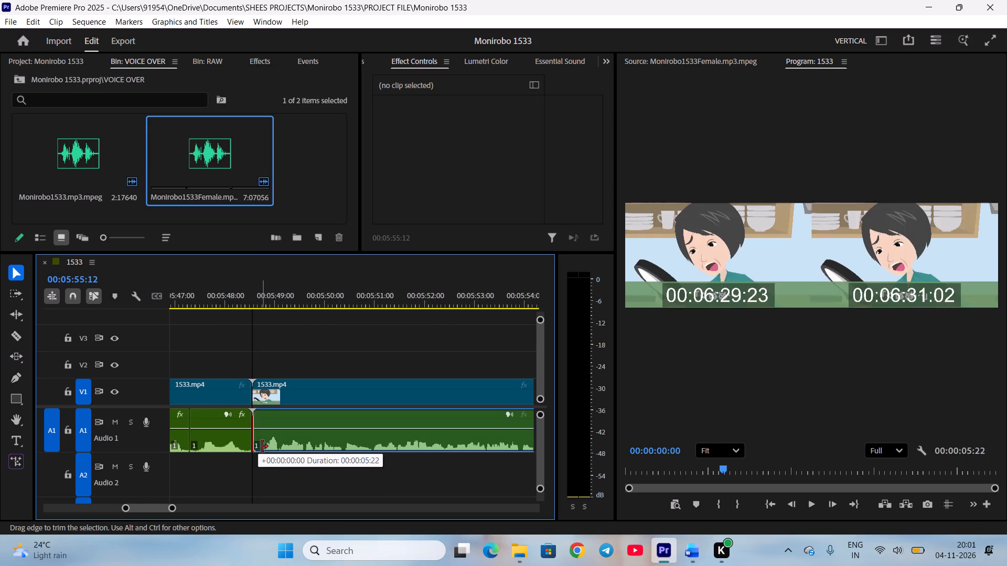
pyautogui.moveTo(262, 447); pyautogui.dragTo(263, 447)
pyautogui.moveTo(282, 450); pyautogui.dragTo(277, 447)
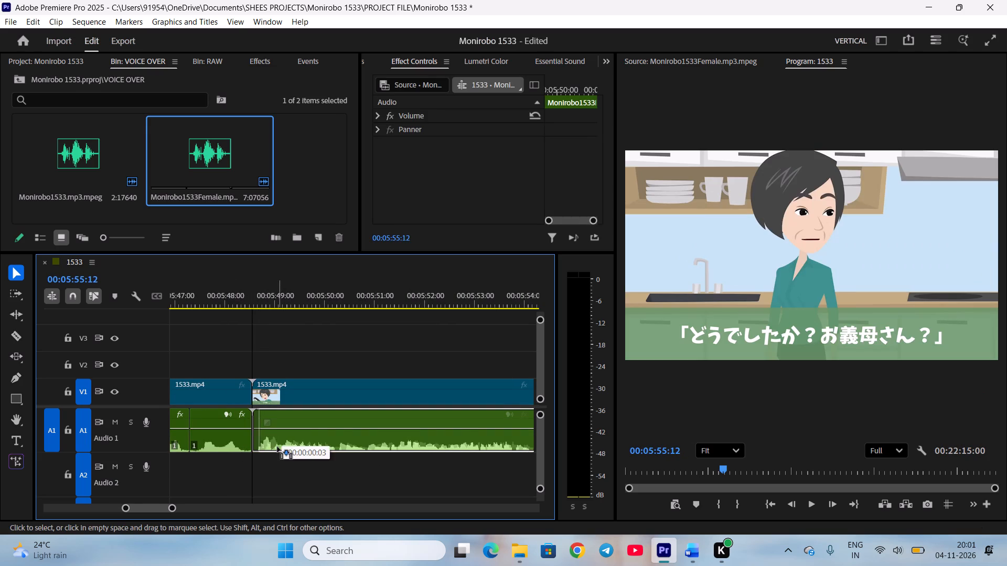
pyautogui.moveTo(277, 447); pyautogui.dragTo(277, 447)
pyautogui.click(300, 466)
# Trim the ends of the "So I clean those spots" voice-over clip and its video shot to a duration of 00:00:05:18.
pyautogui.scroll(-5, 336, 454)
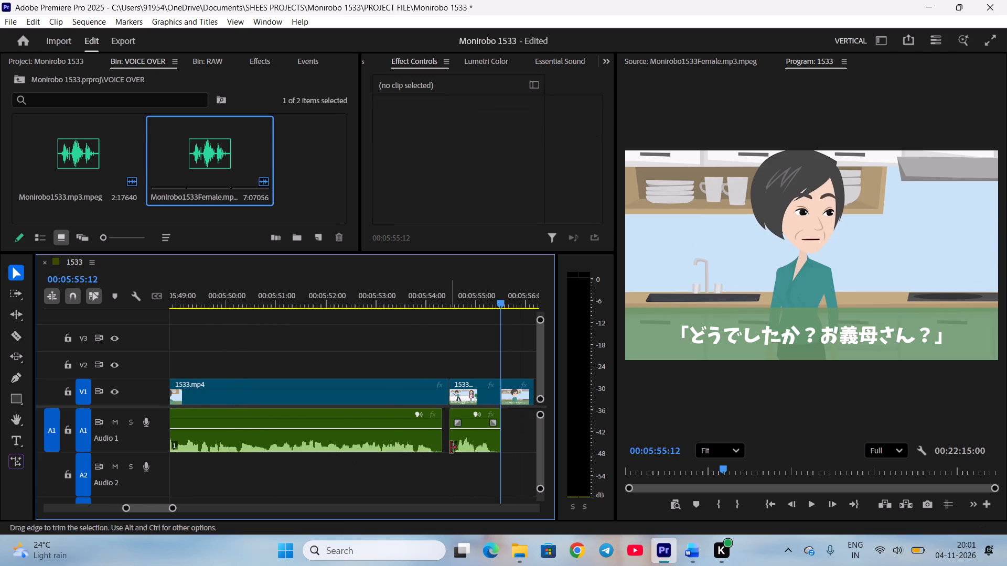
pyautogui.click(441, 440)
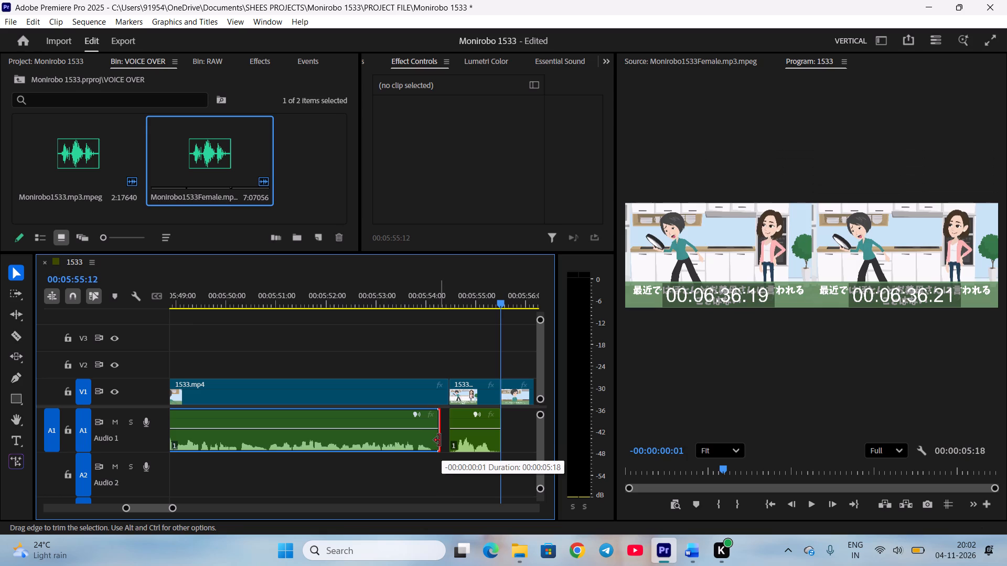
pyautogui.click(438, 458)
pyautogui.moveTo(446, 400); pyautogui.dragTo(441, 400)
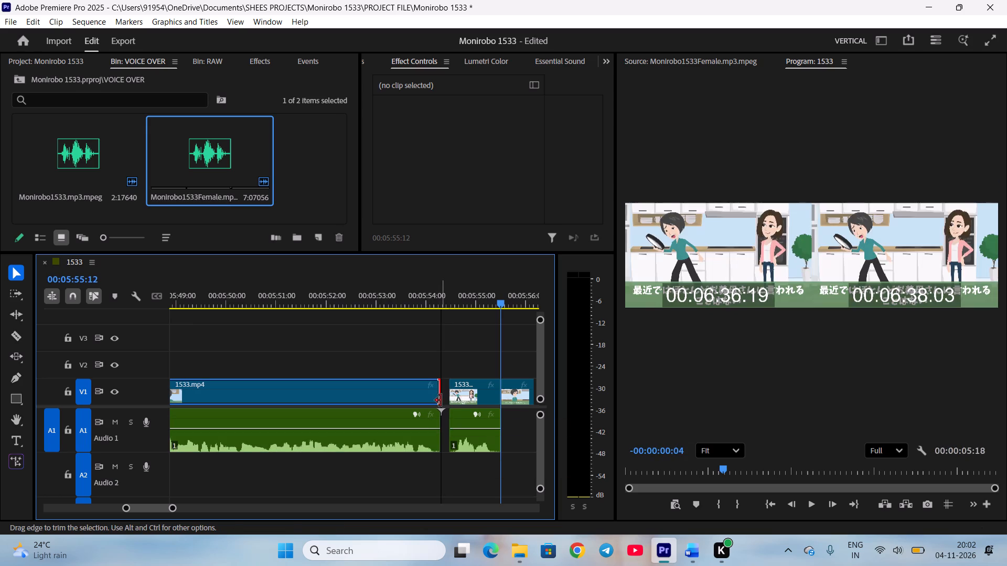
# Move the "How was it, Mother?" voice-over clip back against the narration clip and close the matching gap on V1.
pyautogui.moveTo(457, 443); pyautogui.dragTo(451, 442)
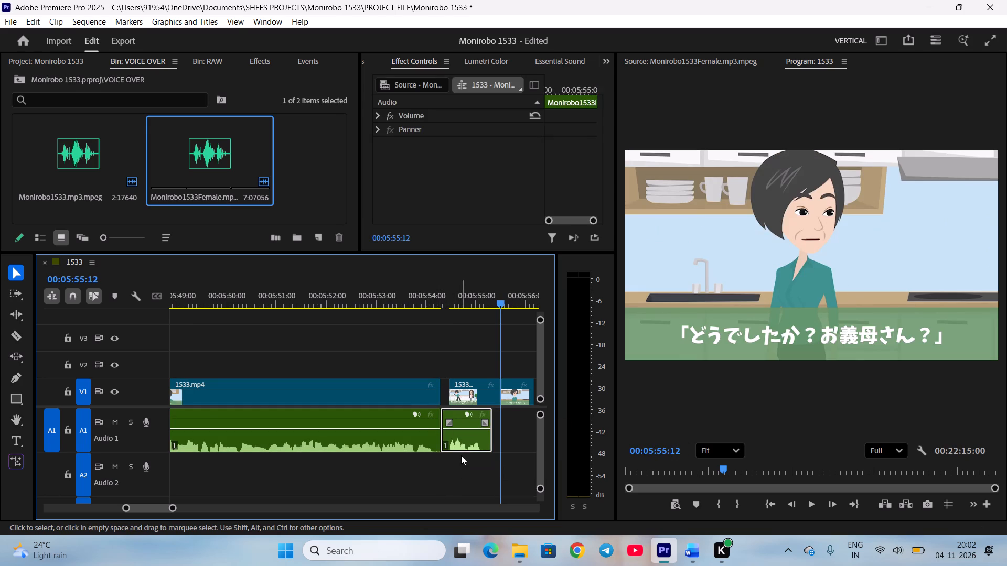
pyautogui.click(461, 455)
pyautogui.rightClick(444, 397)
pyautogui.click(453, 401)
# Trim the "How was it, Mother?" voice-over and shot to 00:00:00:22, close the gap, play the result back, and save the project.
pyautogui.scroll(-5, 449, 349)
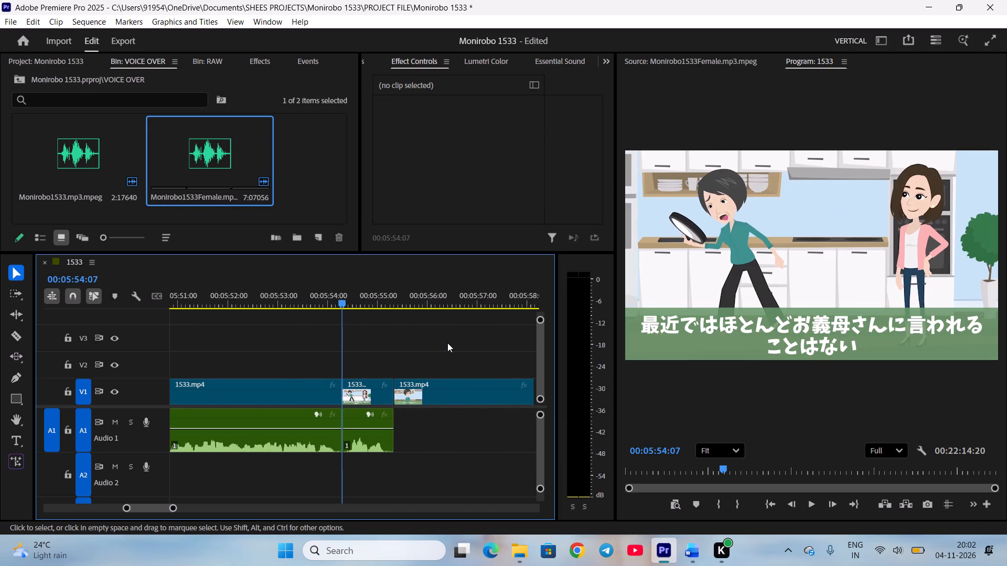
pyautogui.moveTo(394, 437); pyautogui.dragTo(393, 438)
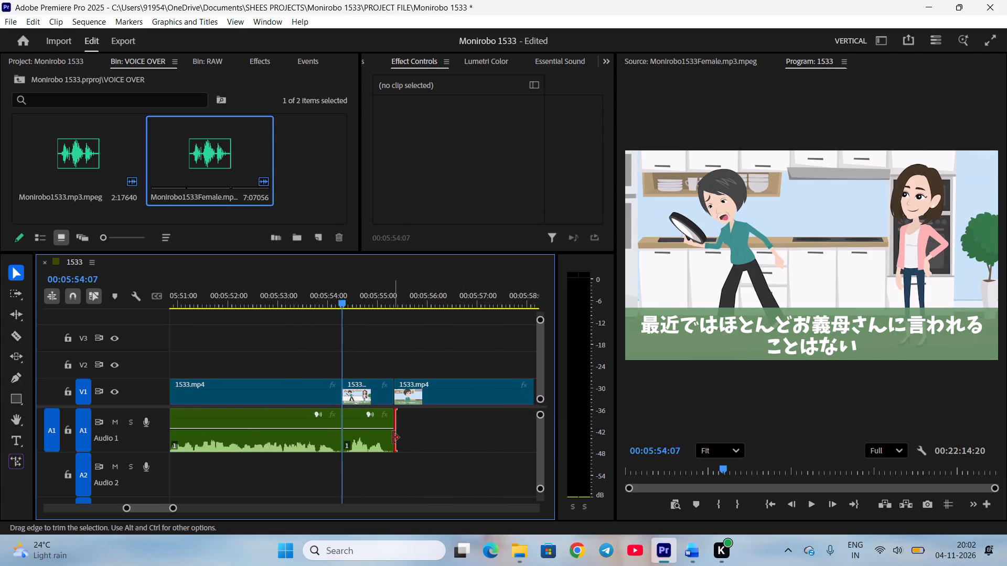
pyautogui.moveTo(393, 438); pyautogui.dragTo(389, 440)
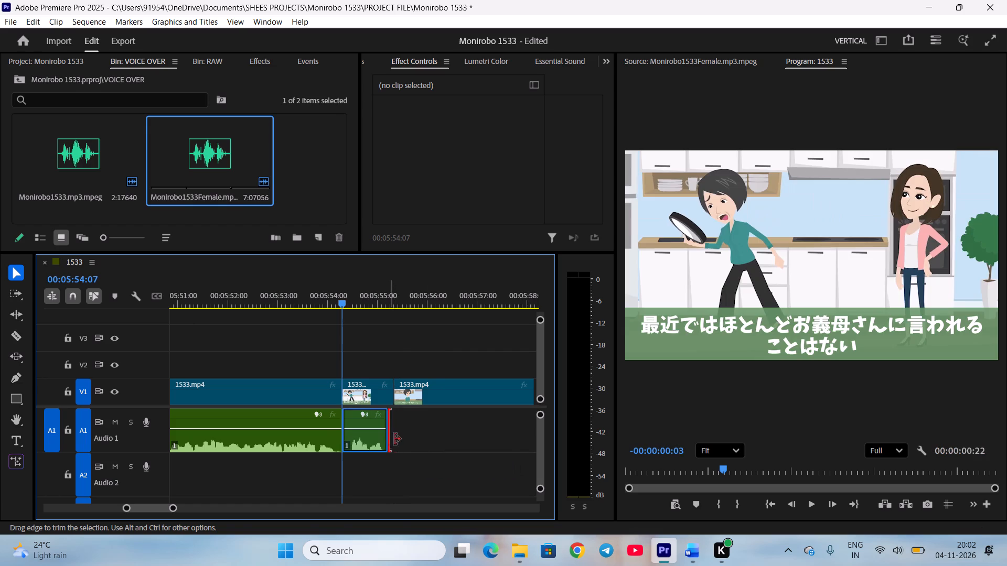
pyautogui.moveTo(390, 393); pyautogui.dragTo(384, 393)
pyautogui.rightClick(390, 392)
pyautogui.click(404, 395)
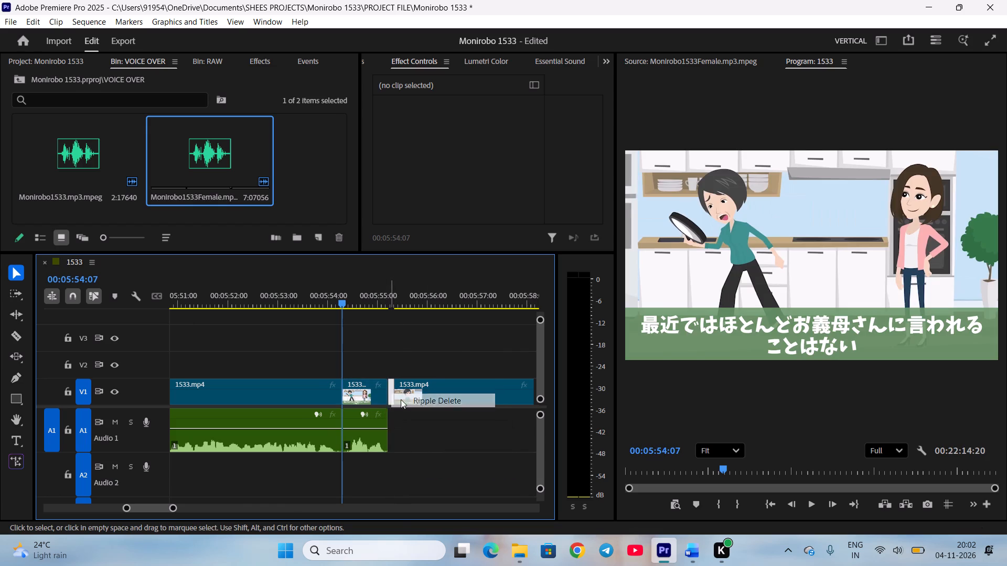
pyautogui.scroll(-10, 402, 405)
pyautogui.press('space')
pyautogui.hotkey('ctrl', 's')
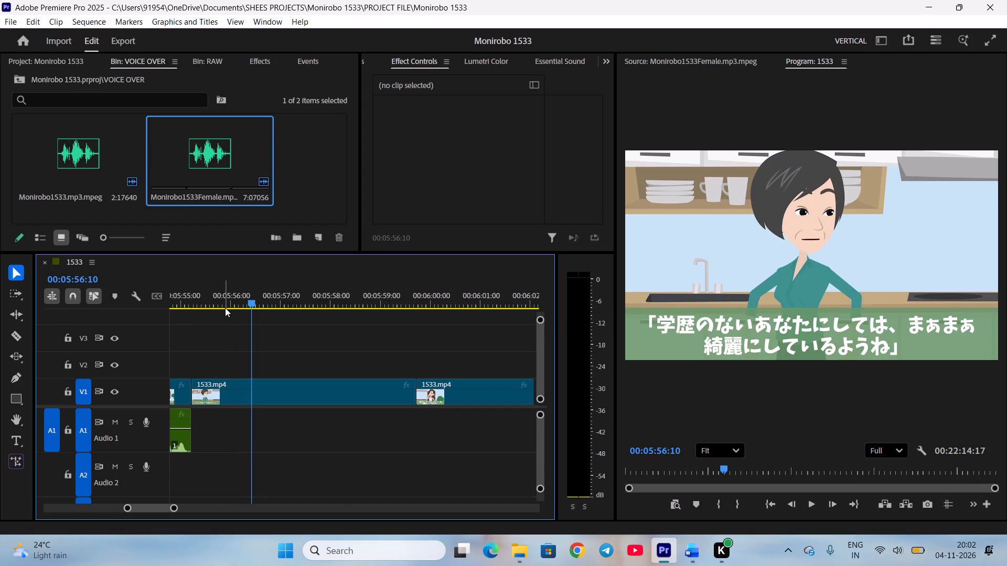
# Preview the mother-in-law's next shot and check the upcoming lines in the Word script, from "For someone with no education like you" onward.
pyautogui.click(299, 306)
pyautogui.moveTo(301, 302); pyautogui.dragTo(350, 306)
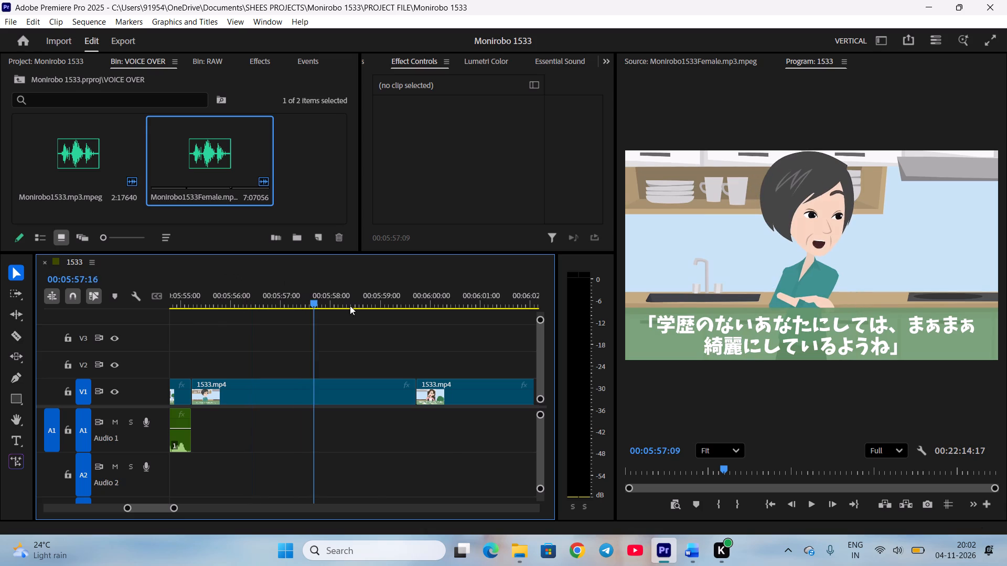
pyautogui.moveTo(350, 306); pyautogui.dragTo(393, 320)
pyautogui.click(697, 553)
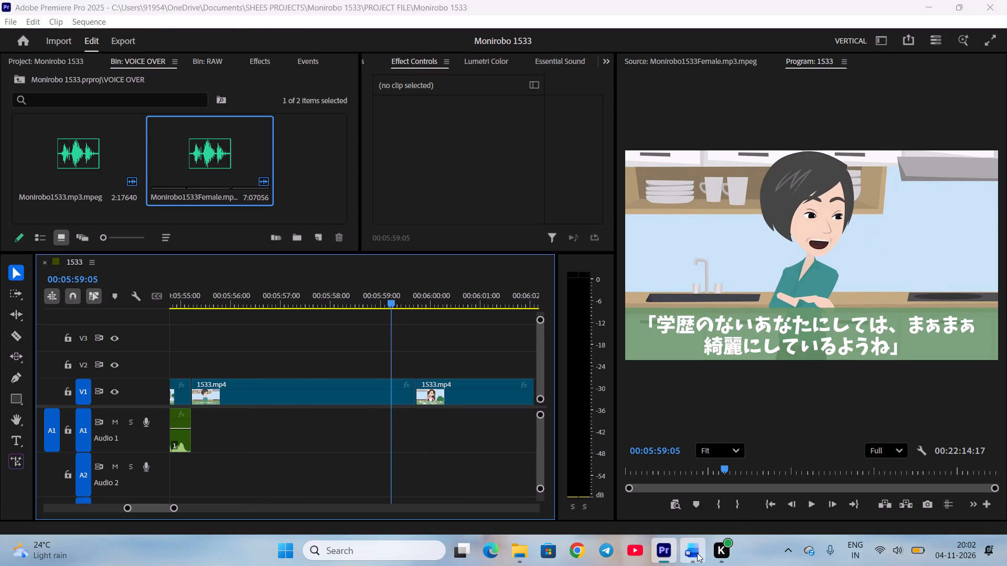
pyautogui.scroll(-1, 647, 428)
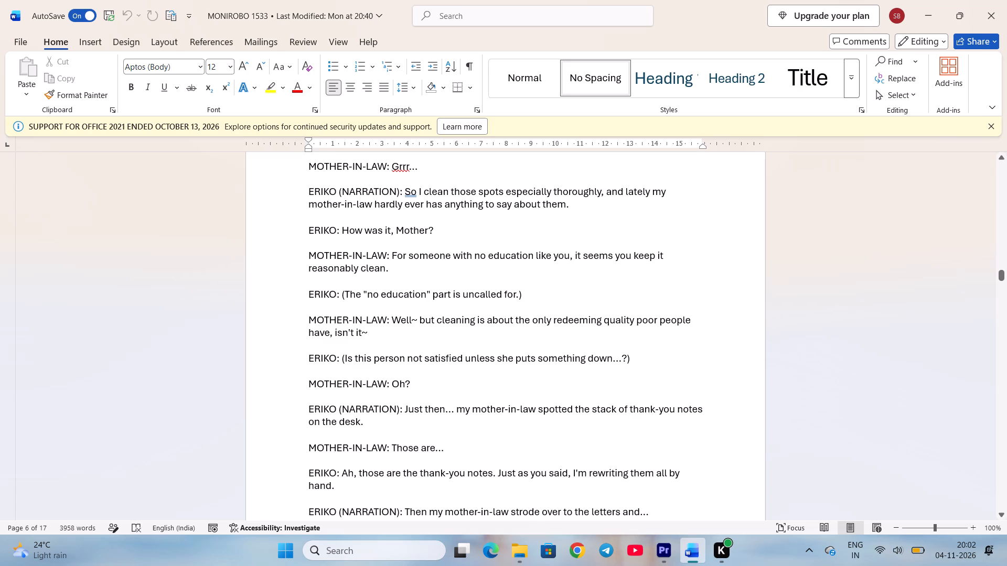
pyautogui.scroll(-2, 626, 388)
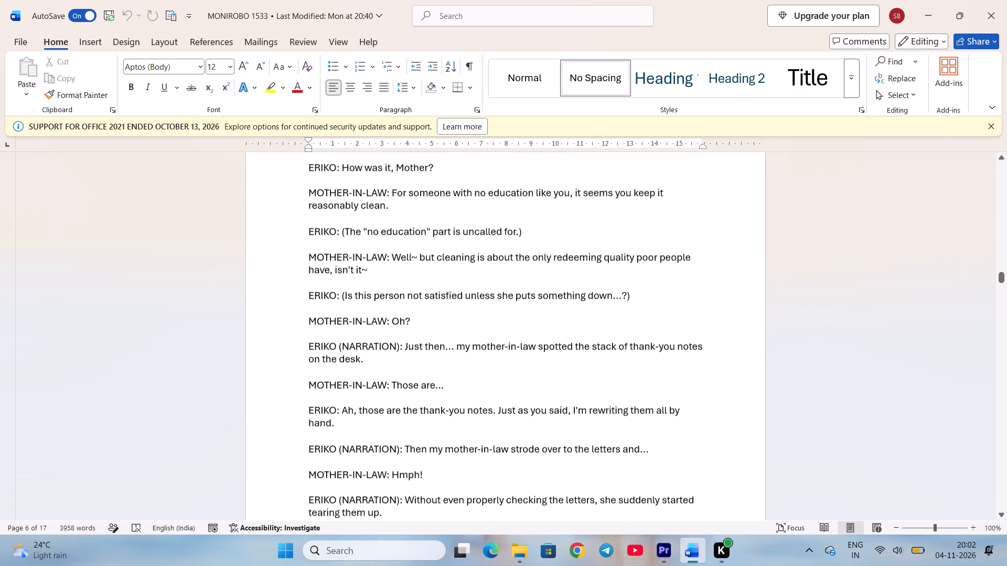
pyautogui.scroll(-3, 452, 418)
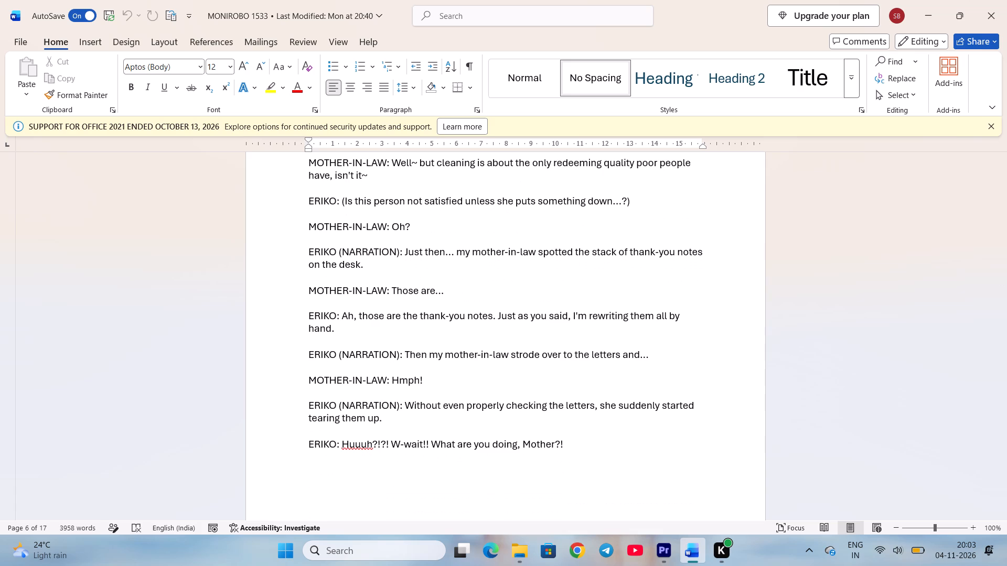
pyautogui.scroll(-9, 555, 366)
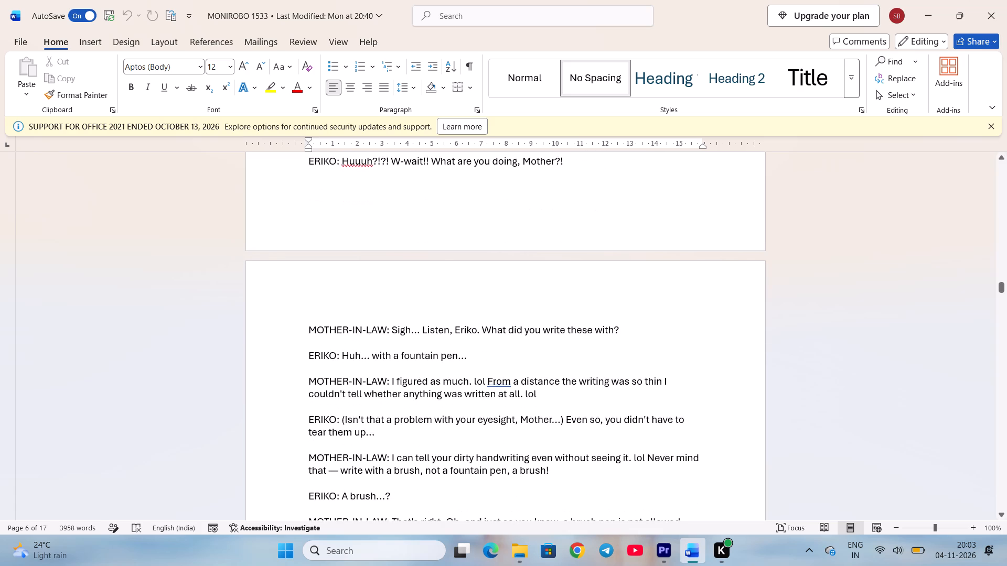
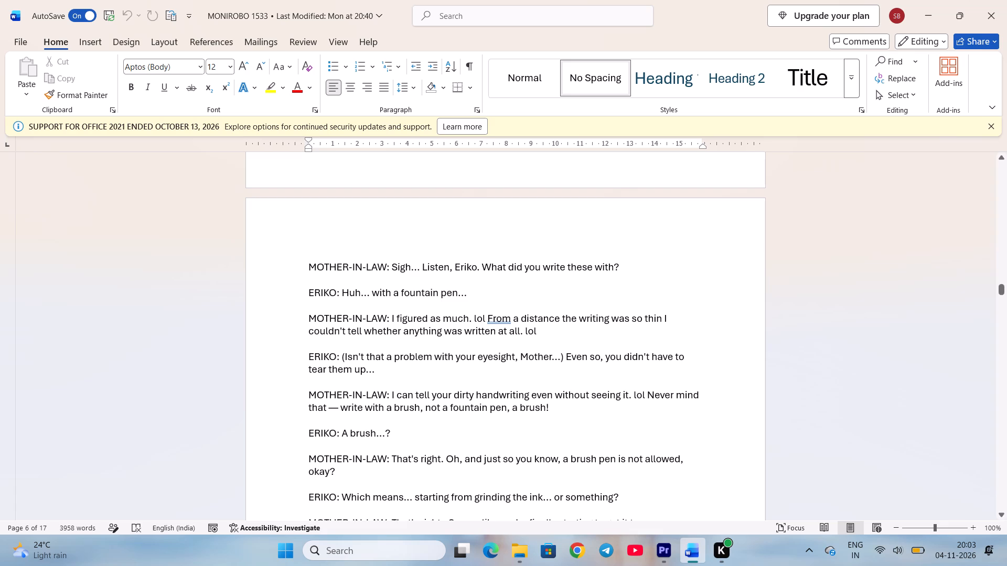
# Recheck the mother-in-law's "For someone with no education like you" line in the script, switch to Premiere Pro and save the project.
pyautogui.scroll(13, 571, 363)
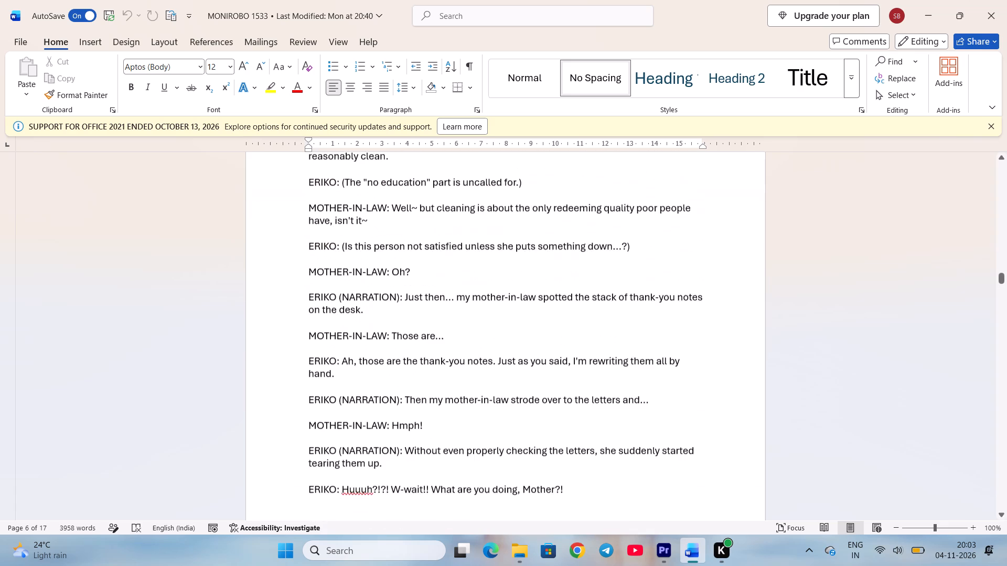
pyautogui.scroll(3, 571, 362)
pyautogui.click(660, 557)
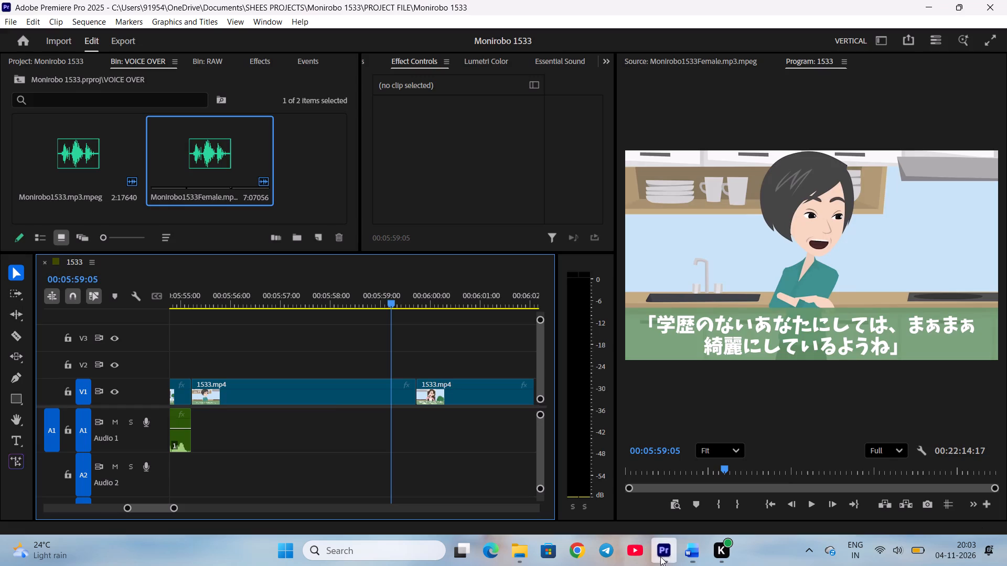
pyautogui.hotkey('ctrl', 's')
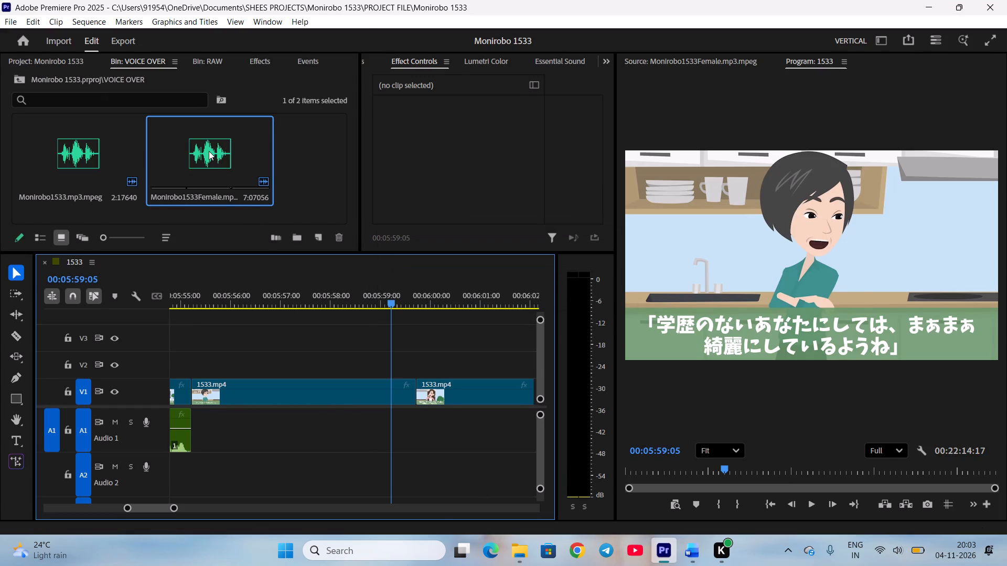
# Mark the "For someone with no education like you" line in the Monirobo1533Female source, checking the script, for a 00:00:05:14 range ending at 00:05:46:01.
pyautogui.doubleClick(209, 151)
pyautogui.scroll(-3, 845, 445)
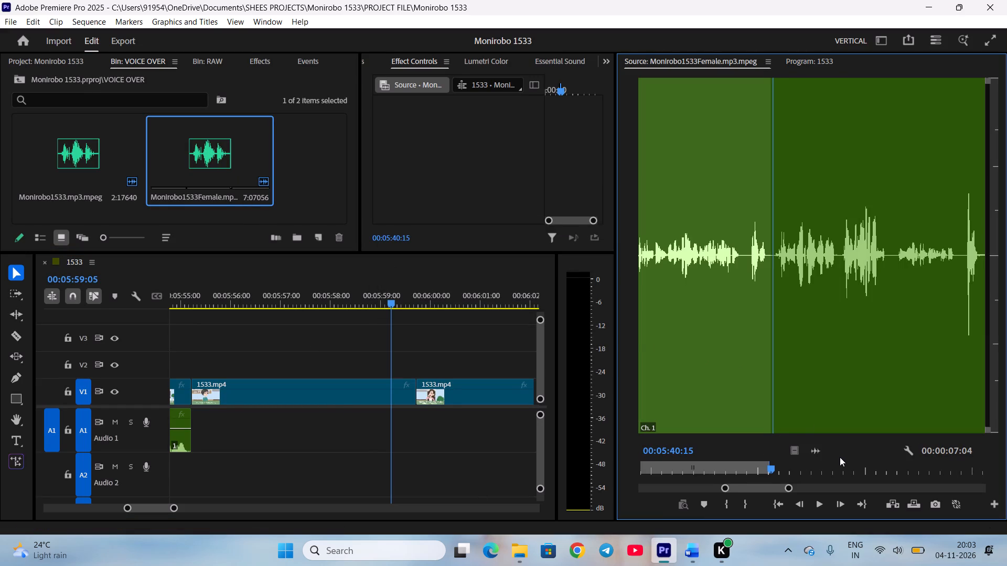
pyautogui.scroll(2, 839, 457)
pyautogui.press('i')
pyautogui.press('space')
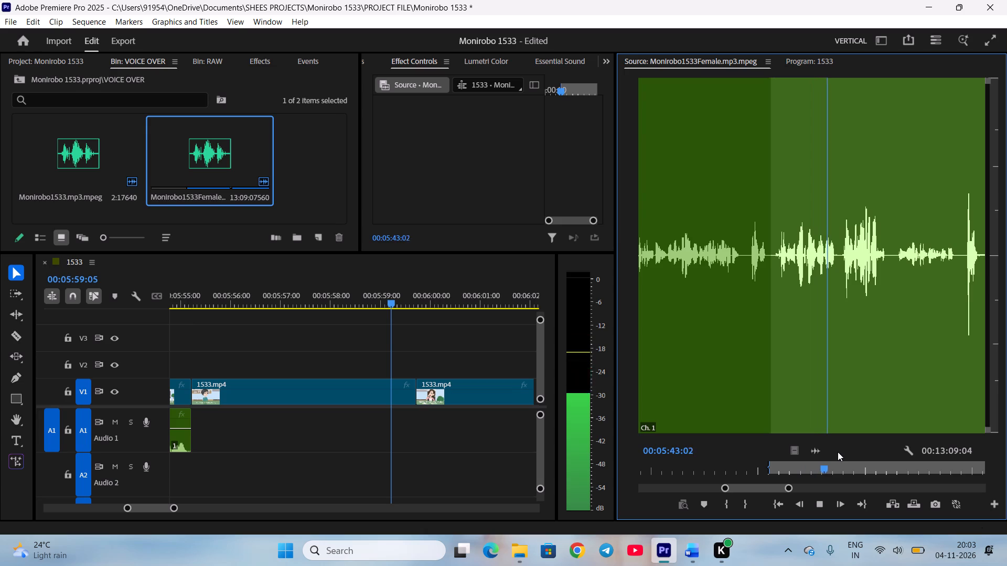
pyautogui.press('space')
pyautogui.click(699, 548)
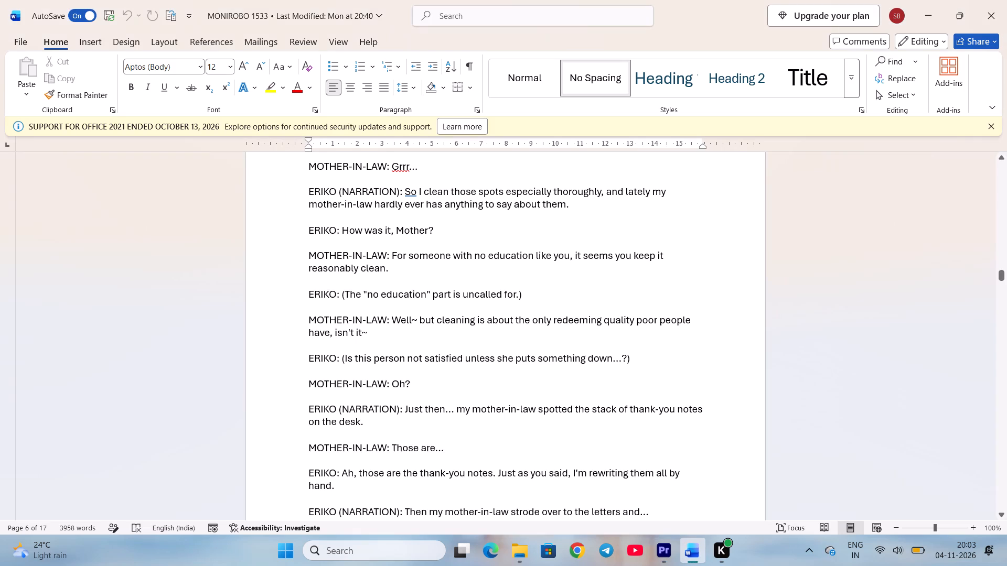
pyautogui.scroll(2, 620, 462)
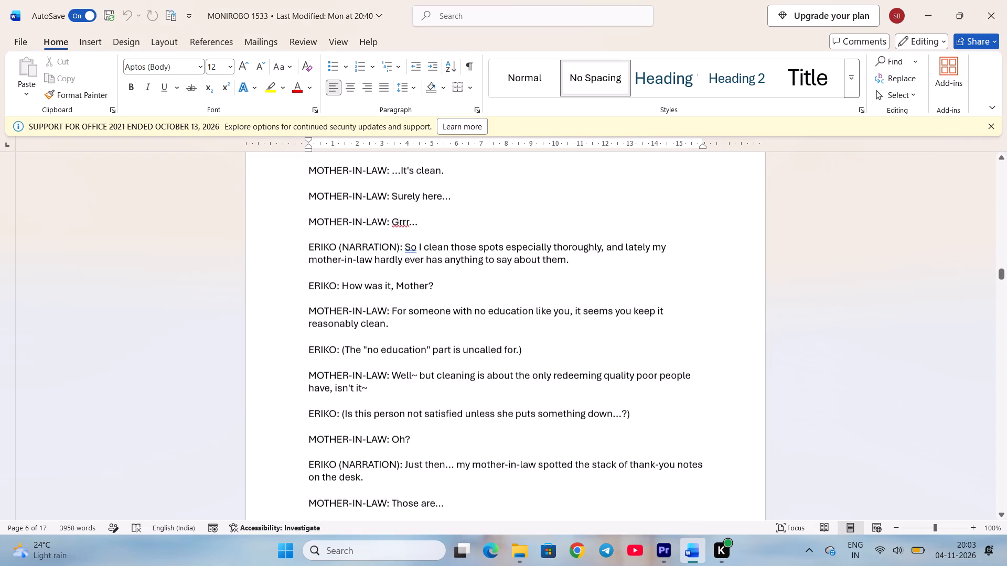
pyautogui.scroll(1, 620, 462)
pyautogui.scroll(-2, 620, 462)
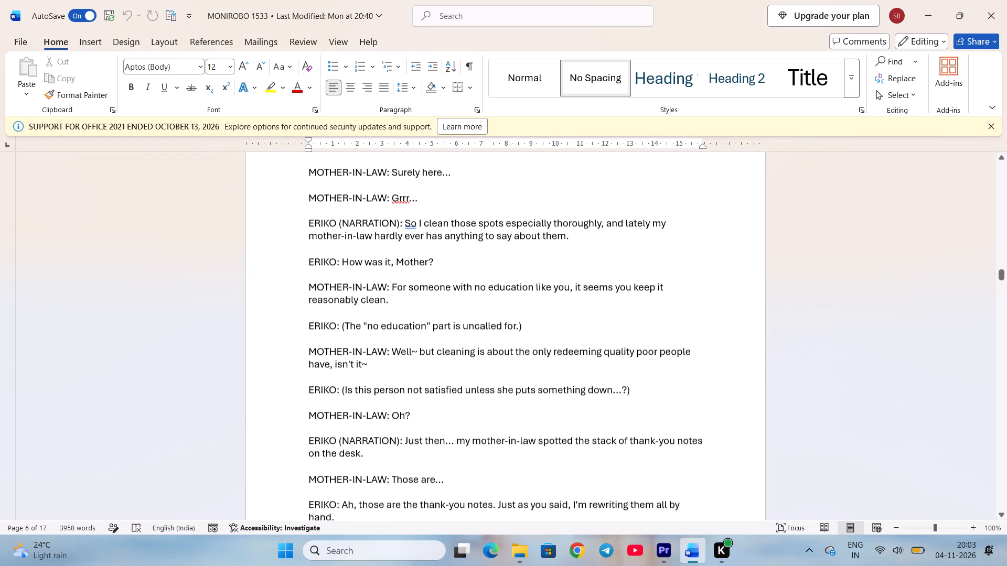
pyautogui.click(661, 557)
pyautogui.press('space')
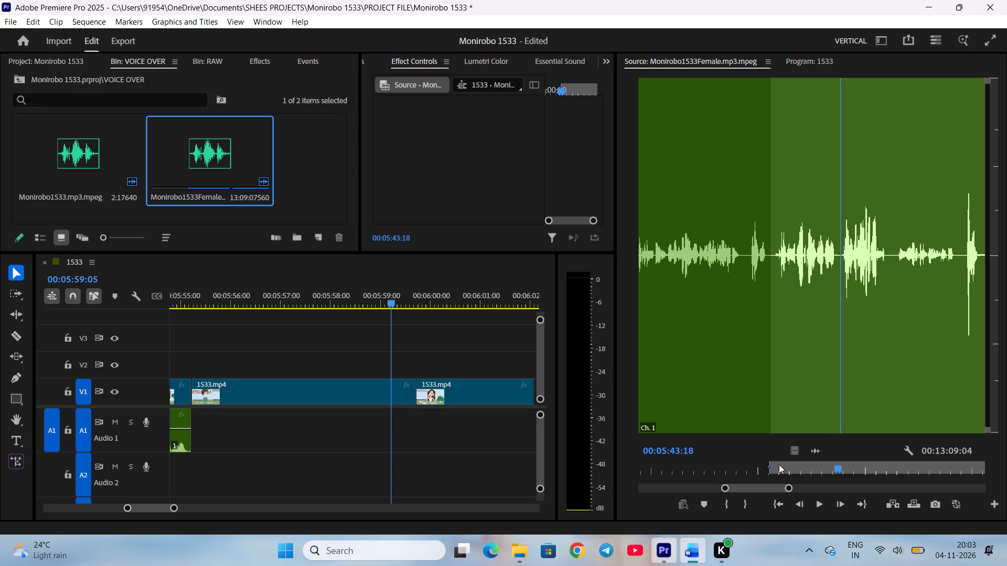
pyautogui.press('space')
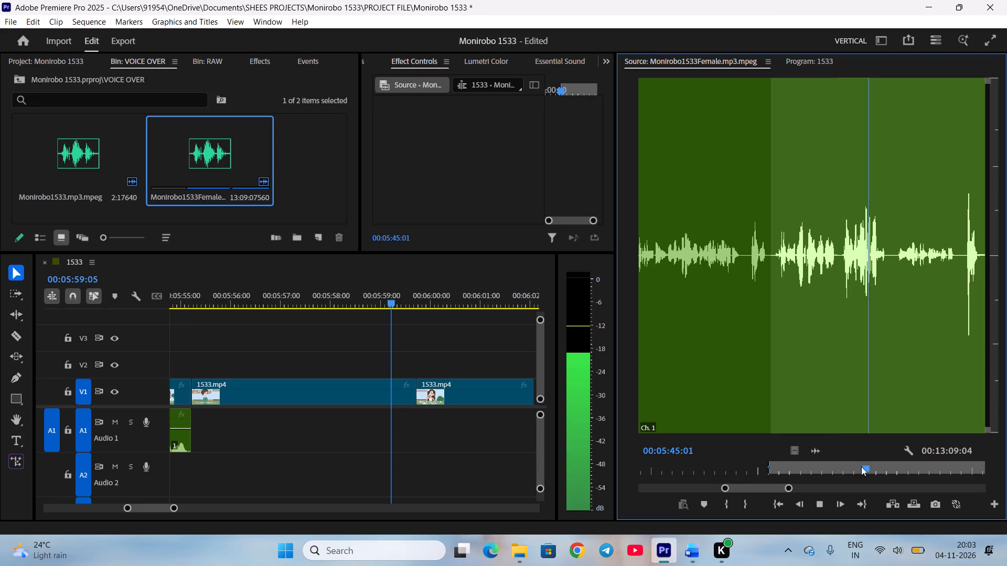
pyautogui.press('space')
pyautogui.press('o')
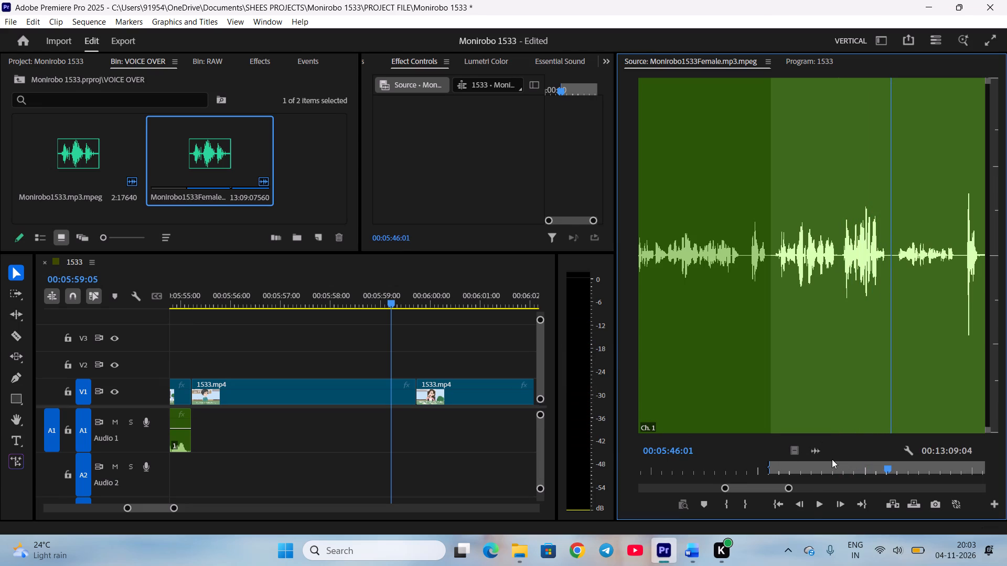
# Place the marked line on A1 right after the "How was it, Mother?" clip, trim its leading silence and butt it against that clip.
pyautogui.moveTo(815, 452); pyautogui.dragTo(194, 426)
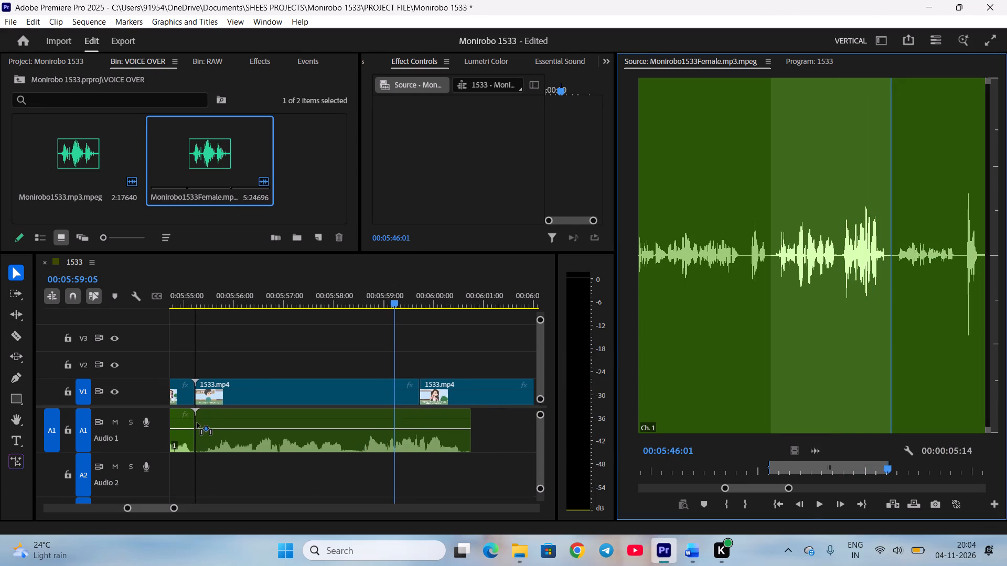
pyautogui.moveTo(200, 442); pyautogui.dragTo(207, 443)
pyautogui.moveTo(220, 443); pyautogui.dragTo(212, 442)
# Split the new voice-over clip at its pause at 00:05:58:06, trim about 3 frames of silence from the second part and close the gap.
pyautogui.click(281, 483)
pyautogui.click(282, 303)
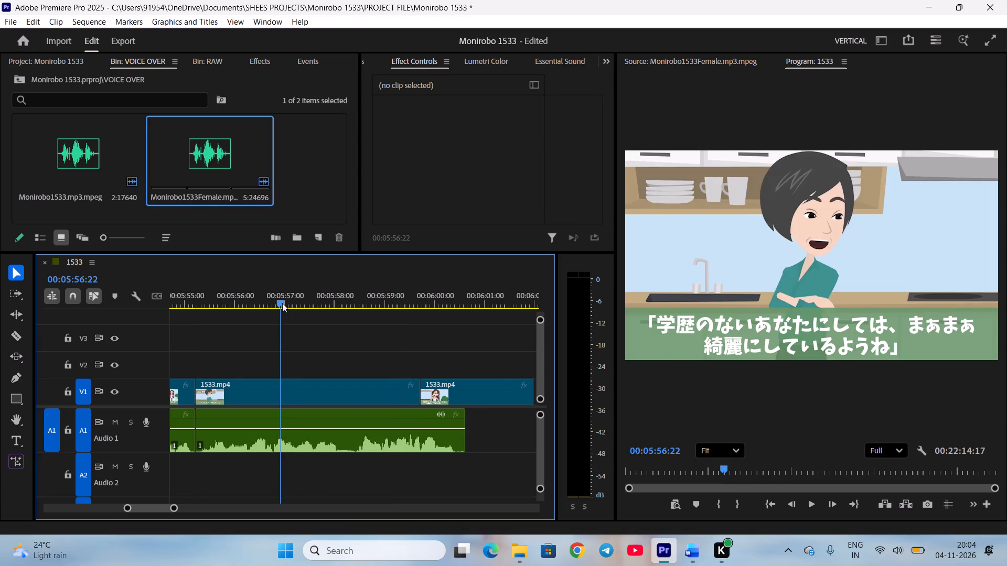
pyautogui.press('space')
pyautogui.scroll(-3, 324, 362)
pyautogui.press('space')
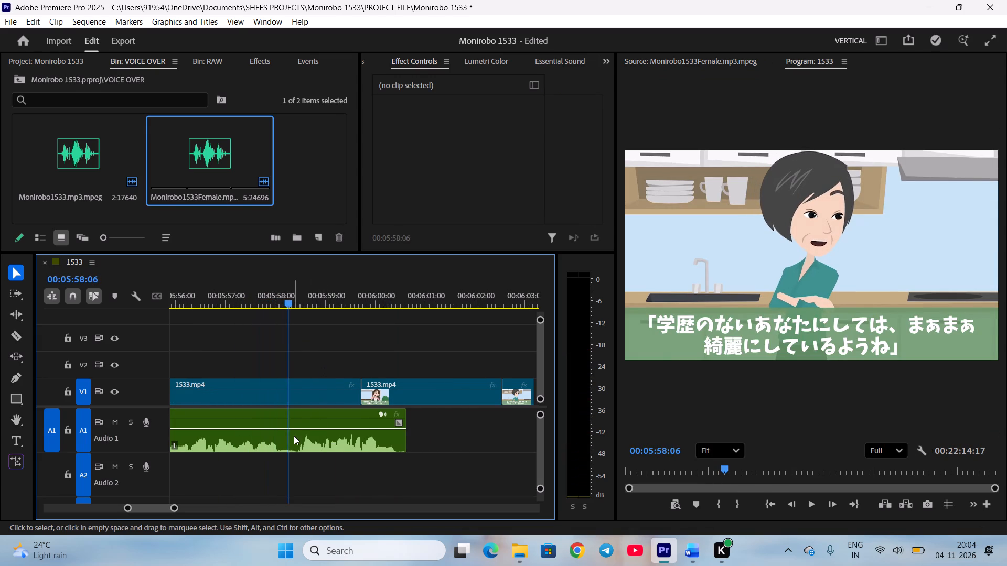
pyautogui.click(294, 436)
pyautogui.press('c')
pyautogui.moveTo(291, 441); pyautogui.dragTo(297, 441)
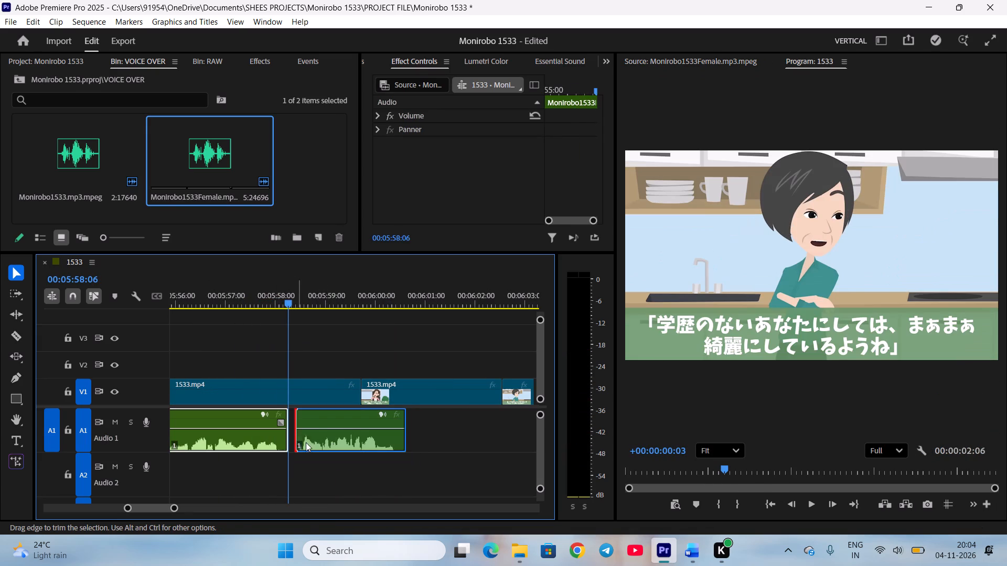
pyautogui.moveTo(306, 442); pyautogui.dragTo(301, 442)
pyautogui.click(314, 452)
# Play the second voice-over part and trim its trailing silence so it ends at 00:06:00:10.
pyautogui.scroll(-3, 353, 468)
pyautogui.press('space')
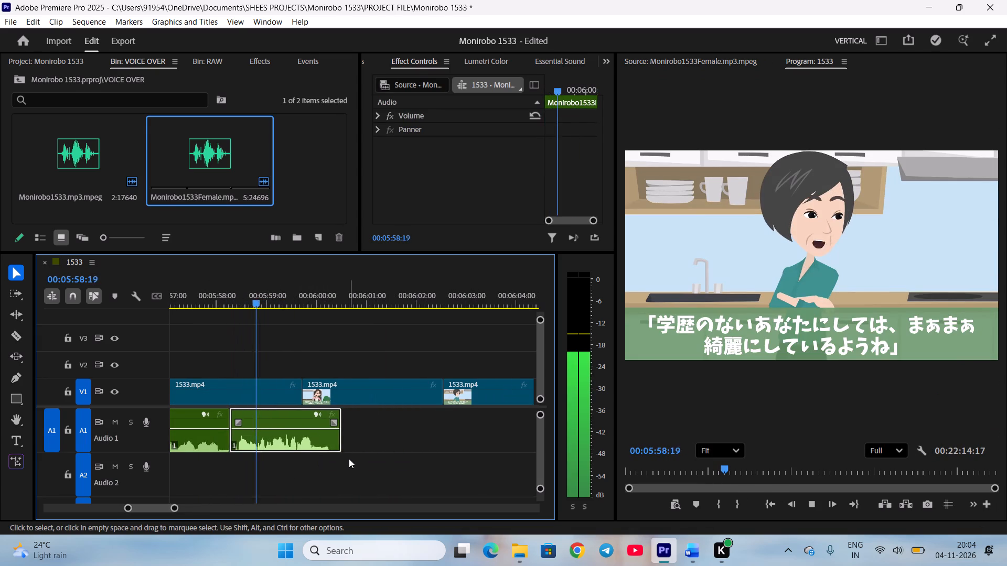
pyautogui.click(345, 465)
pyautogui.press('space')
pyautogui.moveTo(345, 439); pyautogui.dragTo(339, 441)
# Shift Eriko's reply shot and all following V1 clips later by 00:00:01:08 to make room for the longer voice-over.
pyautogui.click(13, 290)
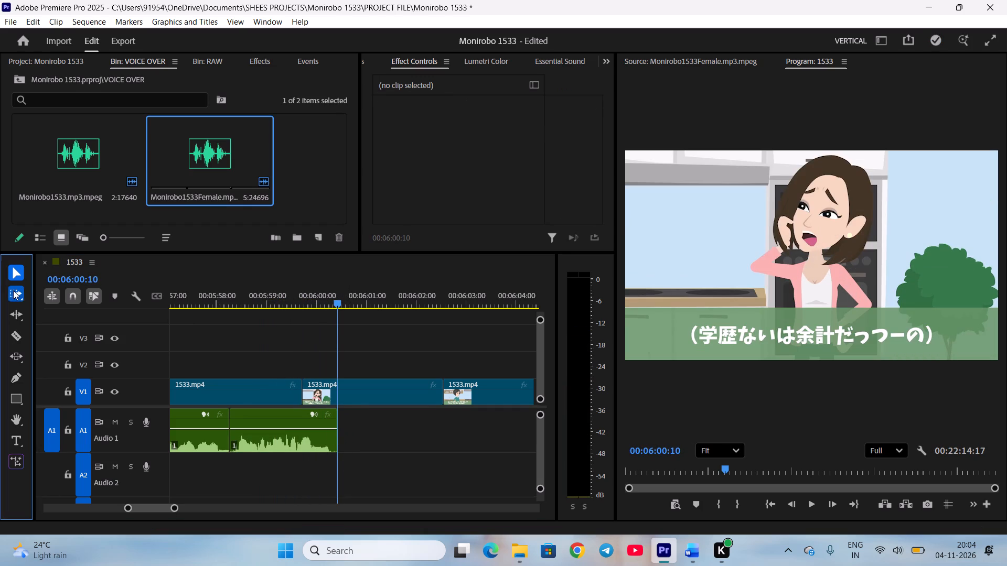
pyautogui.keyDown('shift'); pyautogui.moveTo(361, 395); pyautogui.dragTo(428, 390); pyautogui.keyUp('shift')
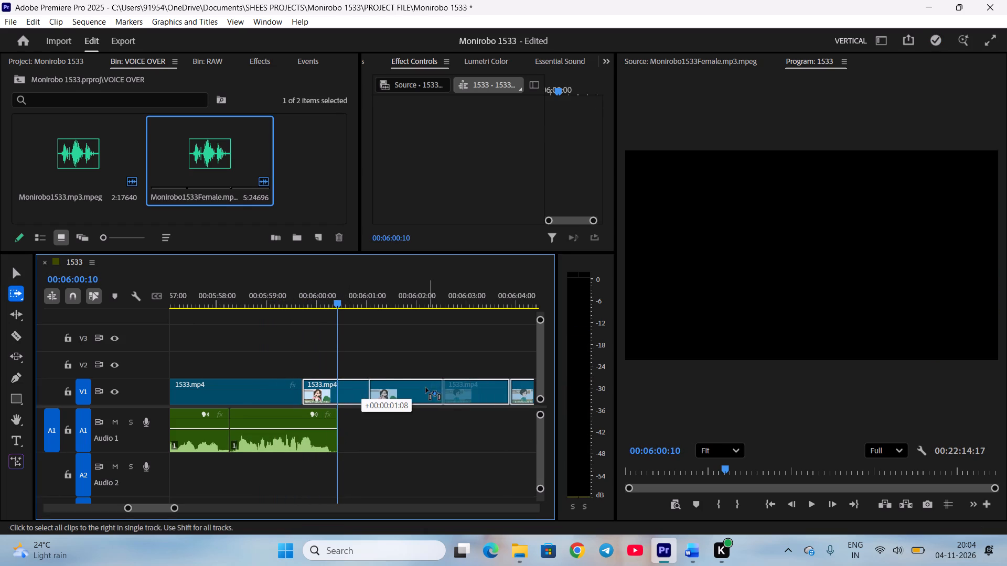
pyautogui.press('v')
pyautogui.click(392, 346)
# Nest the two parts of the "For someone with no education like you" voice-over into one clip on A1.
pyautogui.scroll(7, 390, 348)
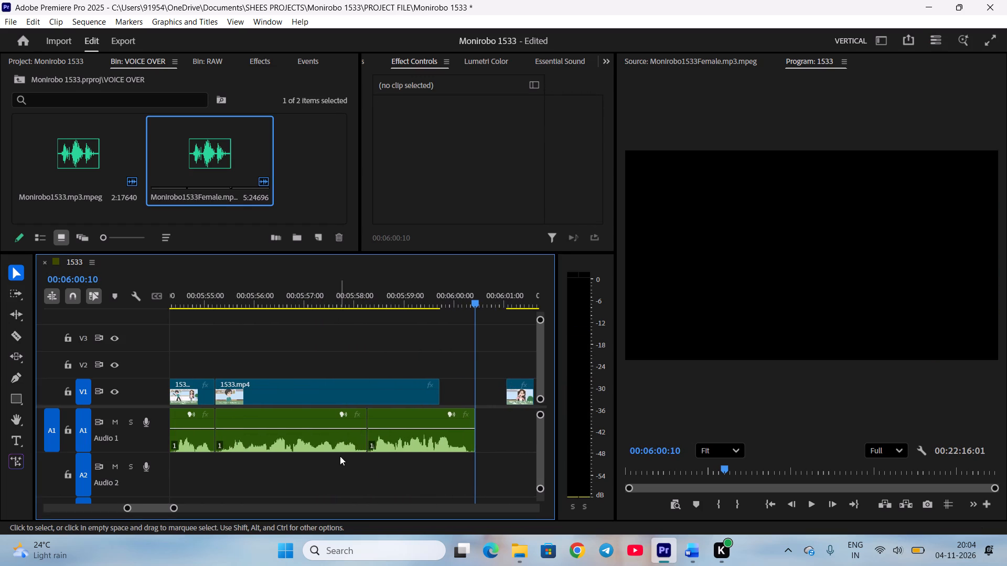
pyautogui.moveTo(340, 456); pyautogui.dragTo(399, 442)
pyautogui.rightClick(397, 440)
pyautogui.click(432, 306)
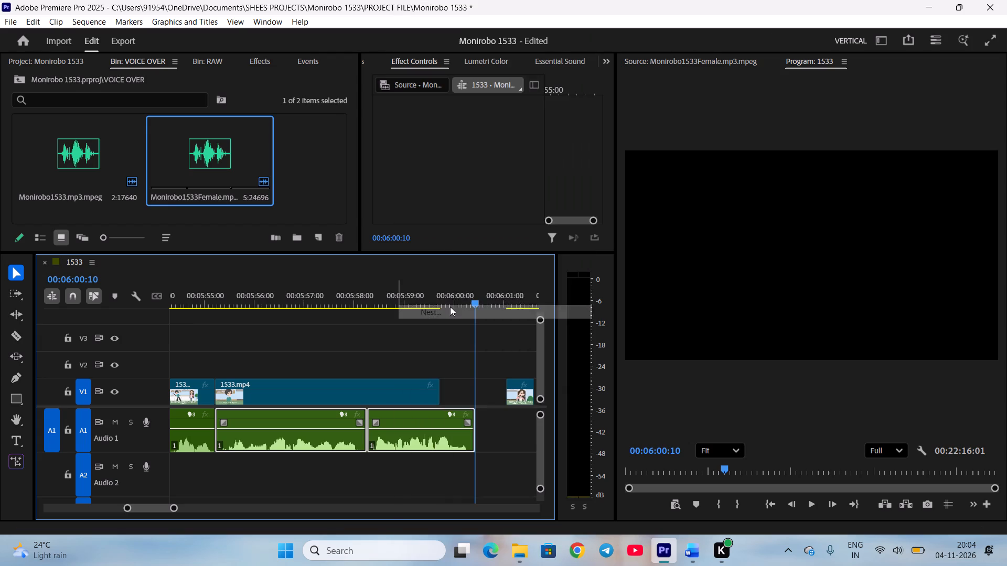
pyautogui.click(528, 291)
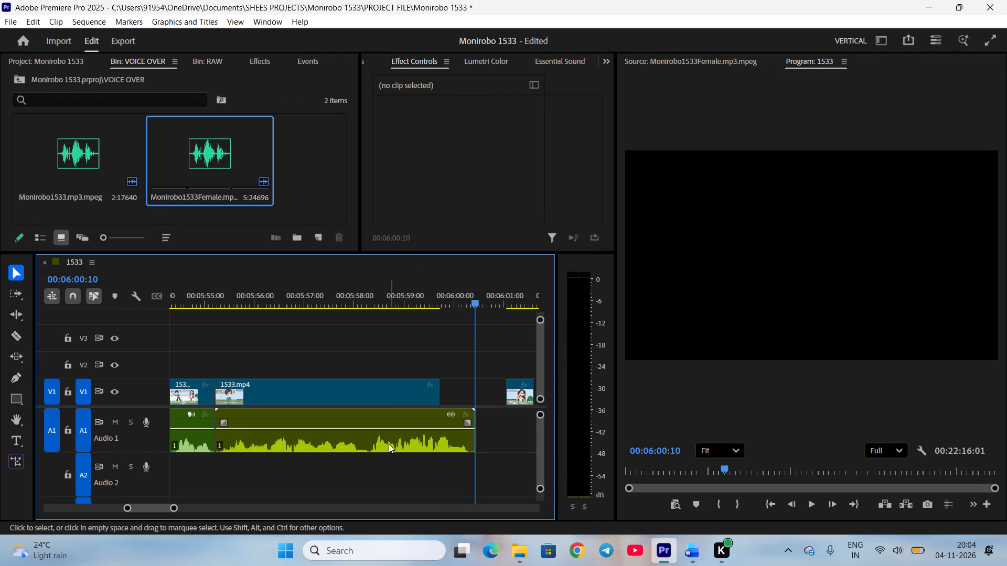
# Set the duration of the mother-in-law's V1 shot above the nested voice-over to 00:00:05:05.
pyautogui.rightClick(338, 382)
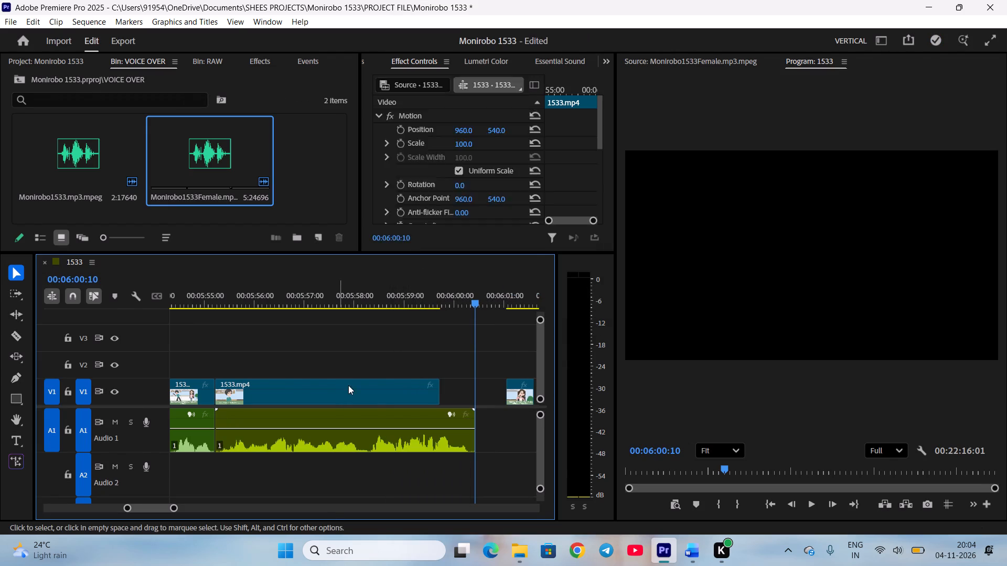
pyautogui.click(382, 386)
pyautogui.click(486, 232)
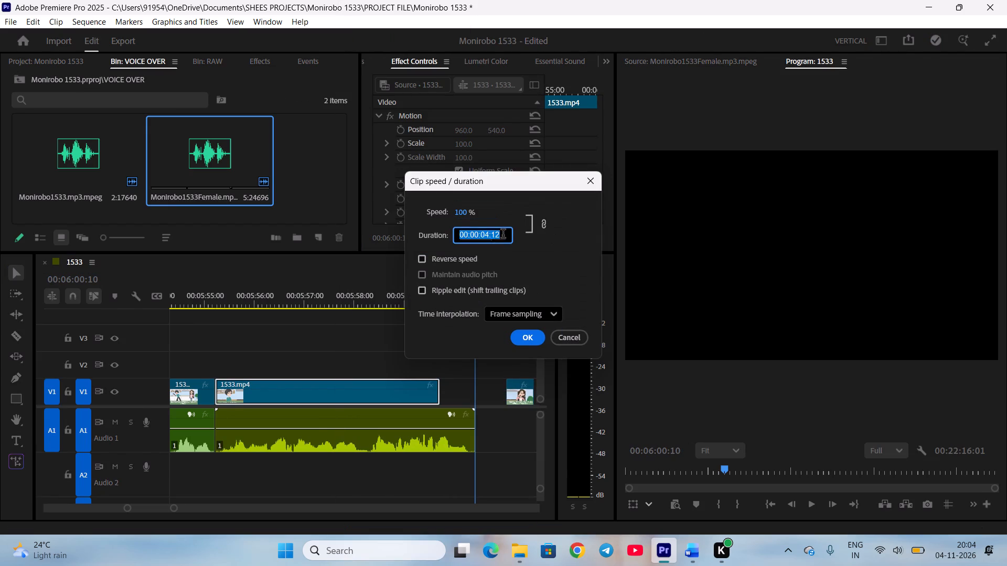
pyautogui.click(503, 235)
pyautogui.press('BackSpace')
pyautogui.press('BackSpace')
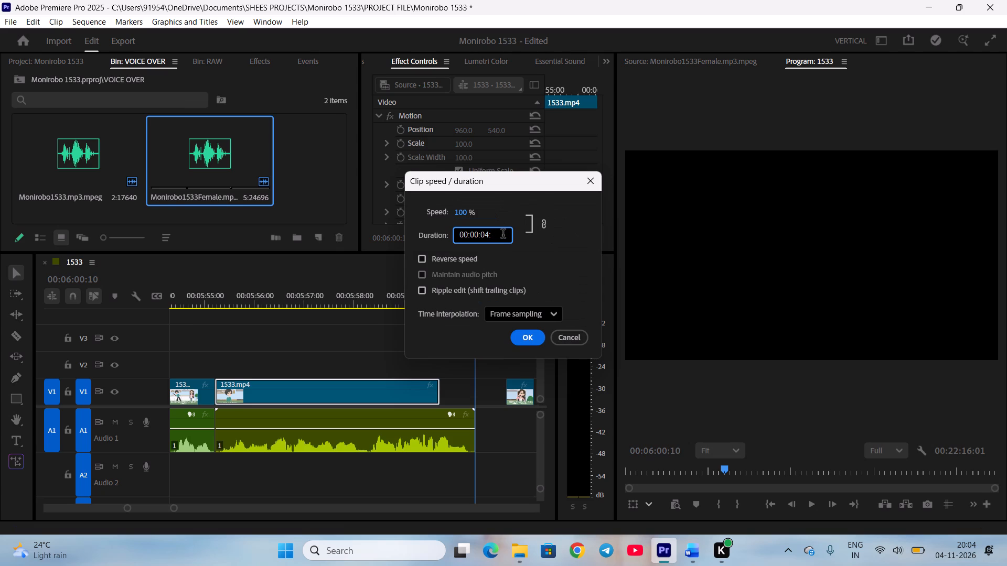
pyautogui.write('05')
pyautogui.press('Left')
pyautogui.press('Left')
pyautogui.press('Left')
pyautogui.press('BackSpace')
pyautogui.press('5')
pyautogui.press('Return')
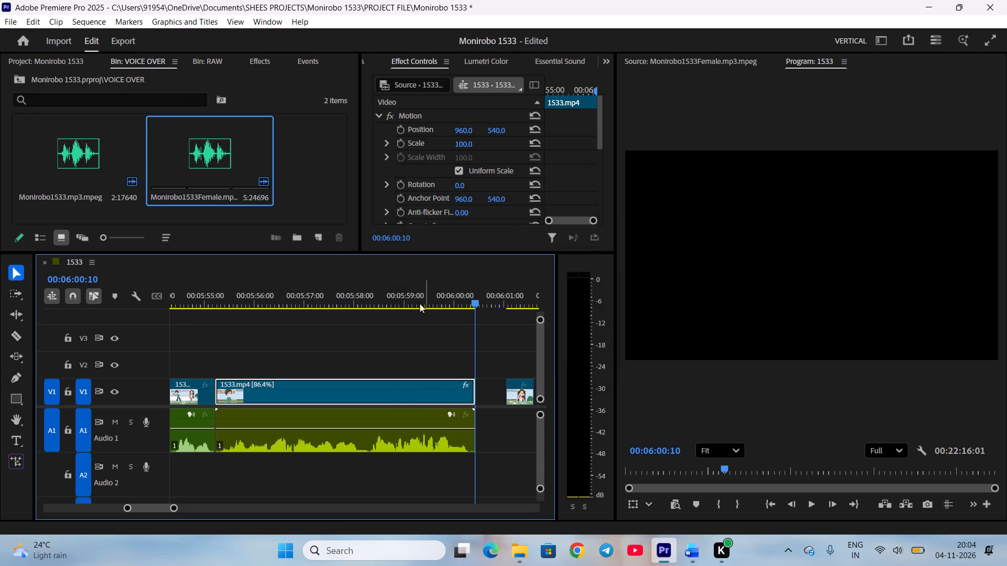
# Play back the retimed shot, ripple delete the V1 gap after it, preview Eriko's next shot and save the project.
pyautogui.click(417, 303)
pyautogui.press('space')
pyautogui.scroll(-6, 417, 309)
pyautogui.press('space')
pyautogui.rightClick(378, 386)
pyautogui.click(394, 394)
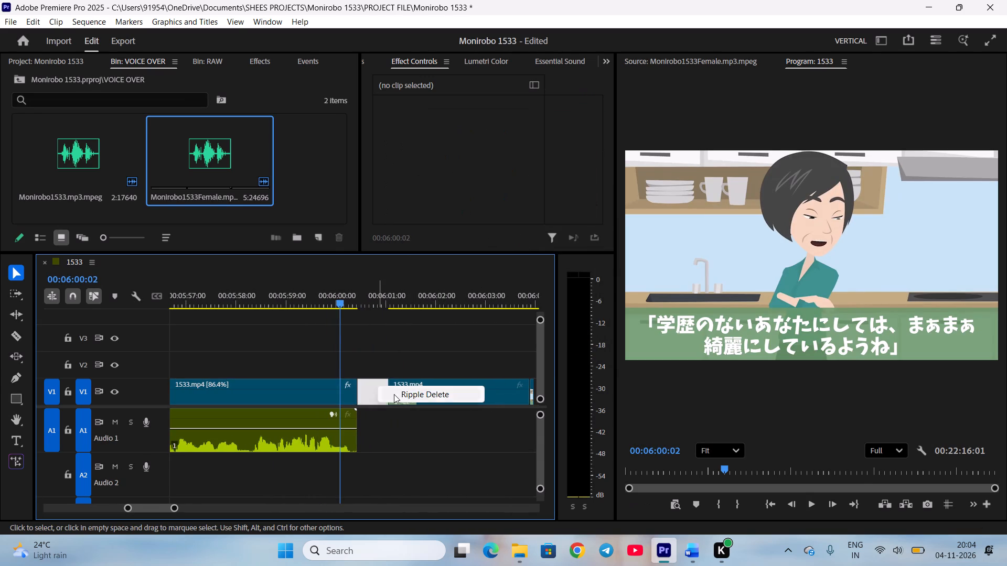
pyautogui.scroll(-5, 389, 394)
pyautogui.press('space')
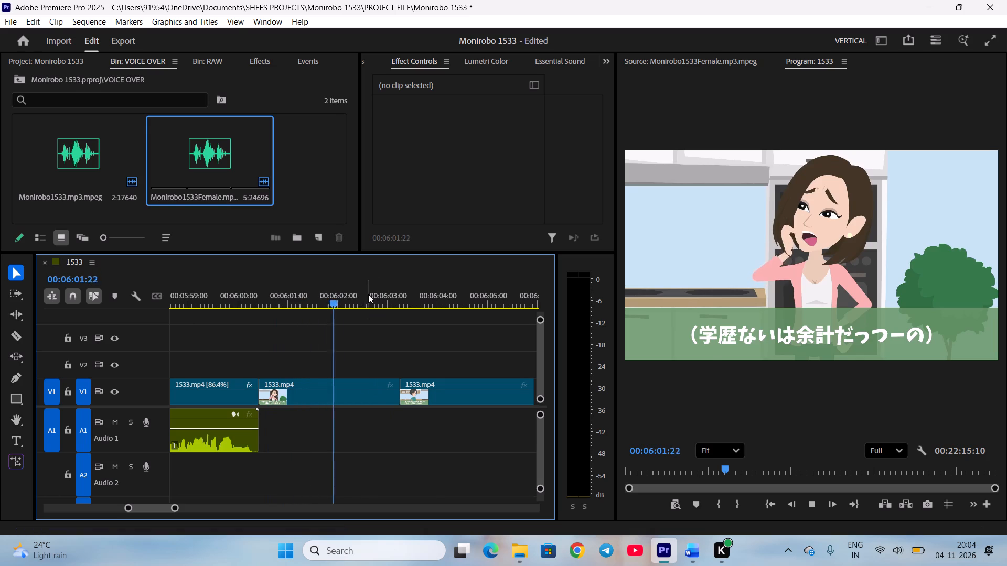
pyautogui.moveTo(368, 294); pyautogui.dragTo(388, 313)
pyautogui.hotkey('ctrl', 's')
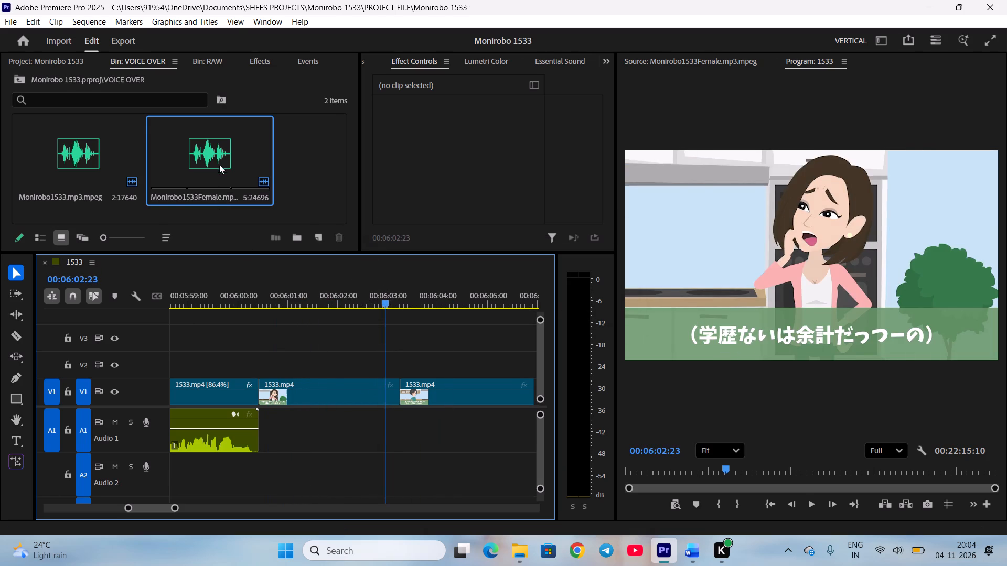
# Mark Eriko's "no education" reply in the Monirobo1533Female source as a 00:00:03:02 range ending at 00:05:49:06.
pyautogui.doubleClick(218, 156)
pyautogui.press('space')
pyautogui.press('space')
pyautogui.scroll(-3, 867, 450)
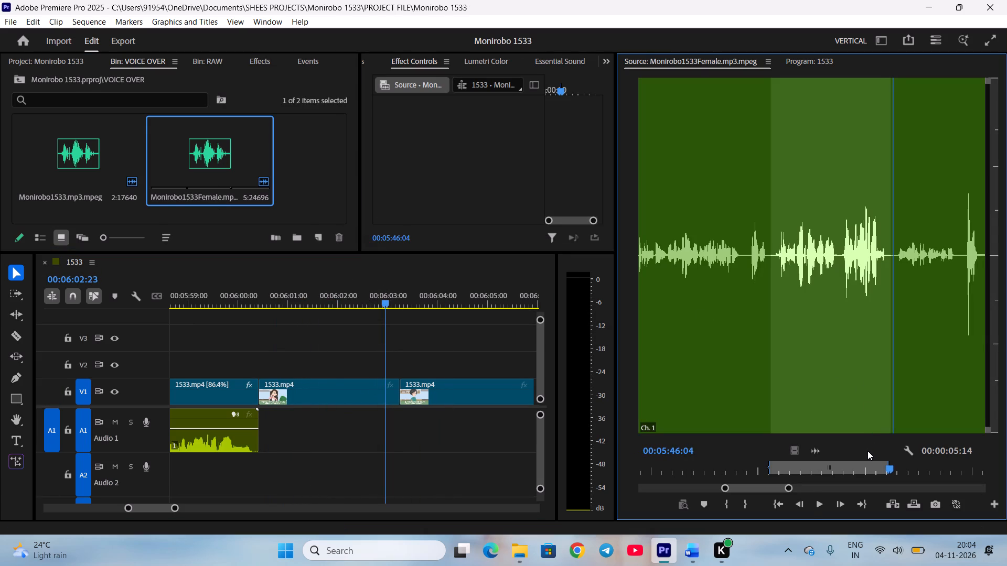
pyautogui.scroll(-1, 867, 451)
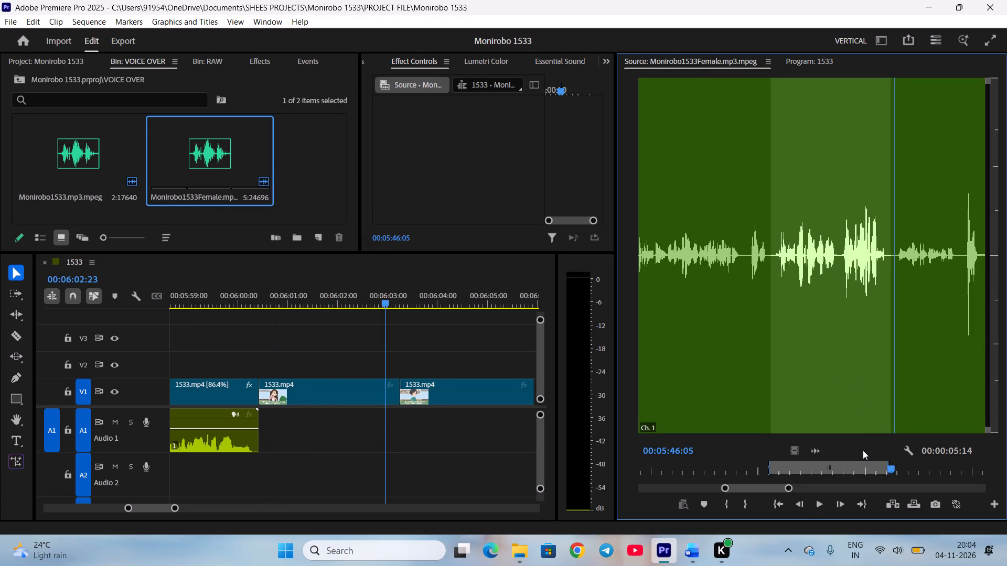
pyautogui.press('i')
pyautogui.press('space')
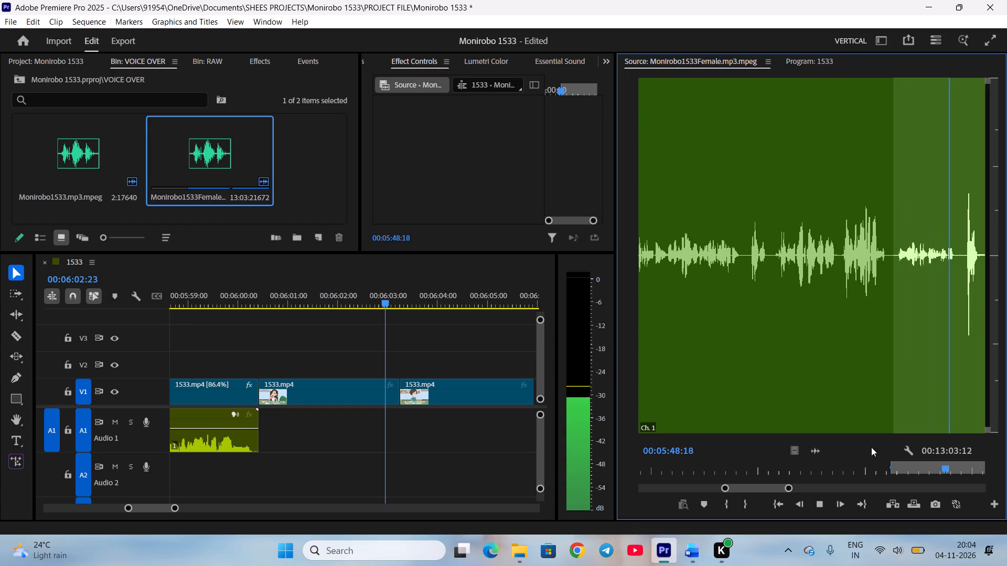
pyautogui.press('space')
pyautogui.press('o')
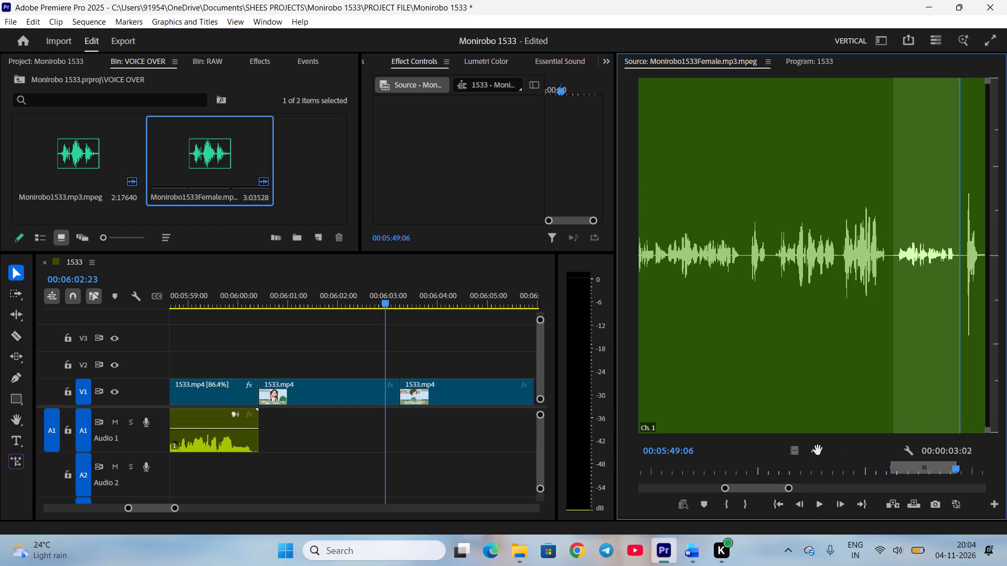
# Place Eriko's reply on A1, trim its leading silence and move it against the end of the nested voice-over clip.
pyautogui.moveTo(818, 450); pyautogui.dragTo(299, 432)
pyautogui.moveTo(301, 437); pyautogui.dragTo(305, 437)
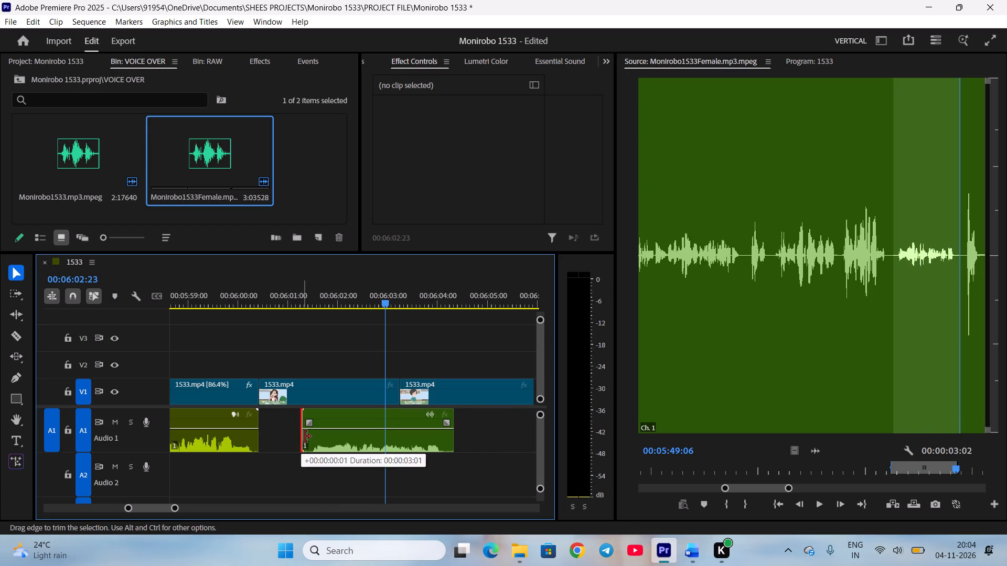
pyautogui.moveTo(305, 437); pyautogui.dragTo(306, 437)
pyautogui.moveTo(327, 442); pyautogui.dragTo(279, 440)
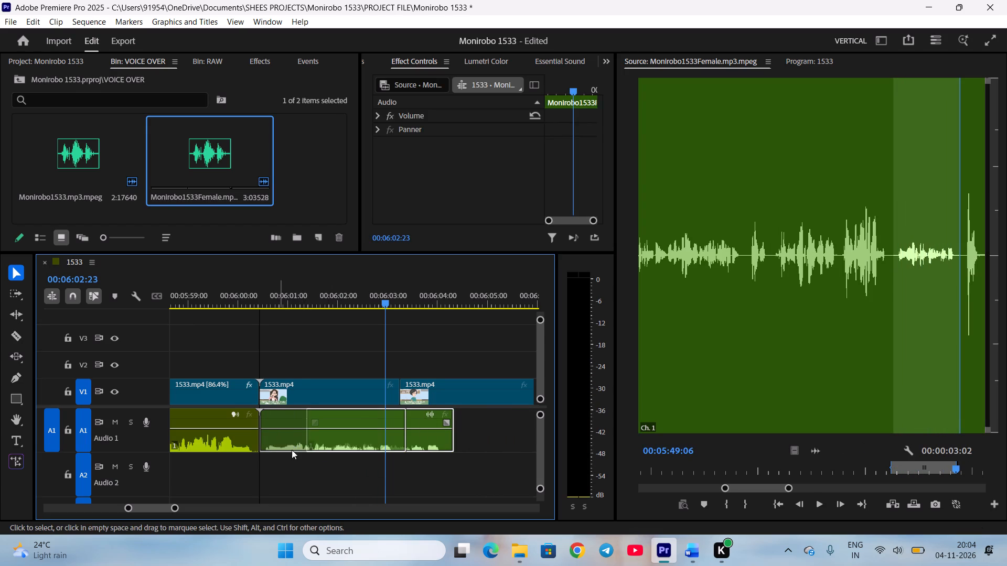
# Play back Eriko's "no education" reply on A1 and trim its end to the end of her V1 shot.
pyautogui.click(305, 469)
pyautogui.click(328, 300)
pyautogui.press('space')
pyautogui.press('space')
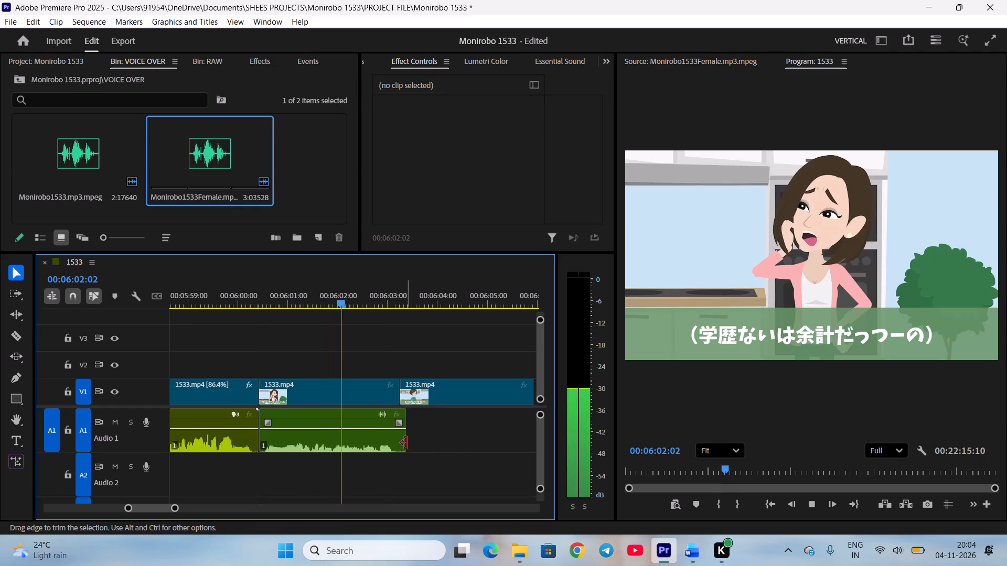
pyautogui.moveTo(406, 443); pyautogui.dragTo(399, 444)
pyautogui.click(413, 473)
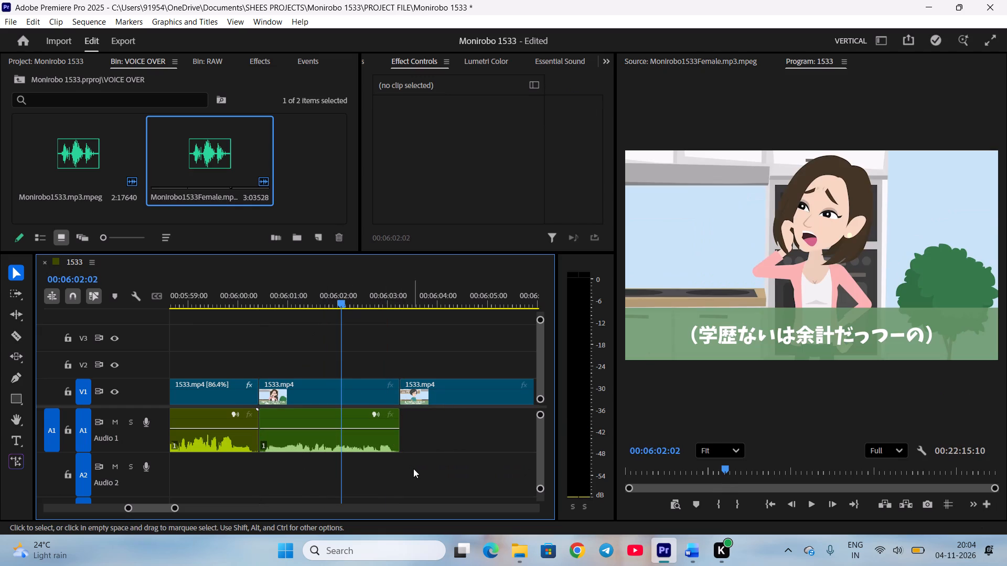
# Raise the audio gain of Eriko's "no education" reply on A1 by 10 dB.
pyautogui.click(348, 449)
pyautogui.press('g')
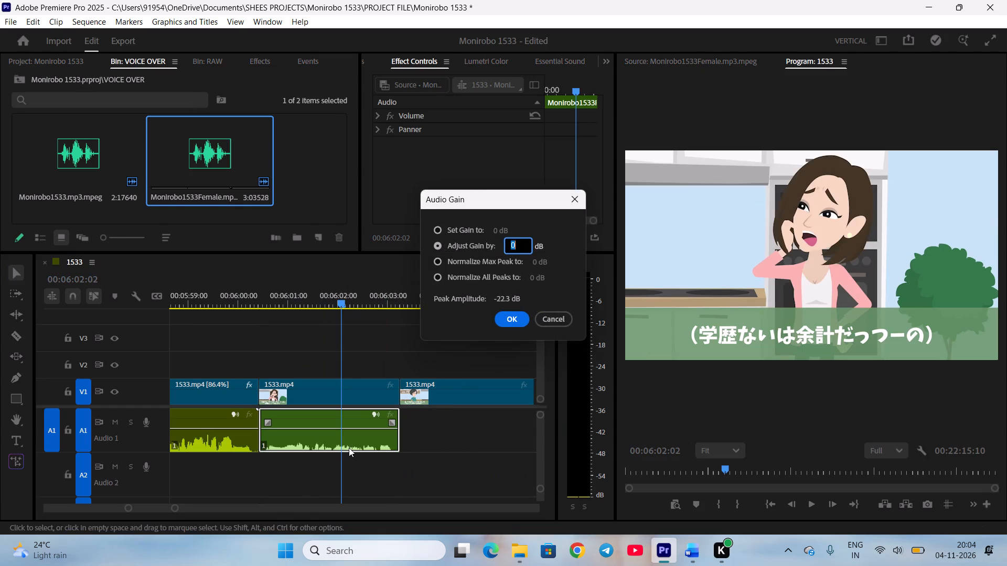
pyautogui.press('1')
pyautogui.press('0')
pyautogui.press('Return')
pyautogui.click(380, 471)
pyautogui.press('c')
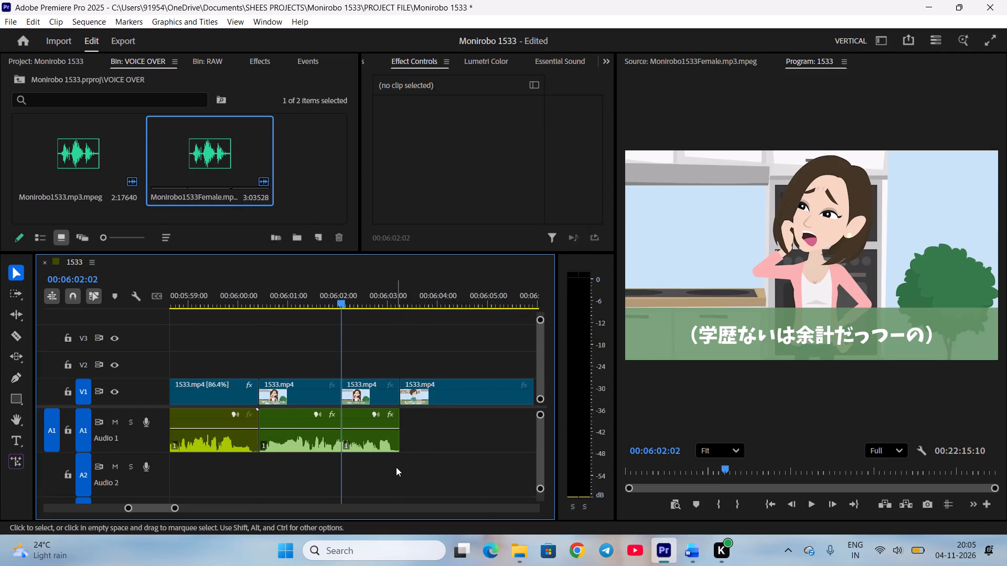
pyautogui.hotkey('ctrl', 'z')
# Play back the rest of Eriko's reply, preview the mother-in-law's following V1 shot and save the project.
pyautogui.press('space')
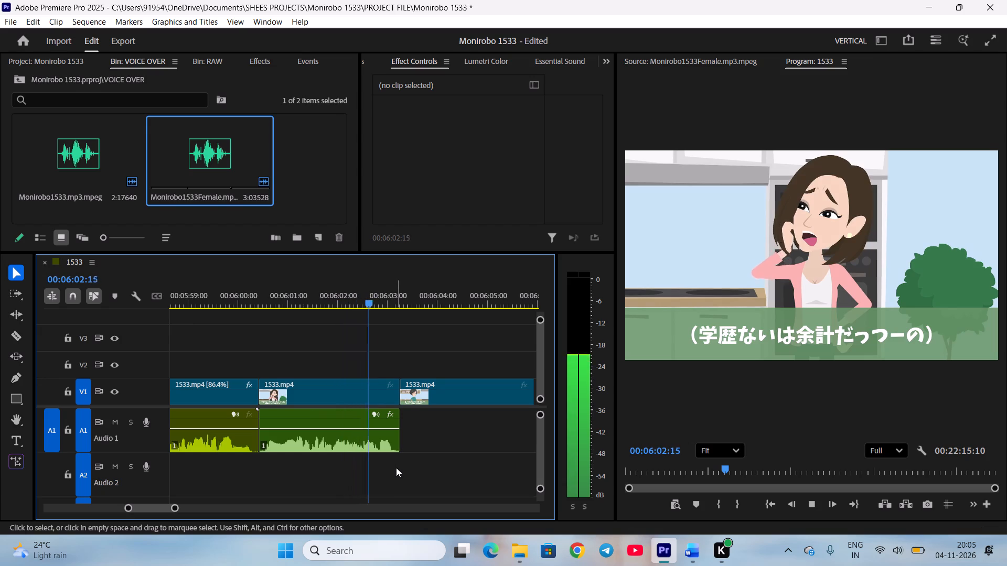
pyautogui.scroll(-10, 397, 466)
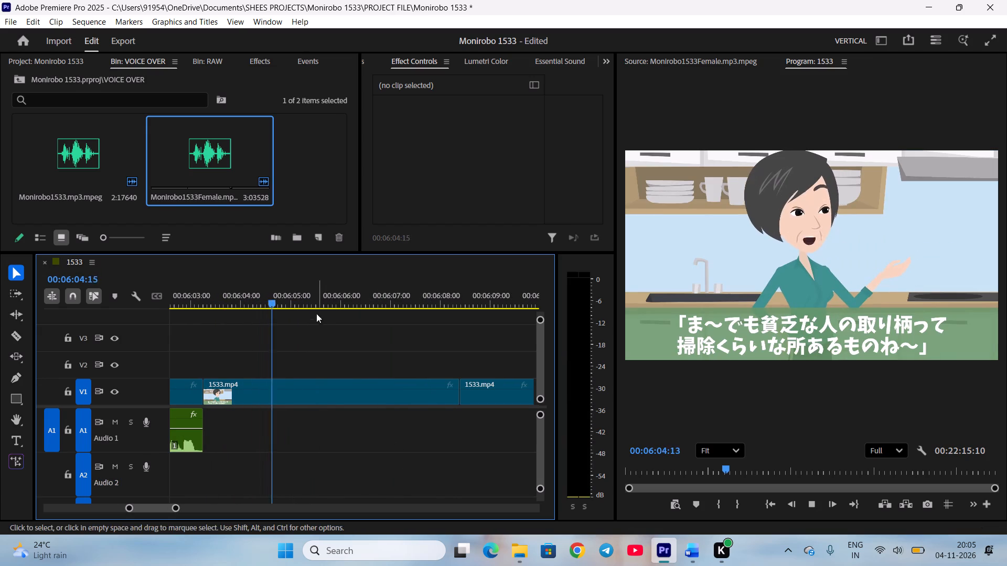
pyautogui.moveTo(306, 296); pyautogui.dragTo(427, 331)
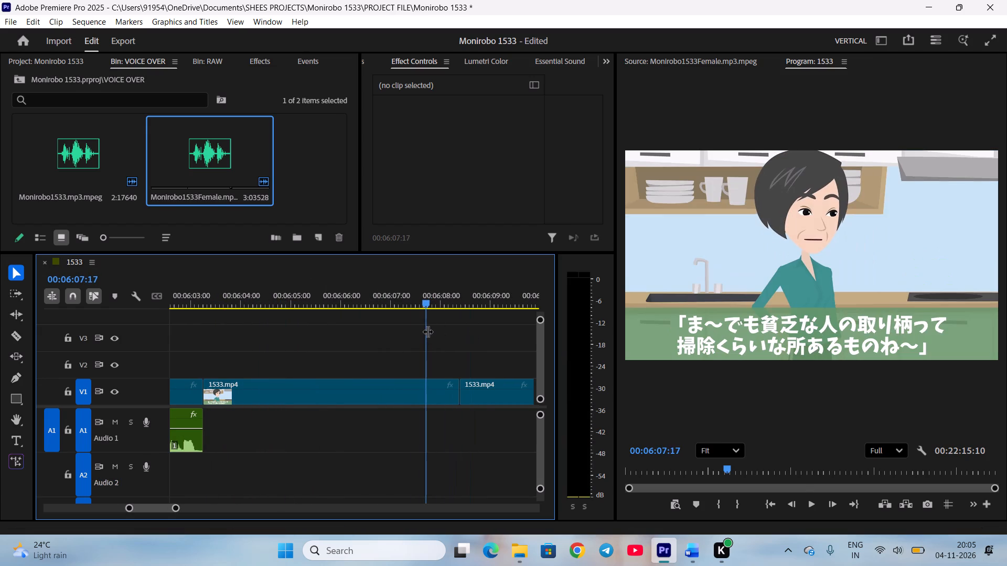
pyautogui.hotkey('ctrl', 's')
# Switch to the Word script, read the lines following Eriko's "no education" reply and return to Premiere Pro.
pyautogui.click(693, 552)
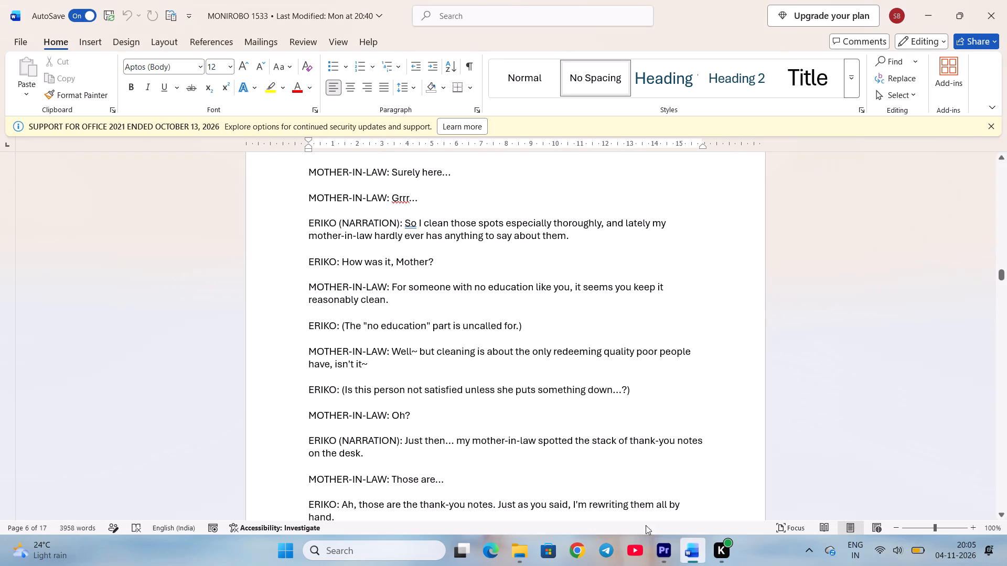
pyautogui.scroll(-3, 638, 337)
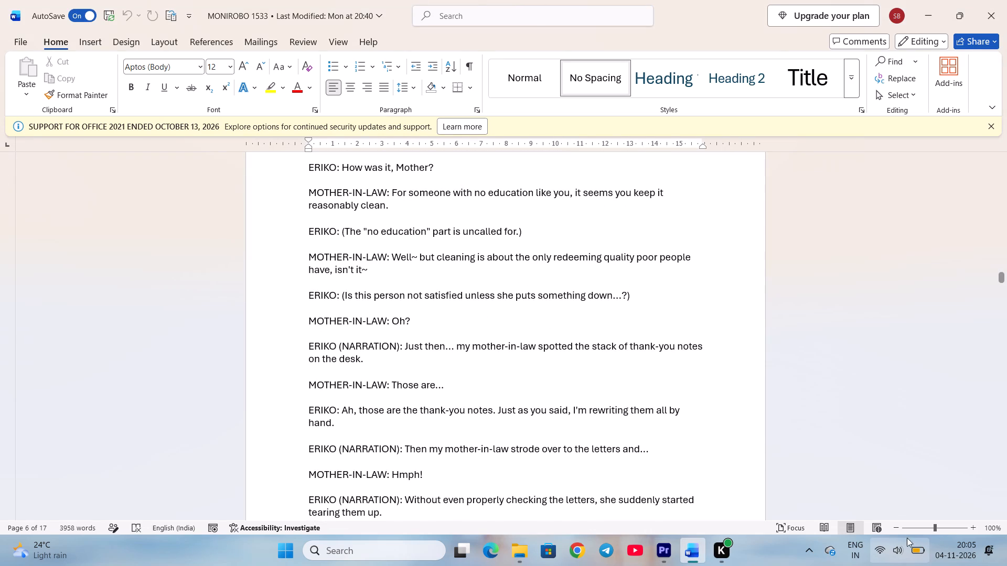
pyautogui.scroll(-2, 729, 453)
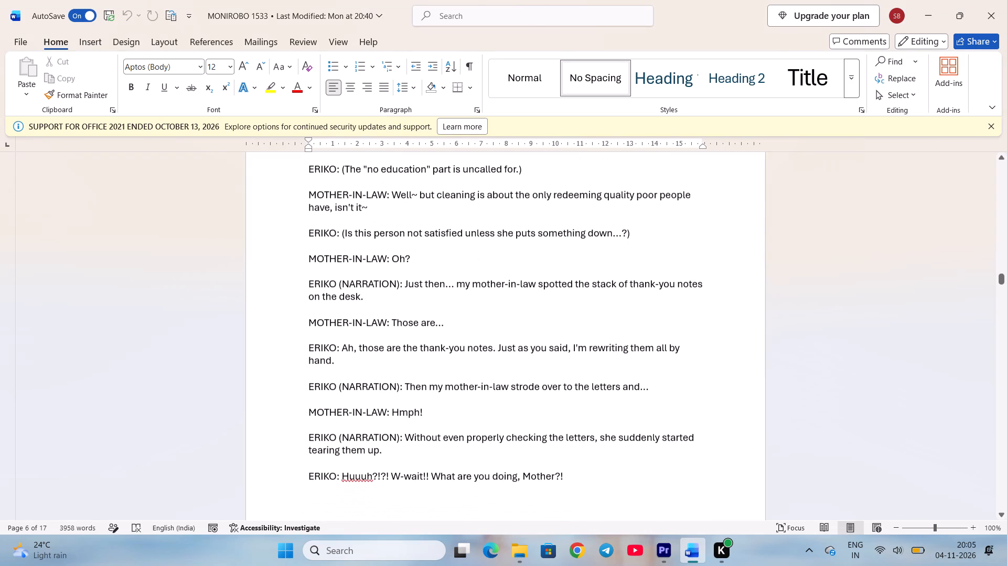
pyautogui.click(662, 558)
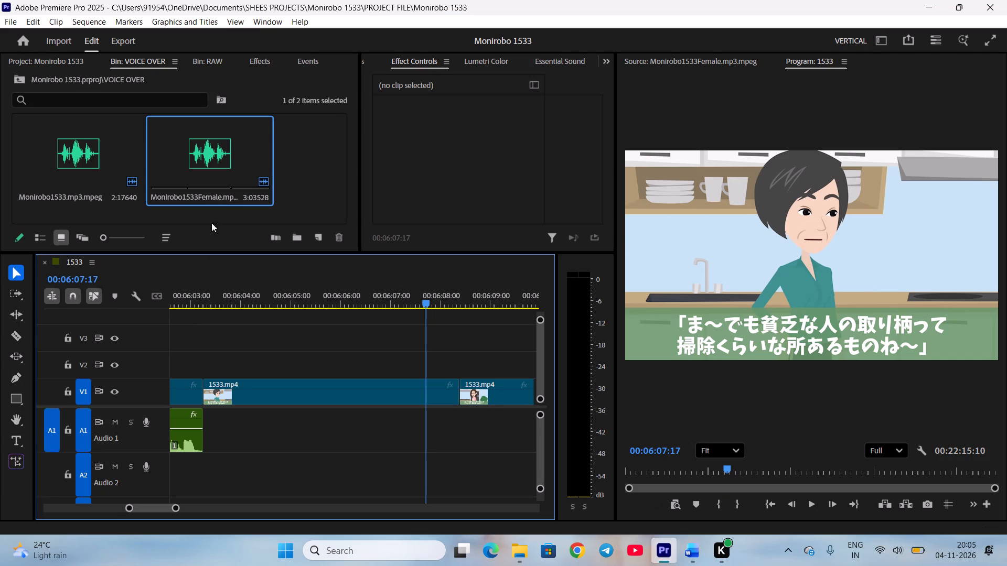
# Mark the mother-in-law's "only redeeming quality" line in the Monirobo1533Female source as a 00:00:05:06 range ending at 00:05:54:14.
pyautogui.doubleClick(201, 151)
pyautogui.scroll(-2, 901, 478)
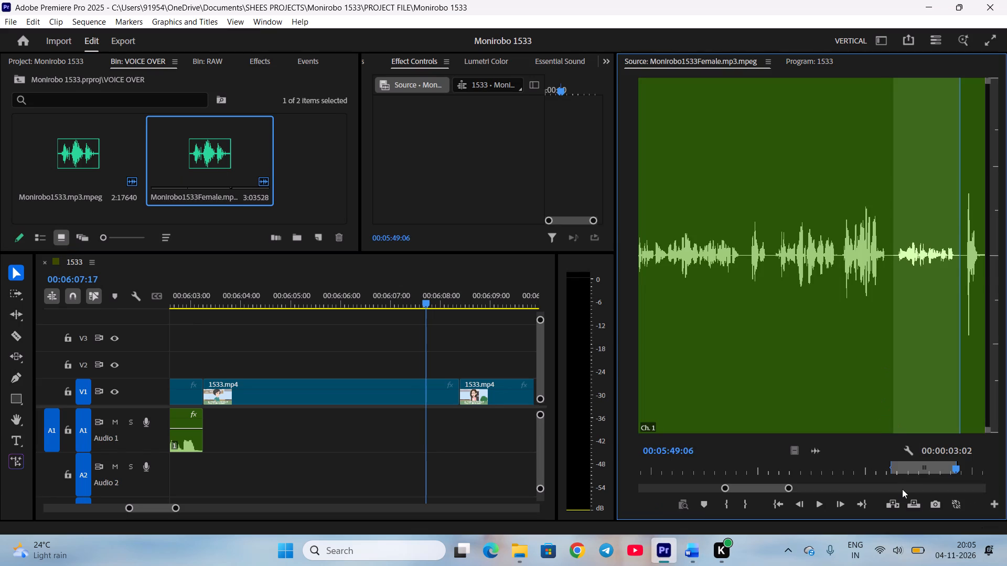
pyautogui.scroll(-5, 880, 491)
pyautogui.scroll(1, 872, 459)
pyautogui.press('i')
pyautogui.press('space')
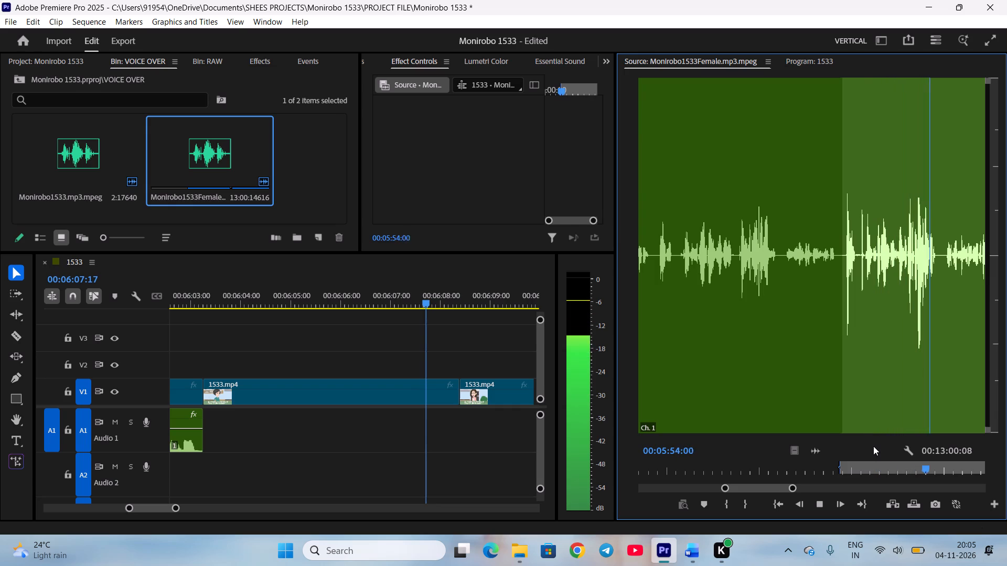
pyautogui.press('space')
pyautogui.scroll(3, 873, 446)
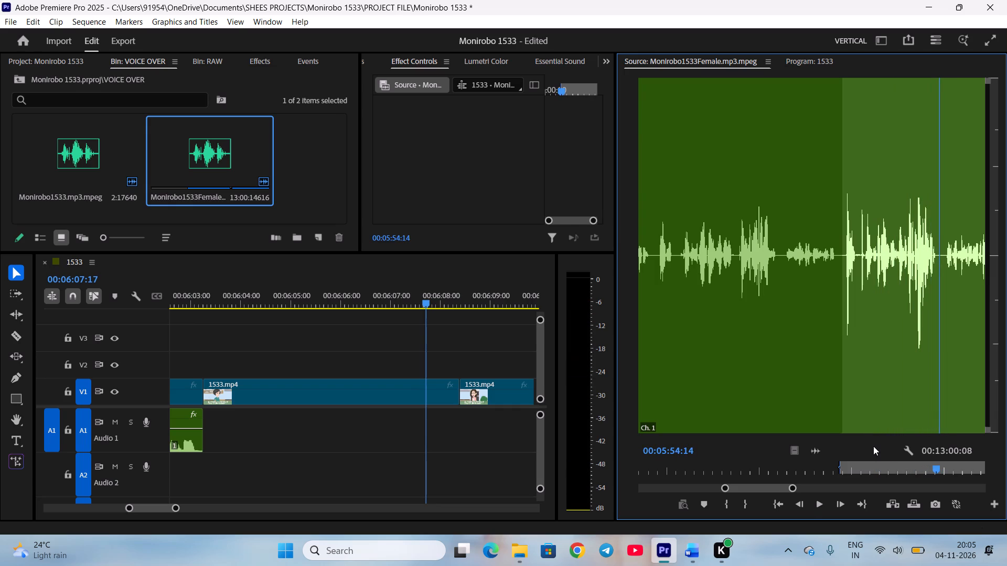
pyautogui.press('o')
# Place the mother-in-law's line on A1, trim its leading silence, butt it against Eriko's reply and trim its tail.
pyautogui.moveTo(815, 448); pyautogui.dragTo(219, 421)
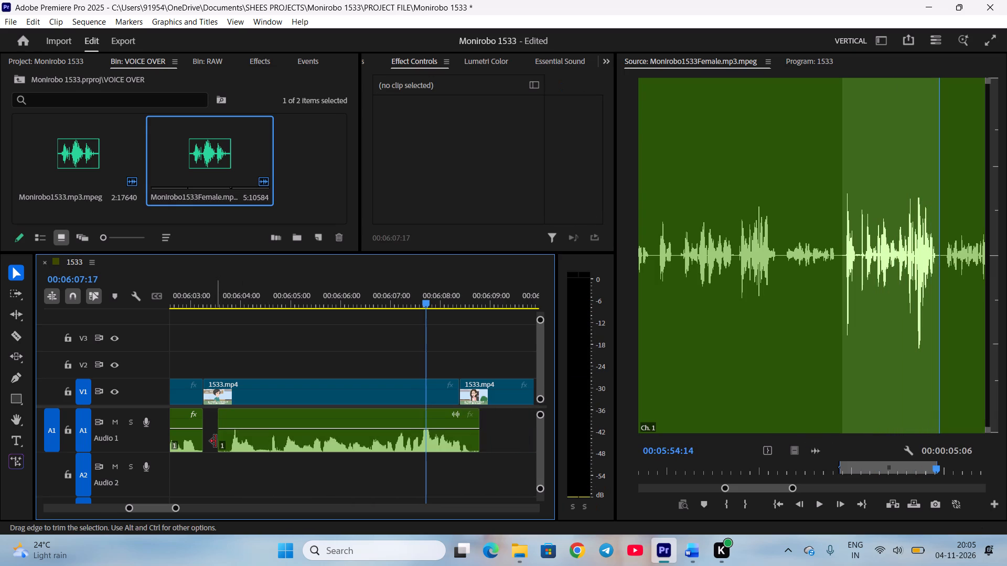
pyautogui.moveTo(216, 441); pyautogui.dragTo(223, 441)
pyautogui.moveTo(258, 443); pyautogui.dragTo(239, 441)
pyautogui.click(283, 458)
pyautogui.moveTo(462, 437); pyautogui.dragTo(455, 436)
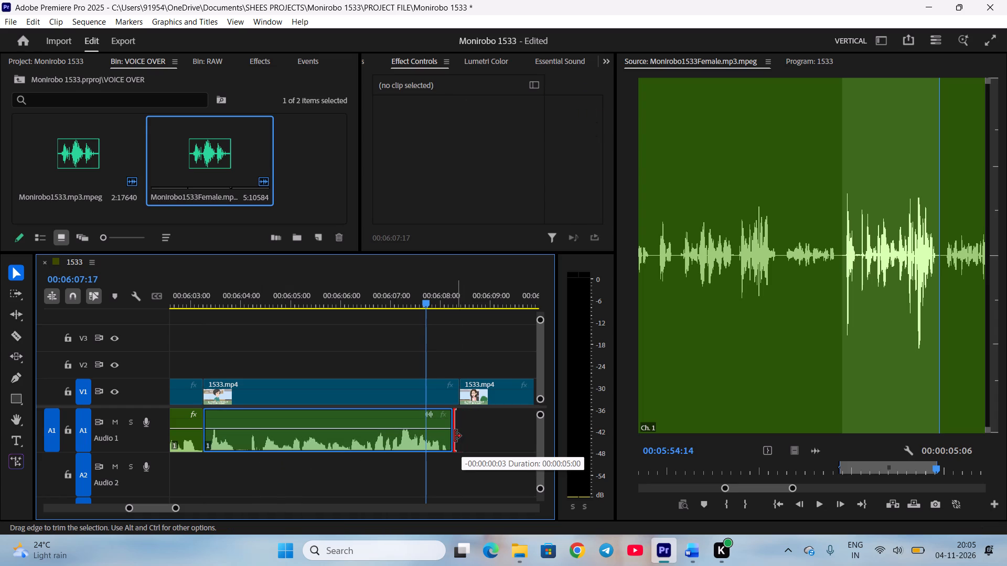
pyautogui.moveTo(455, 436); pyautogui.dragTo(455, 436)
# Shorten the mother-in-law's V1 shot to the end of her voice-over and ripple delete the gap after it.
pyautogui.moveTo(458, 398); pyautogui.dragTo(449, 397)
pyautogui.press('space')
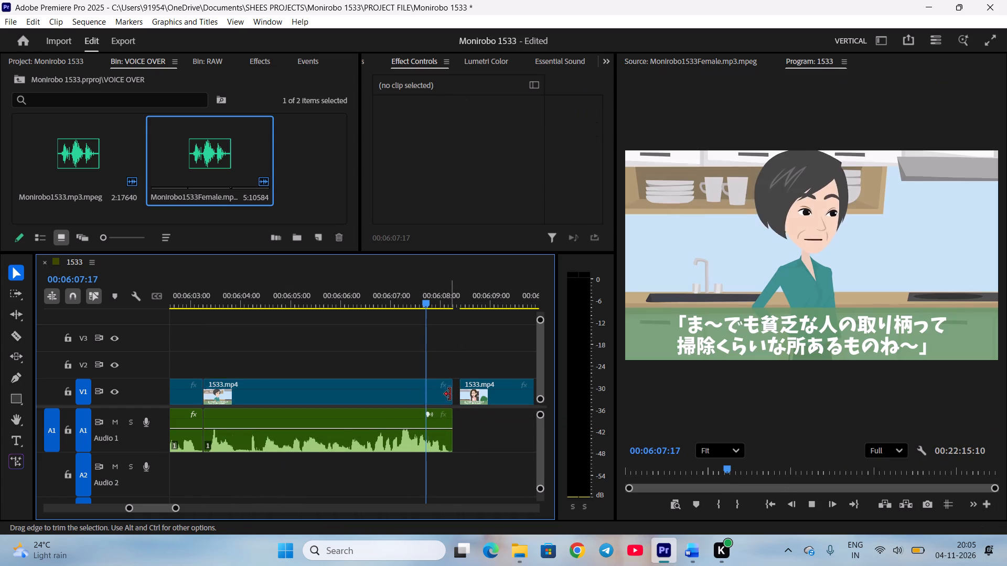
pyautogui.scroll(-4, 448, 396)
pyautogui.press('space')
pyautogui.rightClick(378, 391)
pyautogui.click(403, 396)
# Preview Eriko's next V1 shot after the mother-in-law's line and save the project.
pyautogui.scroll(-5, 395, 409)
pyautogui.press('space')
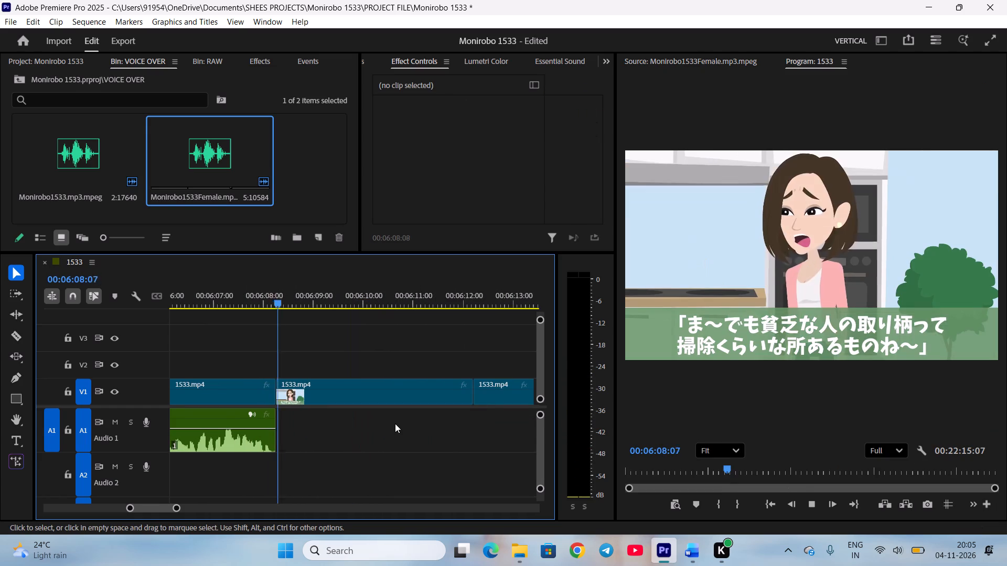
pyautogui.scroll(-4, 395, 423)
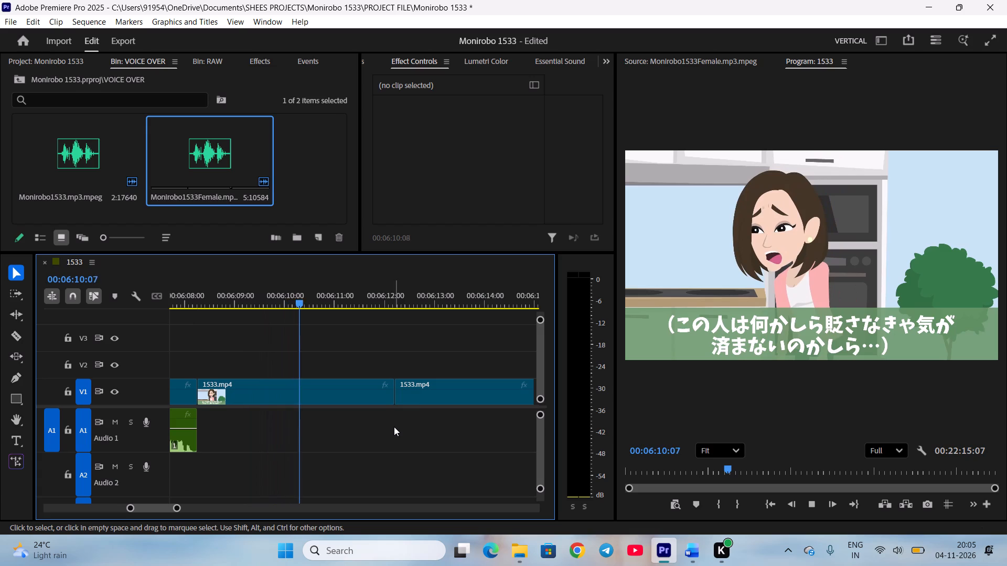
pyautogui.press('space')
pyautogui.hotkey('ctrl', 's')
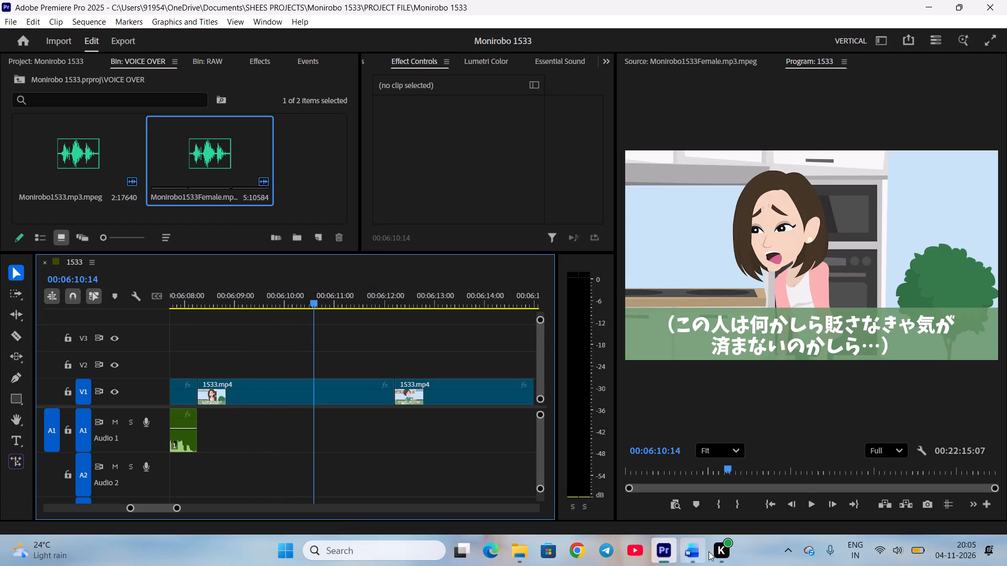